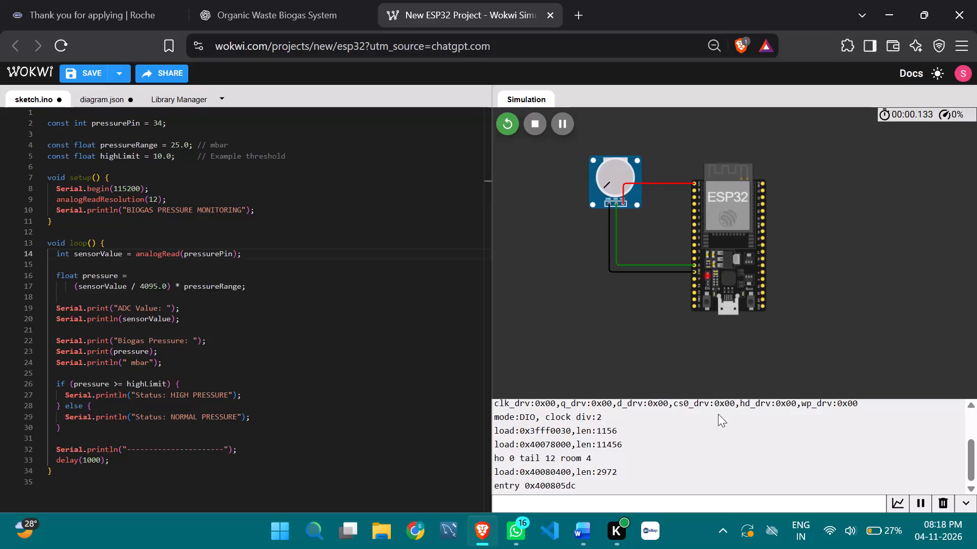
# Follow the biogas pressure readings in the serial monitor, ending by stopping the ESP32 simulation.
pyautogui.scroll(-5, 647, 449)
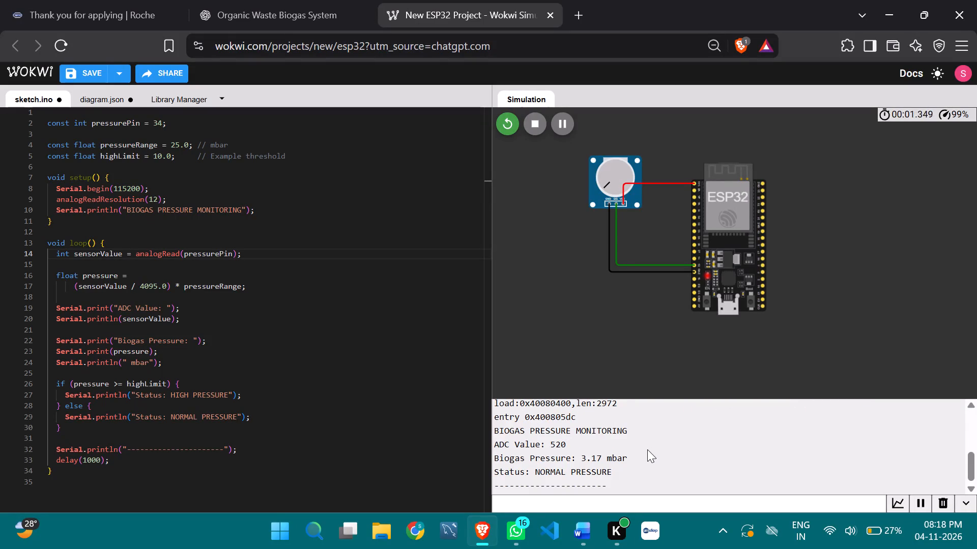
pyautogui.scroll(-1, 647, 449)
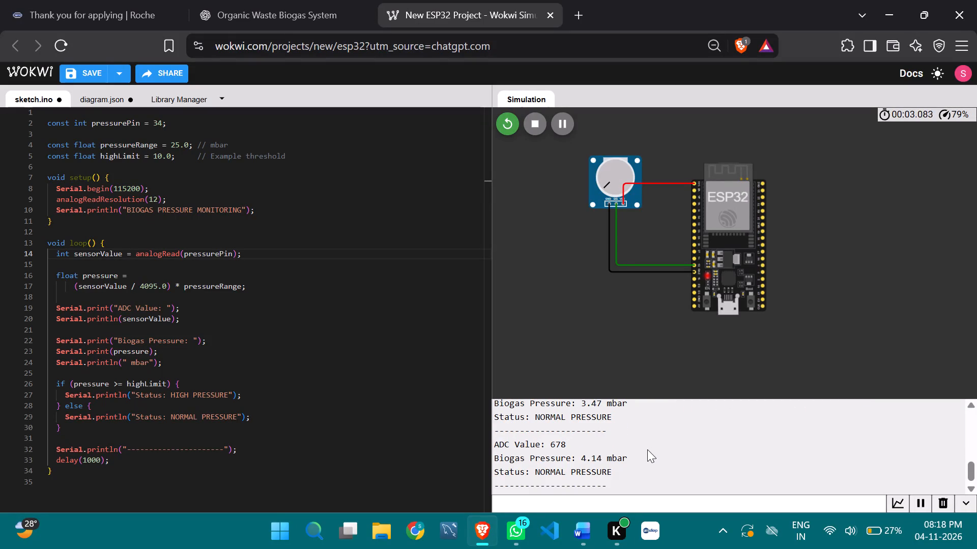
pyautogui.scroll(-2, 647, 449)
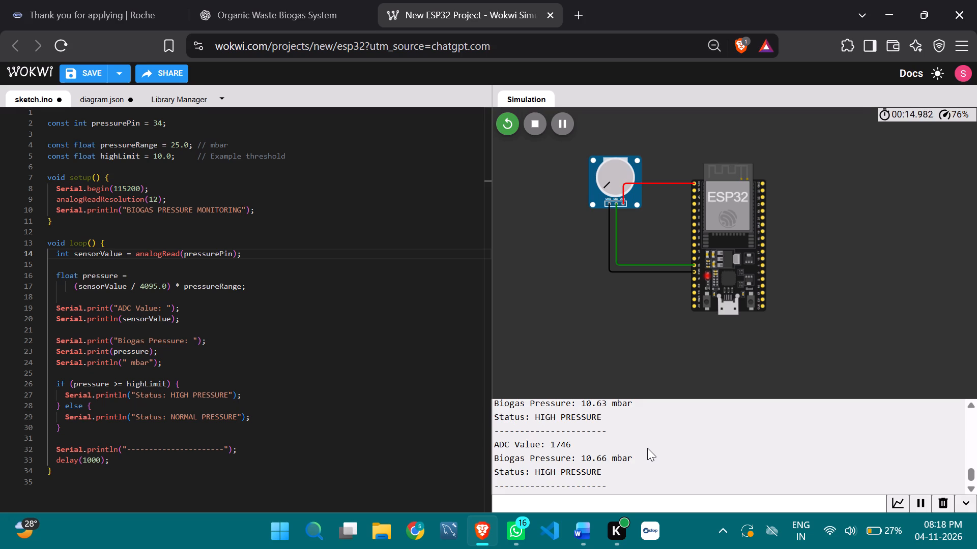
pyautogui.click(535, 118)
# Enlarge the serial monitor area to about half of the simulation pane's height.
pyautogui.scroll(3, 664, 270)
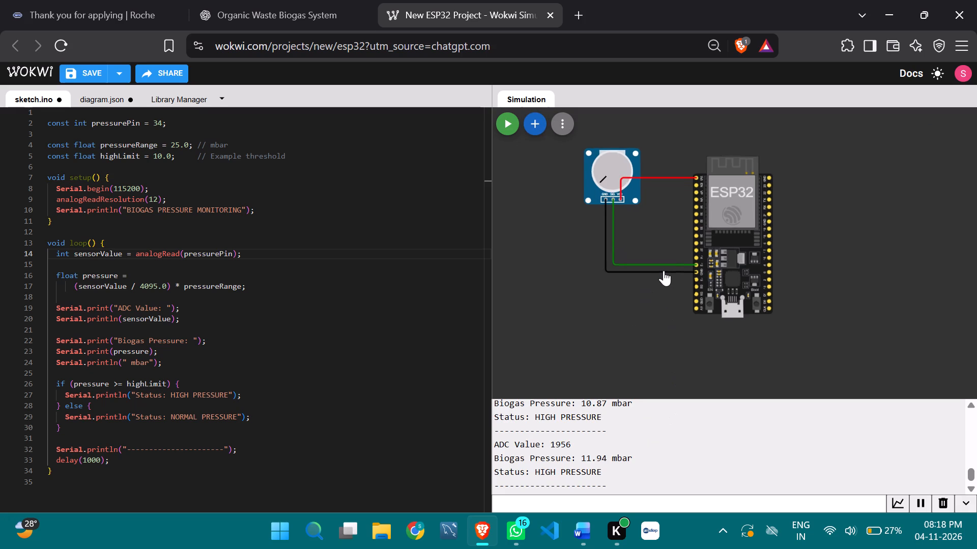
pyautogui.scroll(3, 664, 270)
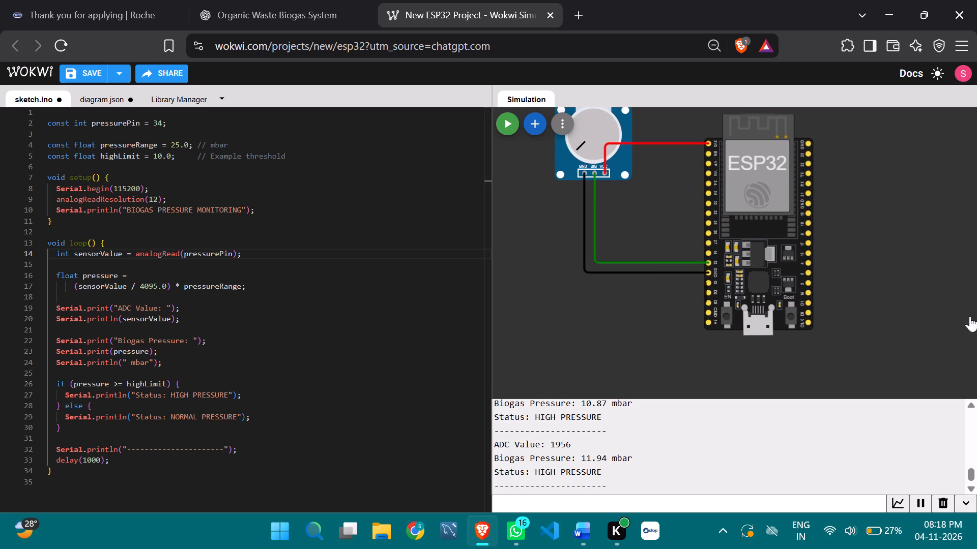
pyautogui.scroll(-2, 803, 271)
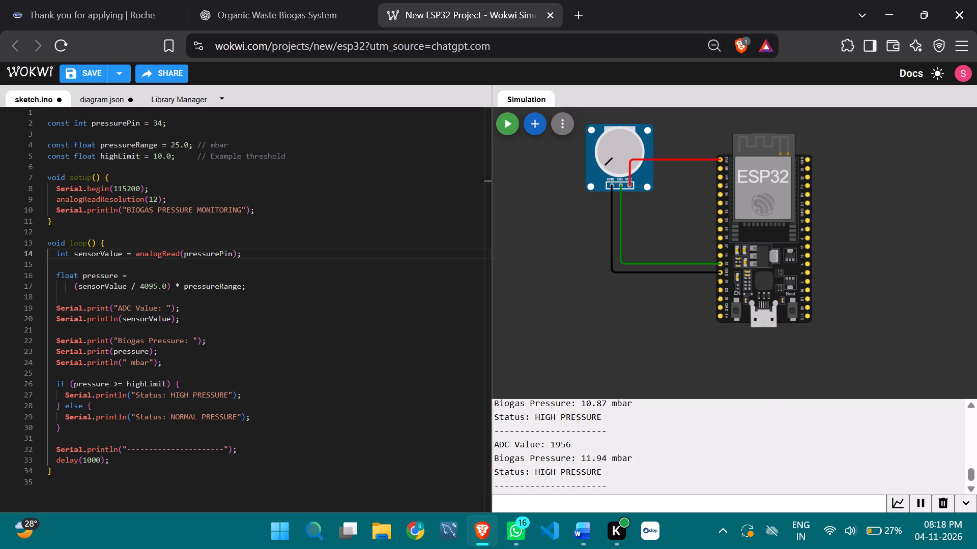
pyautogui.moveTo(750, 399); pyautogui.dragTo(768, 324)
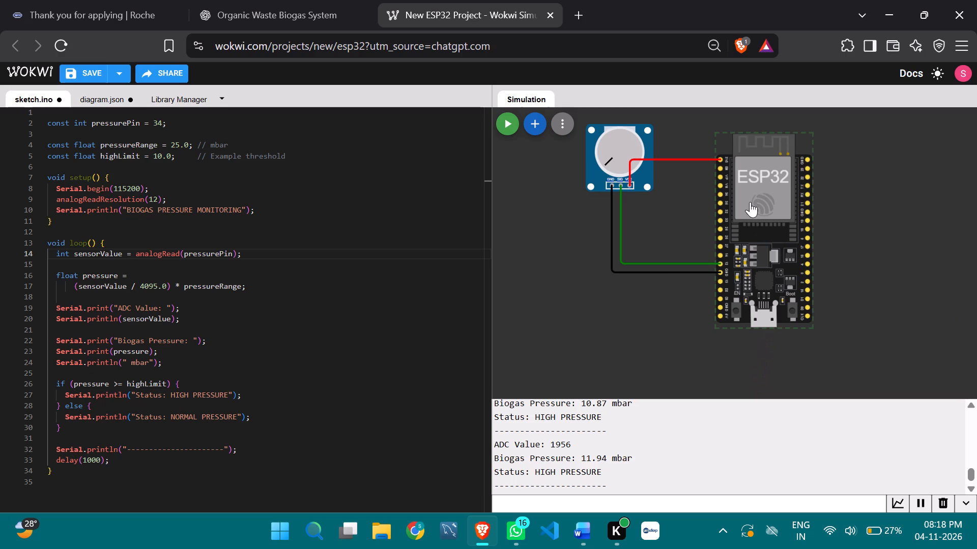
pyautogui.scroll(-2, 745, 201)
pyautogui.moveTo(717, 198); pyautogui.dragTo(723, 198)
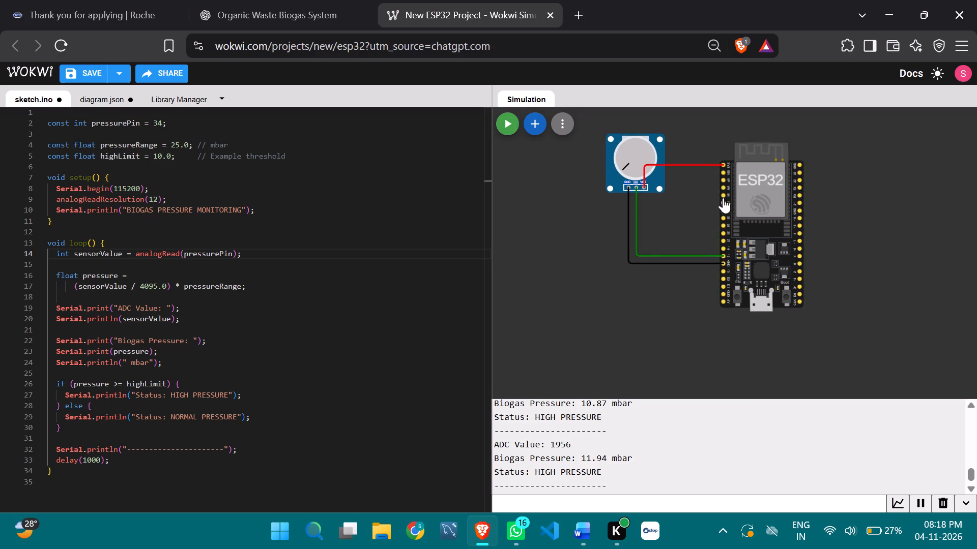
pyautogui.moveTo(723, 198); pyautogui.dragTo(868, 188)
pyautogui.moveTo(732, 395); pyautogui.dragTo(757, 320)
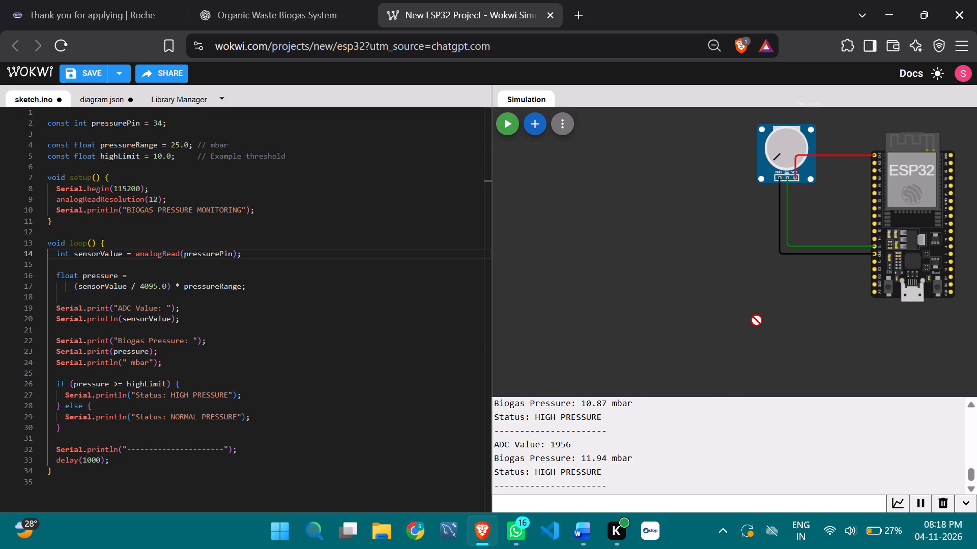
pyautogui.moveTo(757, 320); pyautogui.dragTo(769, 253)
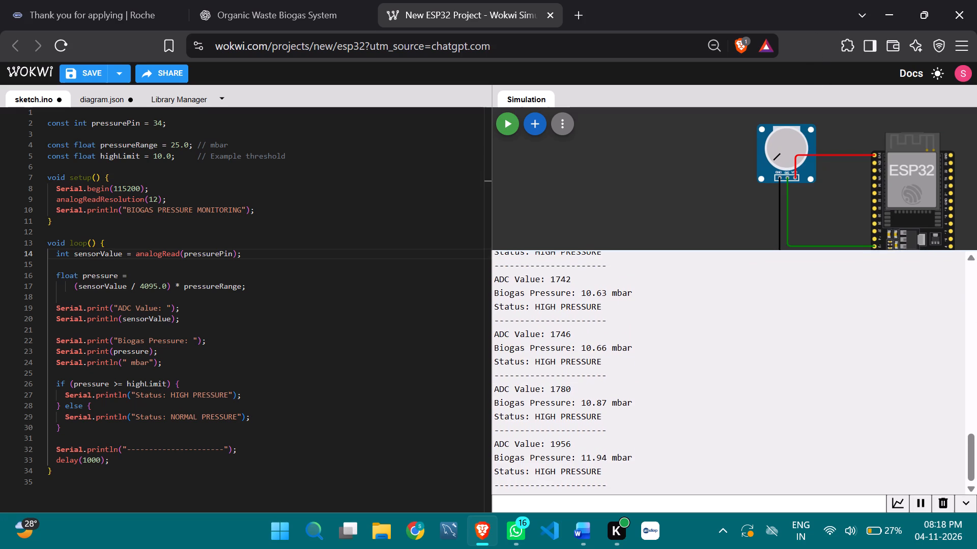
pyautogui.click(758, 248)
# Fit the whole potentiometer and ESP32 circuit into the reduced diagram area above the serial monitor.
pyautogui.scroll(-4, 835, 201)
pyautogui.moveTo(838, 199); pyautogui.dragTo(839, 199)
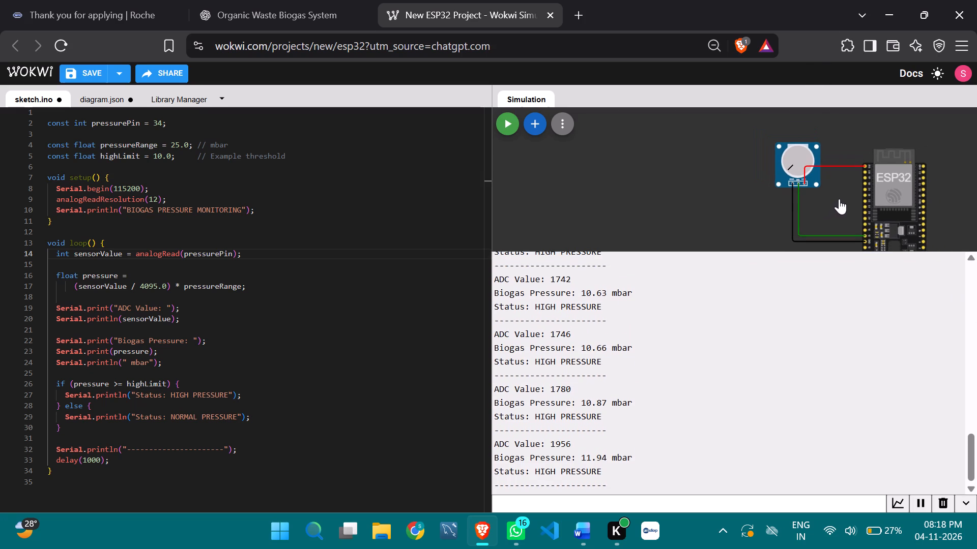
pyautogui.moveTo(839, 199); pyautogui.dragTo(771, 172)
pyautogui.scroll(-1, 771, 172)
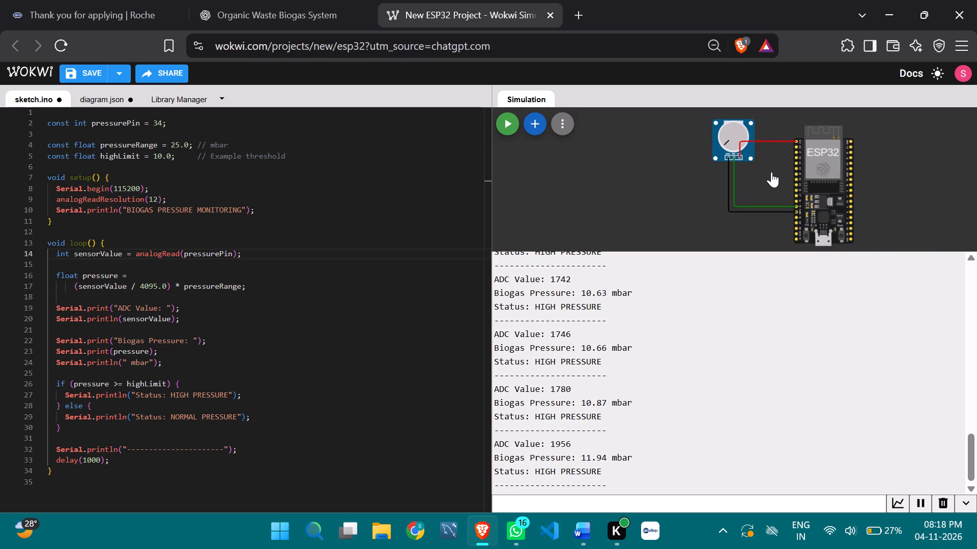
pyautogui.moveTo(695, 192); pyautogui.dragTo(720, 166)
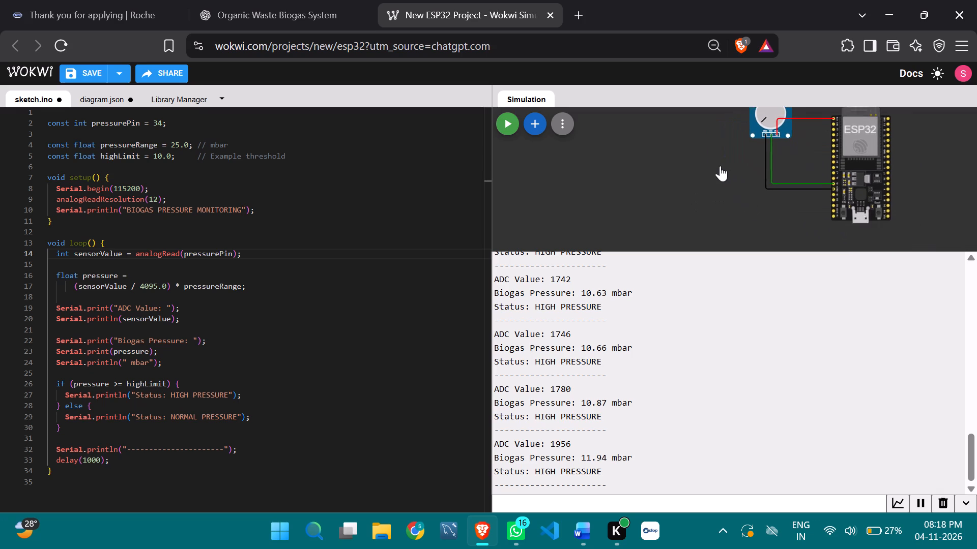
pyautogui.moveTo(720, 166); pyautogui.dragTo(701, 197)
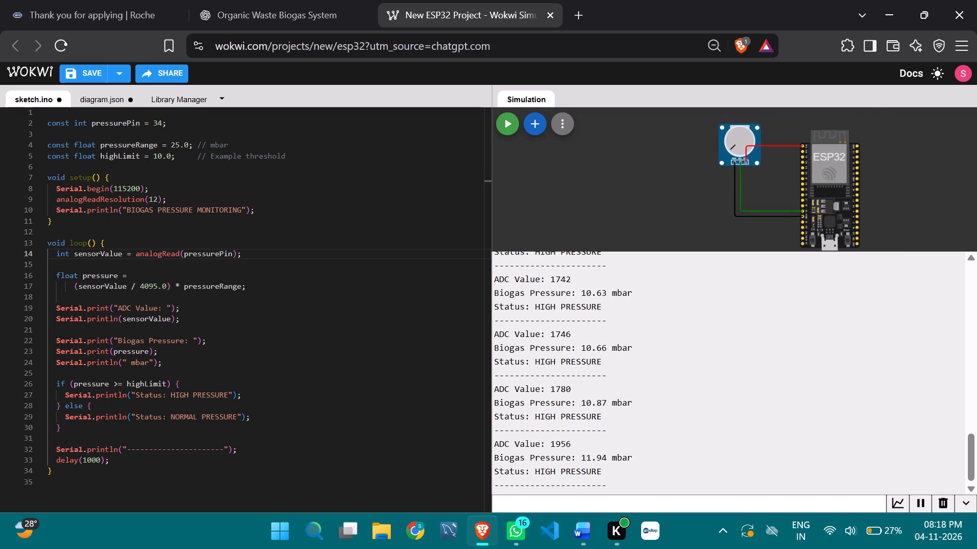
# Reduce the serial monitor's height to leave more room for the circuit diagram.
pyautogui.scroll(4, 598, 403)
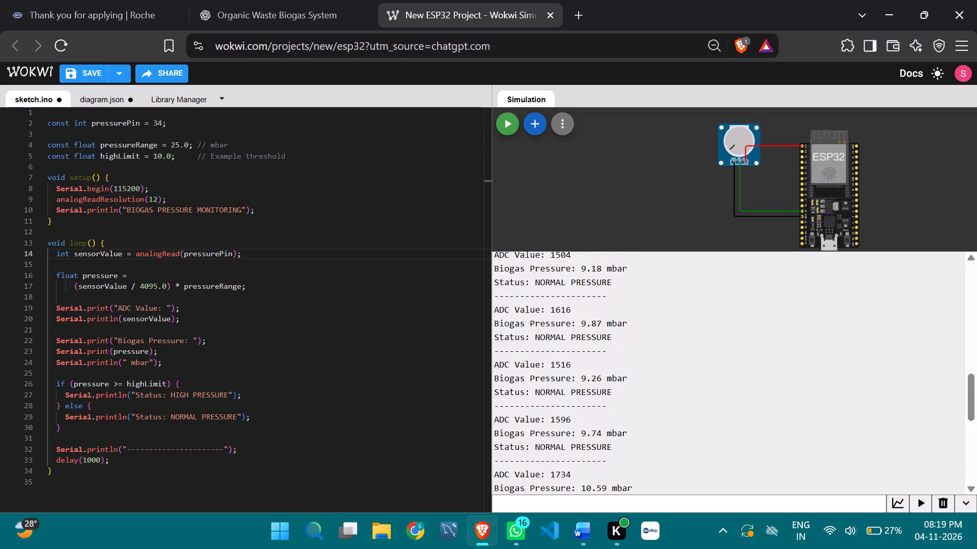
pyautogui.scroll(-1, 598, 402)
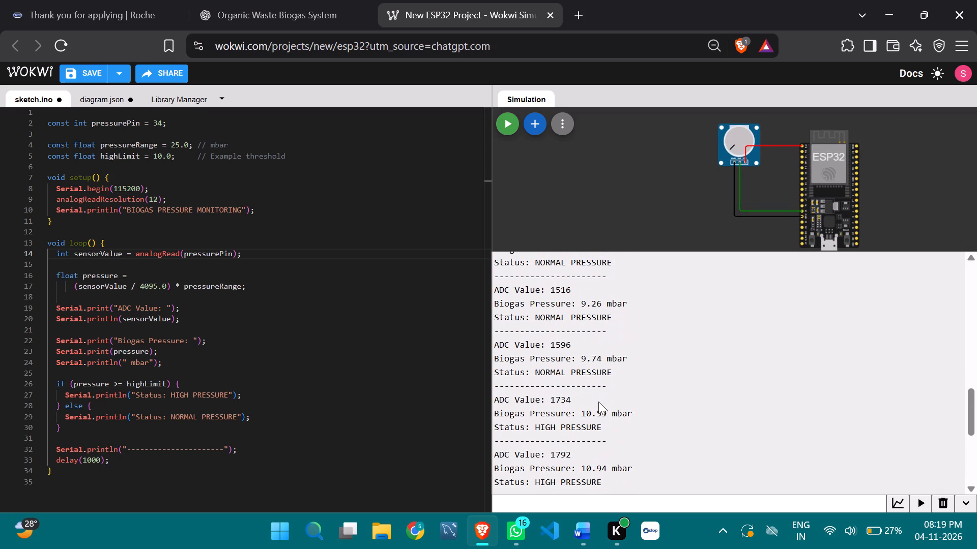
pyautogui.scroll(-1, 598, 402)
pyautogui.scroll(1, 598, 402)
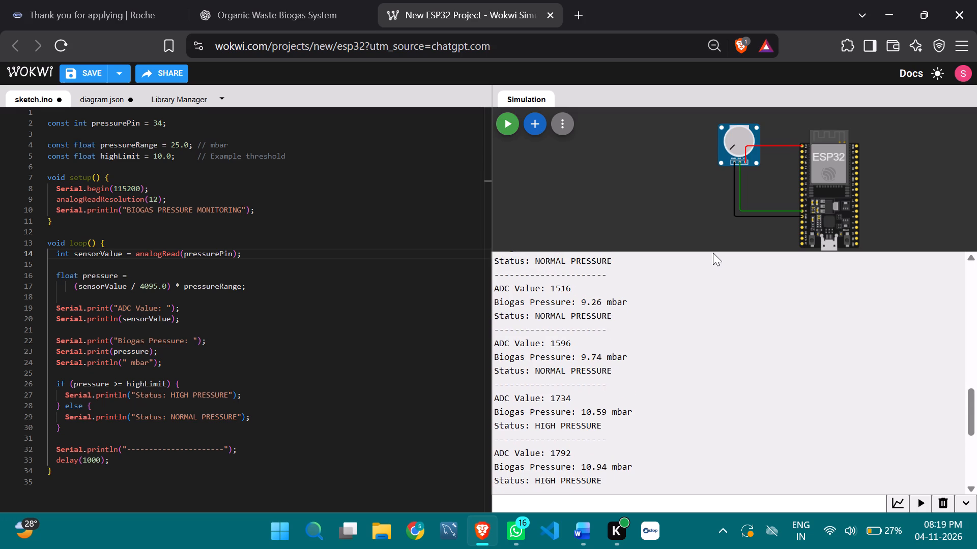
pyautogui.moveTo(714, 250); pyautogui.dragTo(715, 271)
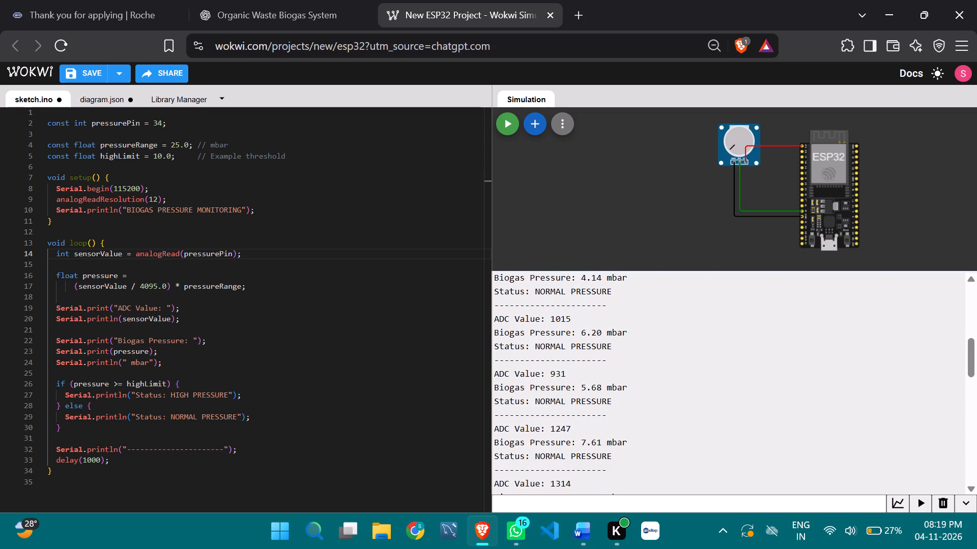
pyautogui.moveTo(710, 270); pyautogui.dragTo(708, 297)
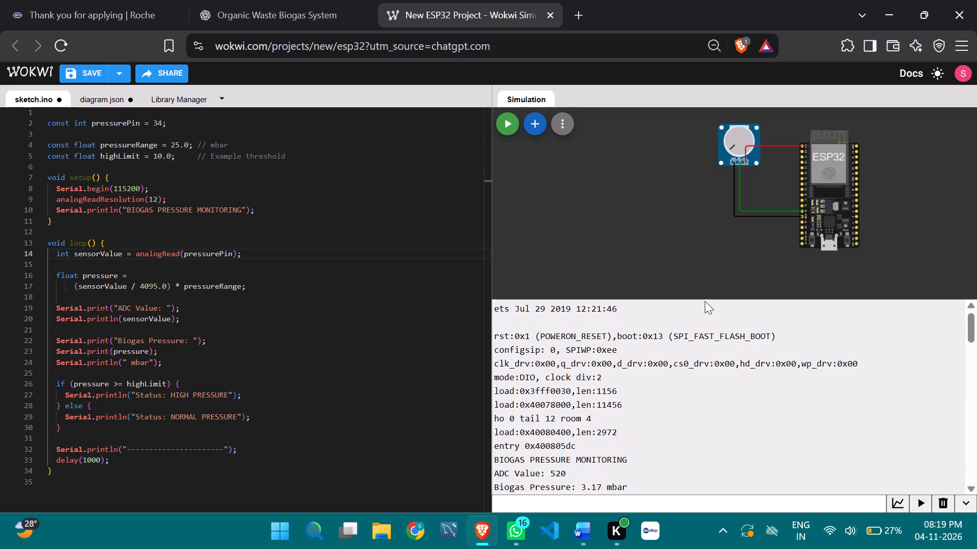
pyautogui.click(705, 297)
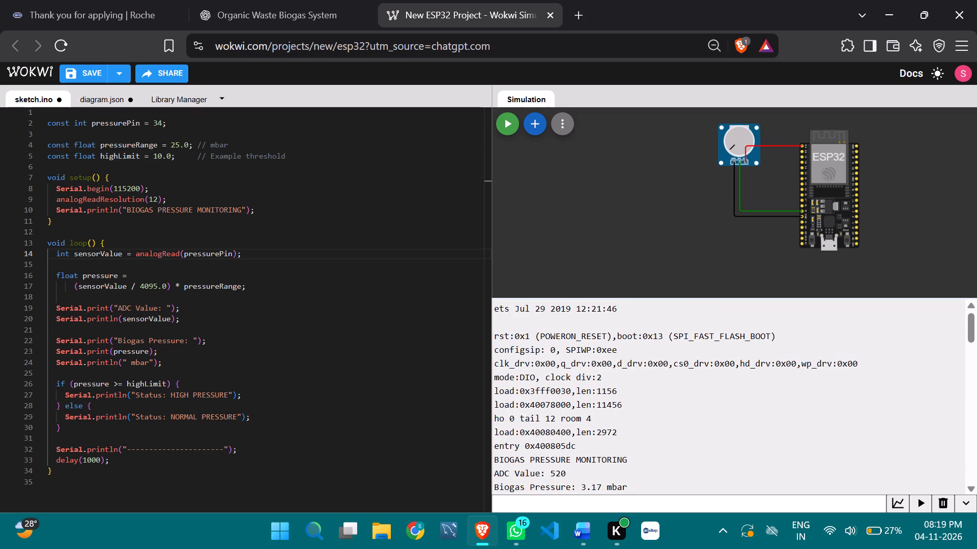
pyautogui.moveTo(708, 296); pyautogui.dragTo(711, 337)
# Arrange the serial monitor to show the readings where the status changes from NORMAL PRESSURE to HIGH PRESSURE.
pyautogui.scroll(-9, 652, 384)
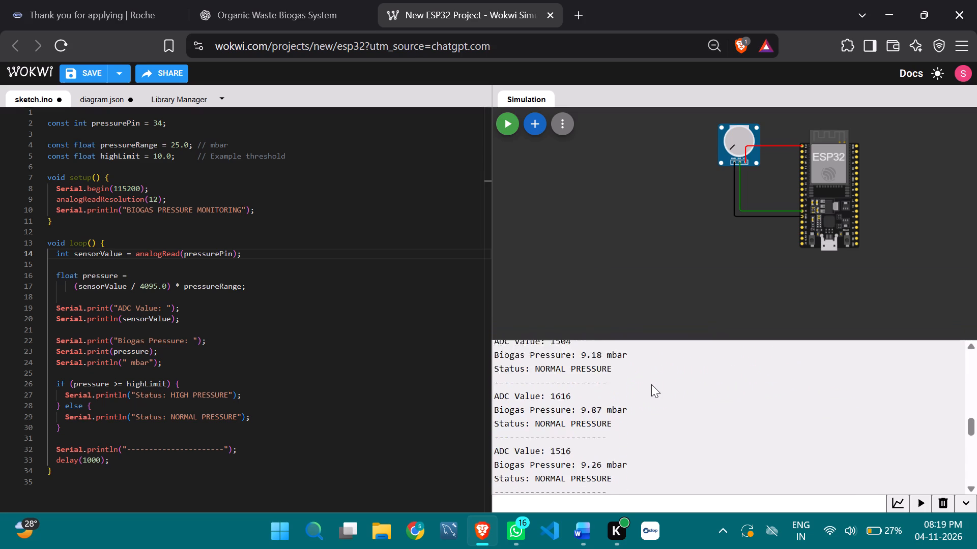
pyautogui.scroll(-1, 651, 384)
pyautogui.scroll(2, 651, 384)
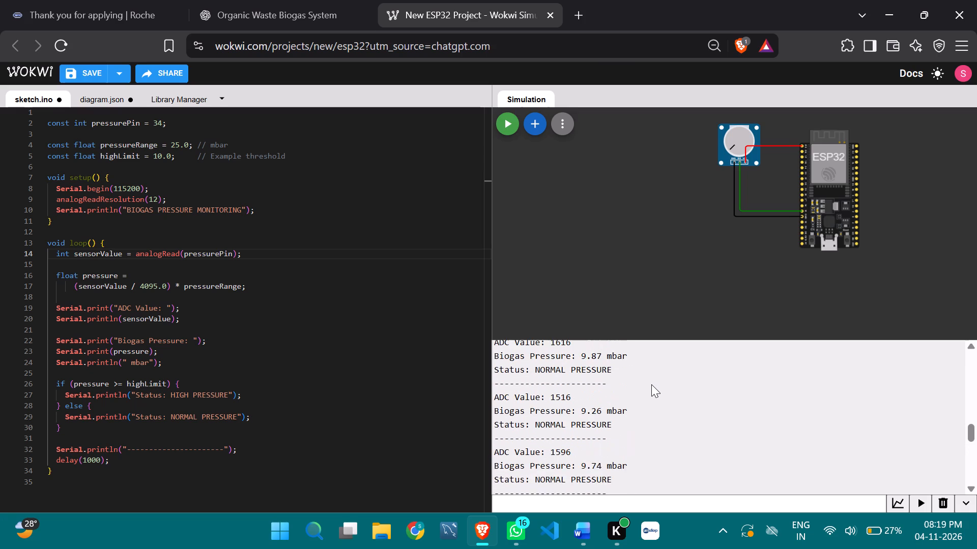
pyautogui.scroll(-1, 651, 384)
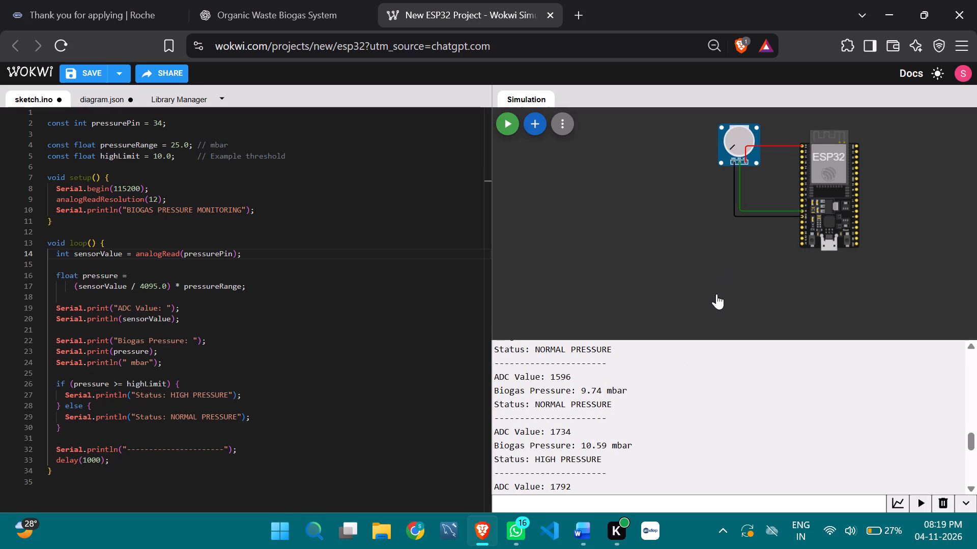
pyautogui.moveTo(706, 338); pyautogui.dragTo(709, 326)
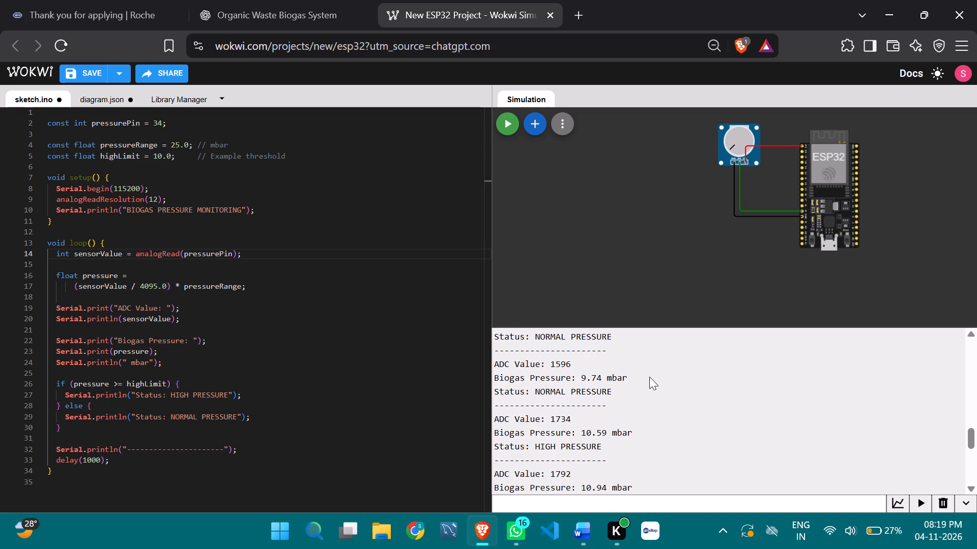
pyautogui.scroll(1, 649, 377)
pyautogui.scroll(-1, 649, 377)
# Enlarge the circuit in the diagram area and capture a selection screenshot covering the whole page with code, circuit and serial readings.
pyautogui.scroll(2, 825, 232)
pyautogui.moveTo(781, 192); pyautogui.dragTo(779, 226)
pyautogui.scroll(3, 778, 225)
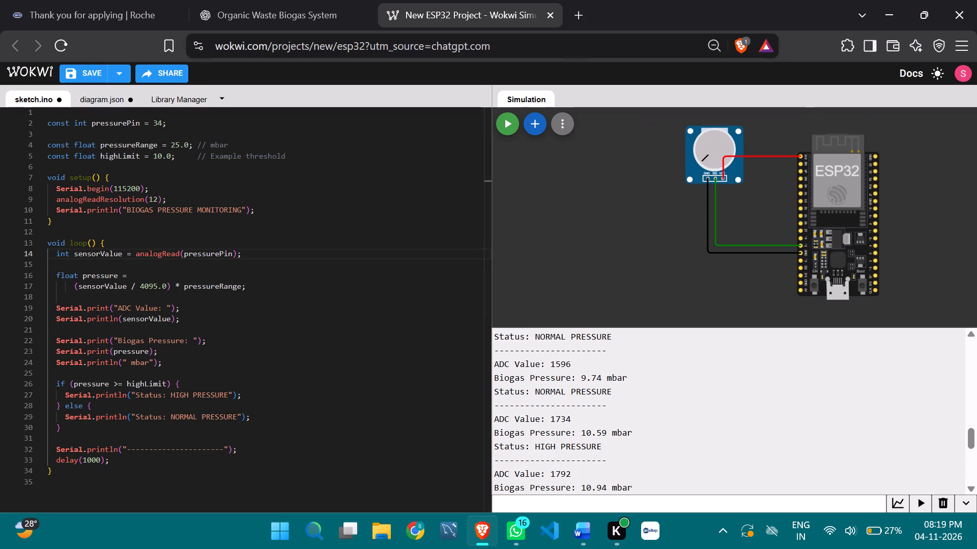
pyautogui.press('Print')
pyautogui.moveTo(2, 27); pyautogui.dragTo(4, 29)
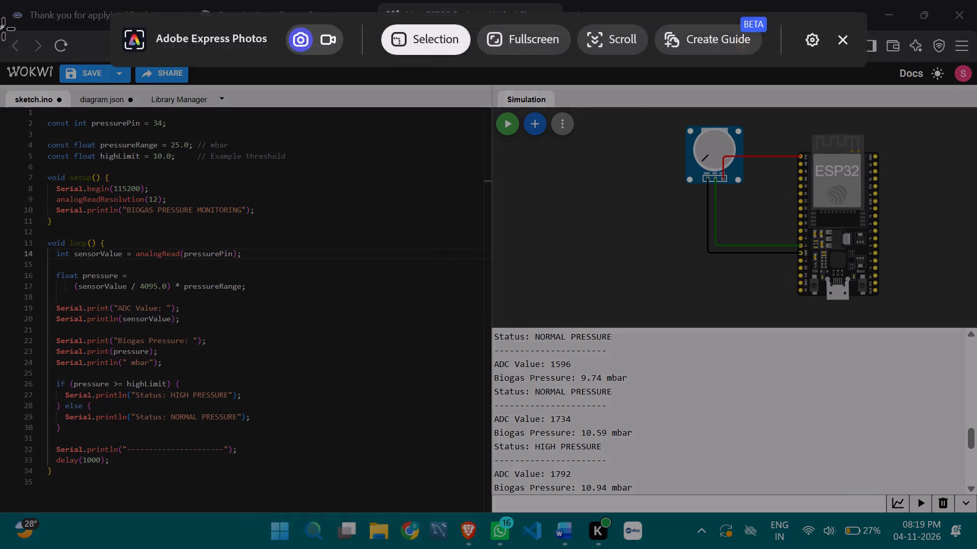
pyautogui.moveTo(4, 29); pyautogui.dragTo(976, 459)
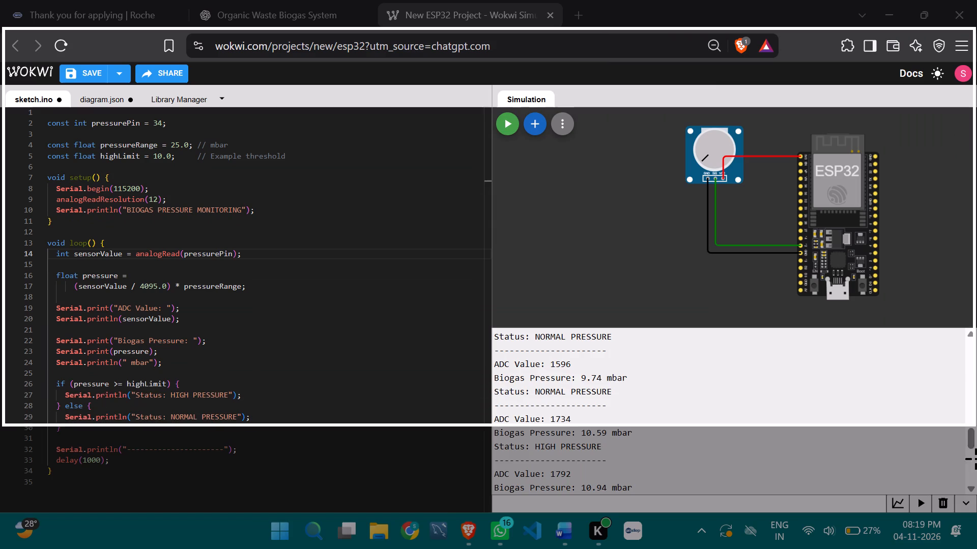
pyautogui.moveTo(976, 459); pyautogui.dragTo(976, 513)
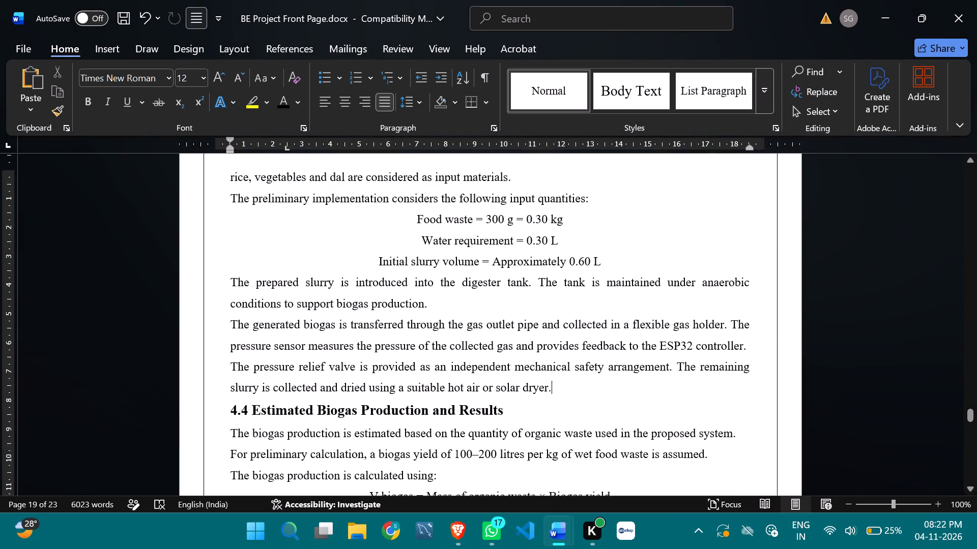
pyautogui.press('Return')
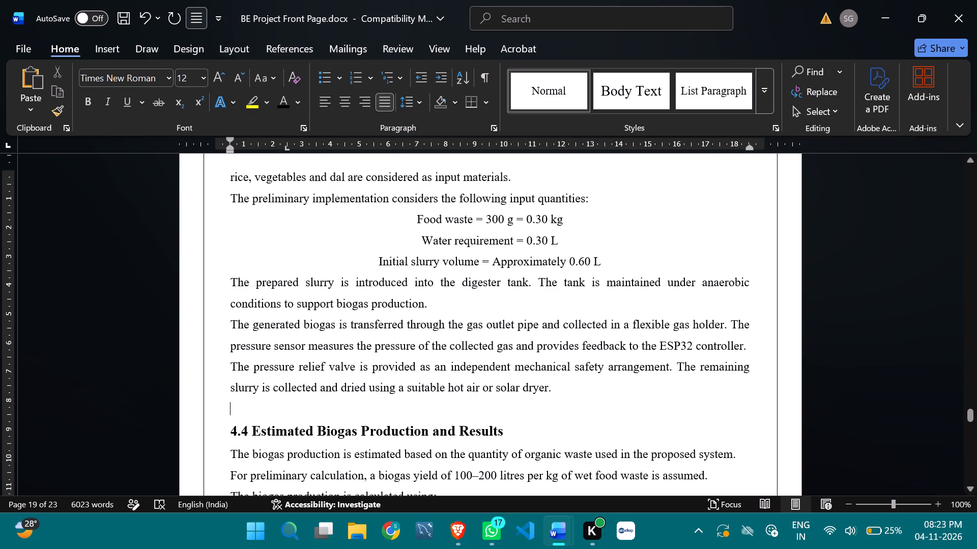
pyautogui.hotkey('ctrl', 'v')
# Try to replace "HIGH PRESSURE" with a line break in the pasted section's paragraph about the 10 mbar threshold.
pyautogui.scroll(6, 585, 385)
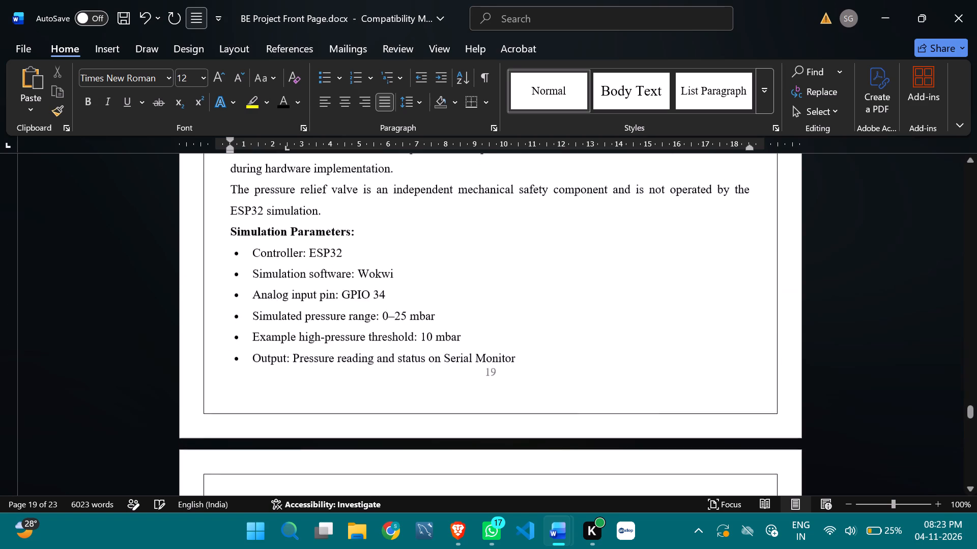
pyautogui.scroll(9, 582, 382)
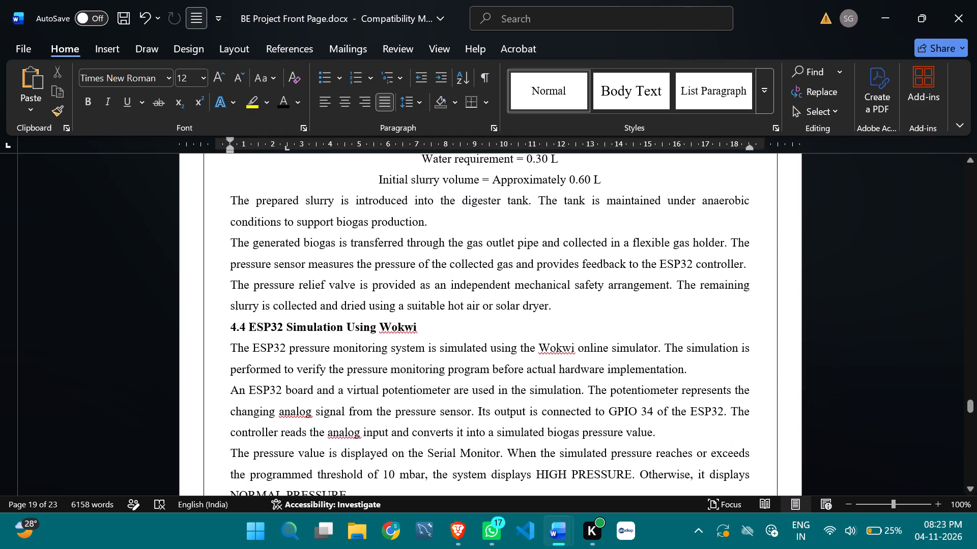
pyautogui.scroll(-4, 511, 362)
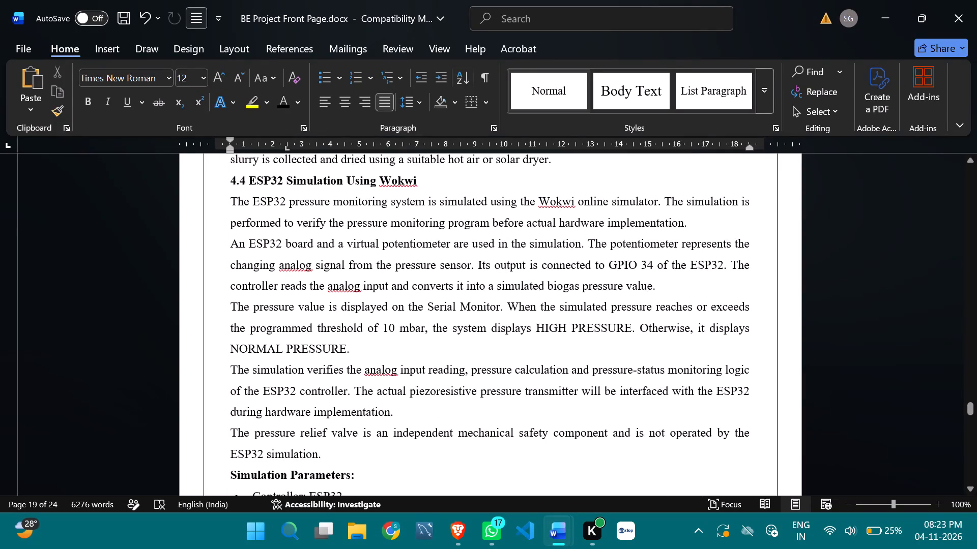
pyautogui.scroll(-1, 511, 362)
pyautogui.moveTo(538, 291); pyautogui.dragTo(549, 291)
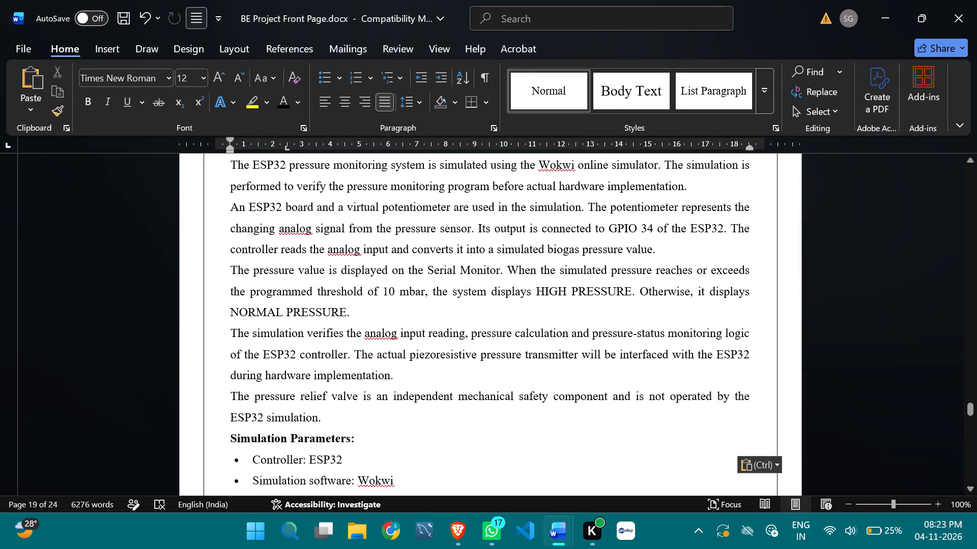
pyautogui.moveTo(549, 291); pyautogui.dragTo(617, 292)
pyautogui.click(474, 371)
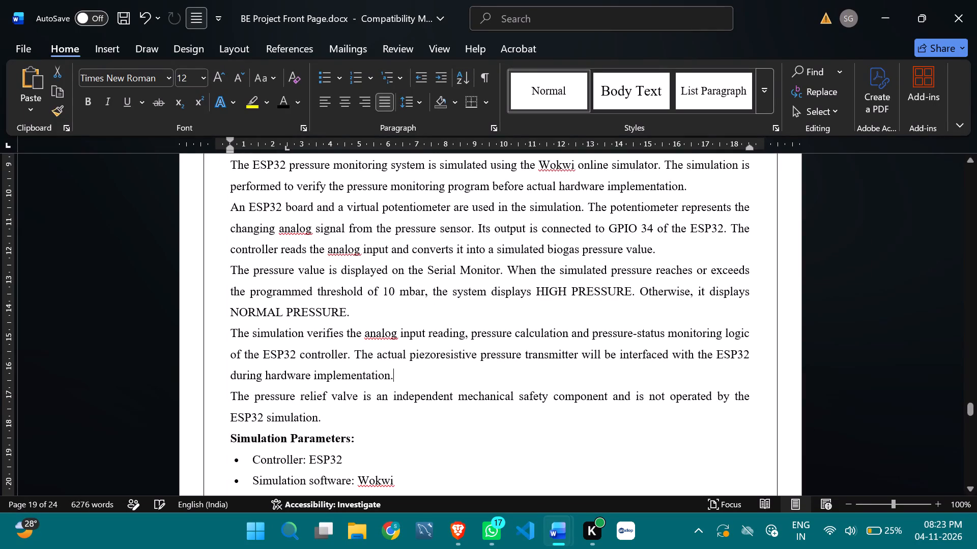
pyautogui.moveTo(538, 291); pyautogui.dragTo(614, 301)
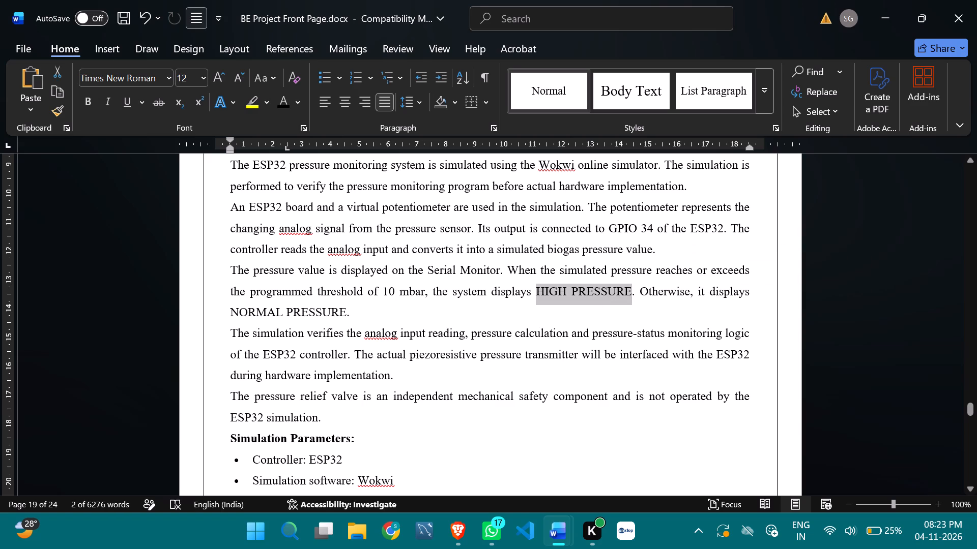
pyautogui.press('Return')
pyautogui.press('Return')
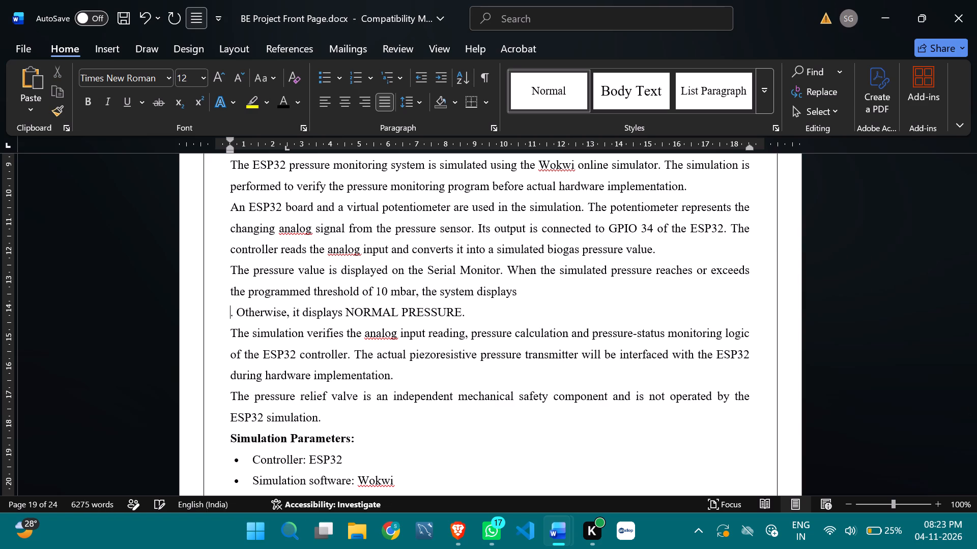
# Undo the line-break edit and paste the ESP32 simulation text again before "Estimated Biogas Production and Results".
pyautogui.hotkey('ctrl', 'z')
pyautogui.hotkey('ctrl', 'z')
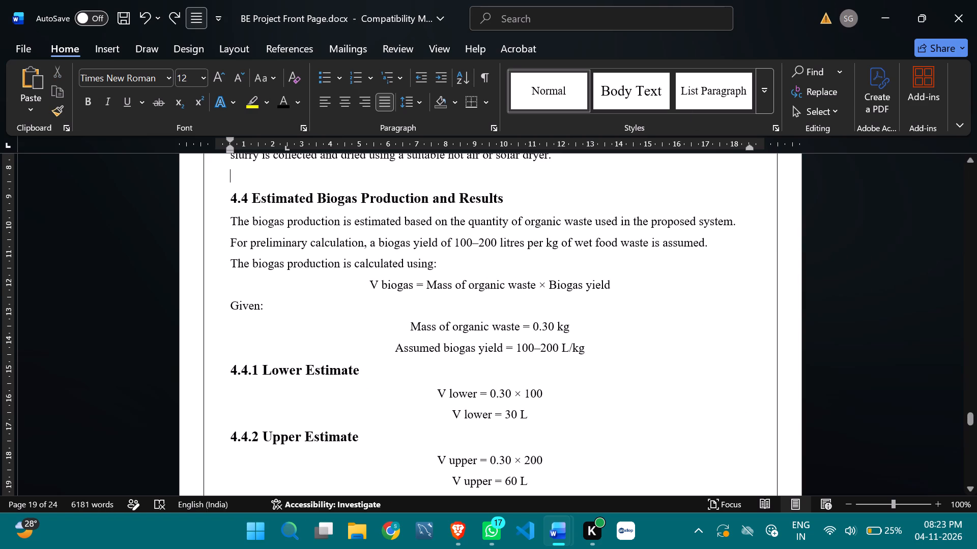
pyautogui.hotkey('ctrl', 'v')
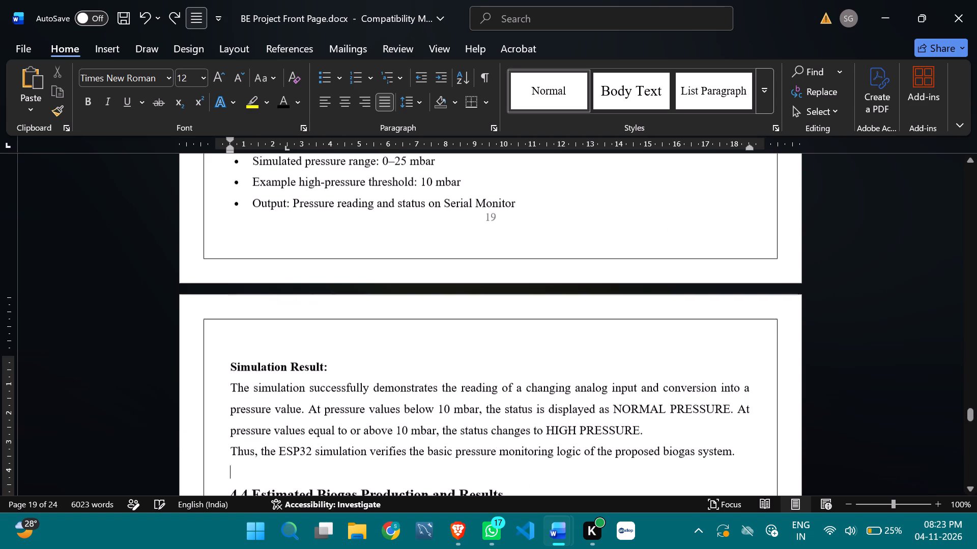
# Replace "HIGH PRESSURE" with "High Pressure" in the Simulation Result paragraph.
pyautogui.scroll(-1, 577, 318)
pyautogui.moveTo(547, 389); pyautogui.dragTo(636, 393)
pyautogui.write('High')
pyautogui.press('space')
pyautogui.write('Pressur')
pyautogui.press('e')
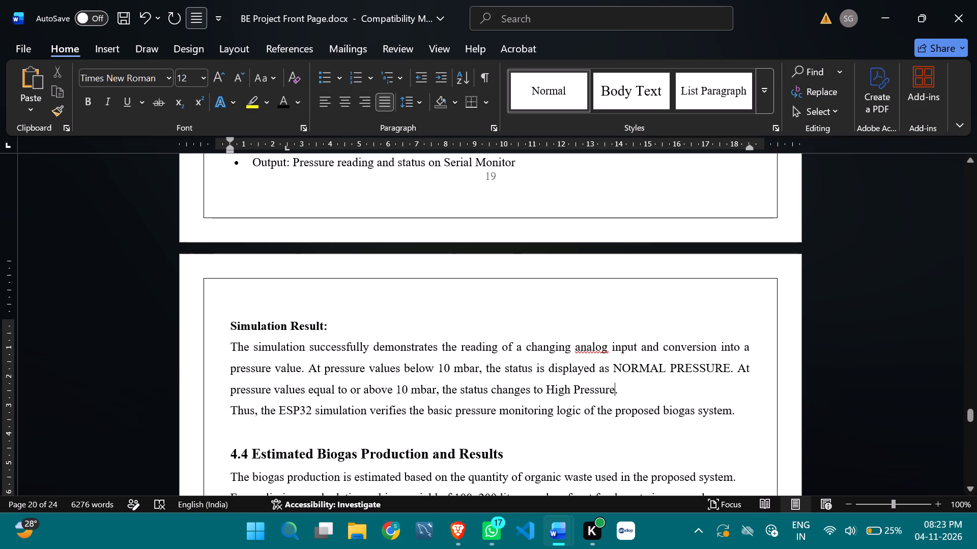
# Replace "NORMAL PRESSURE" with "Normal Pressure" in the Simulation Result paragraph.
pyautogui.moveTo(612, 373); pyautogui.dragTo(721, 378)
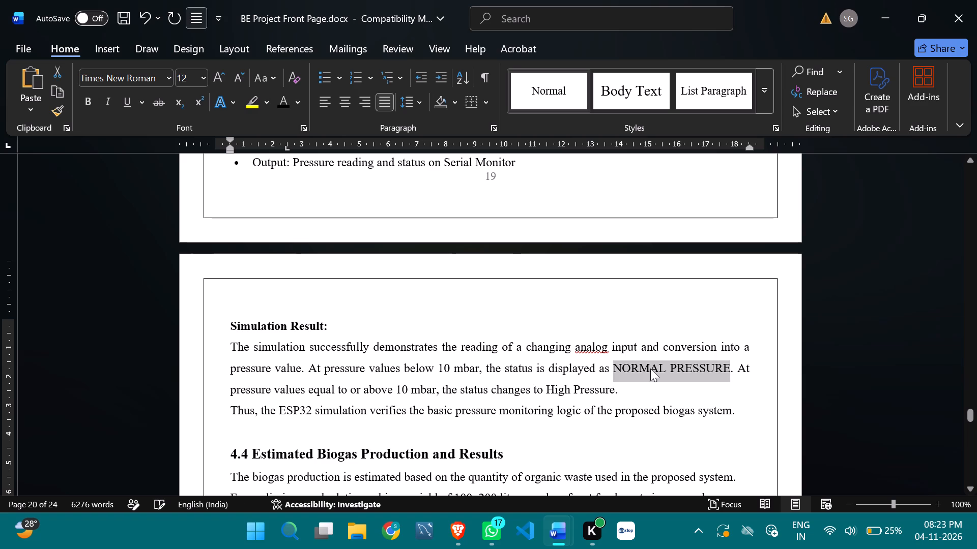
pyautogui.write('Nor')
pyautogui.write('mal')
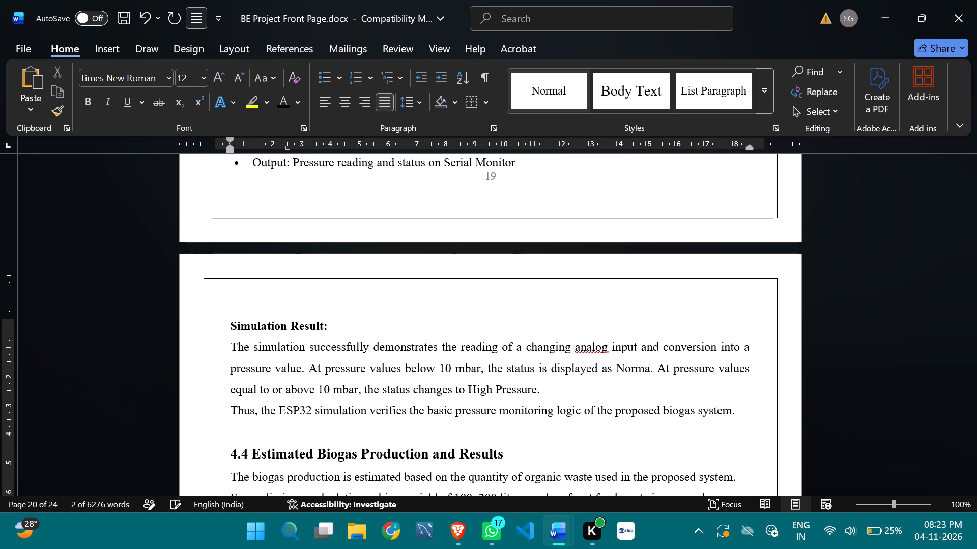
pyautogui.press('space')
pyautogui.write('Pressure')
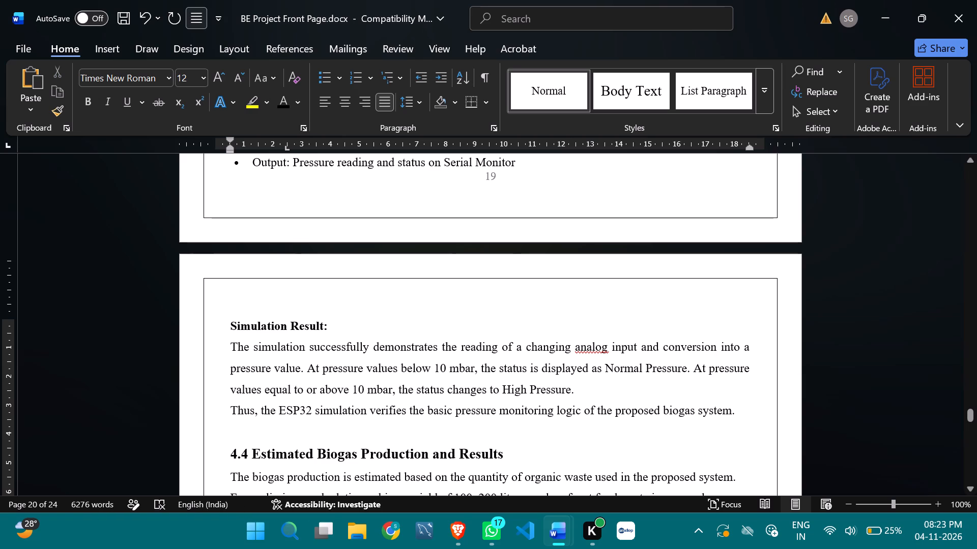
# Replace "HIGH PRESSURE" with "High Pressure" in the Section 4.4 paragraph about the Serial Monitor display.
pyautogui.scroll(9, 599, 413)
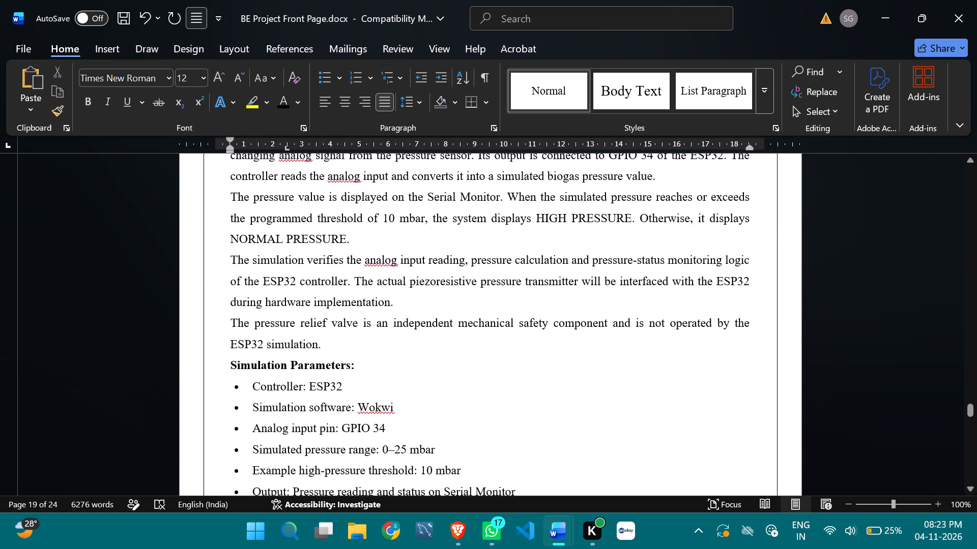
pyautogui.moveTo(537, 220); pyautogui.dragTo(630, 213)
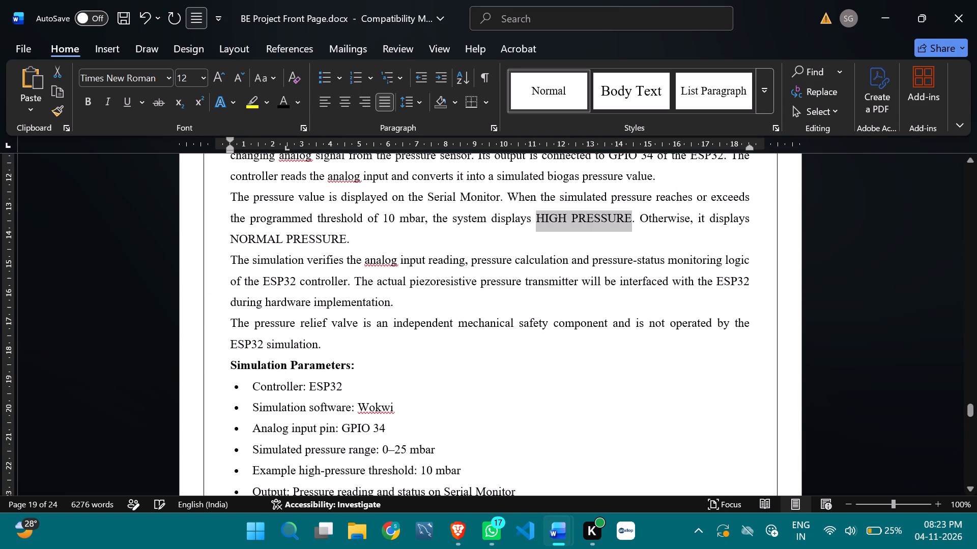
pyautogui.hotkey('shift', 'h')
pyautogui.write('ig')
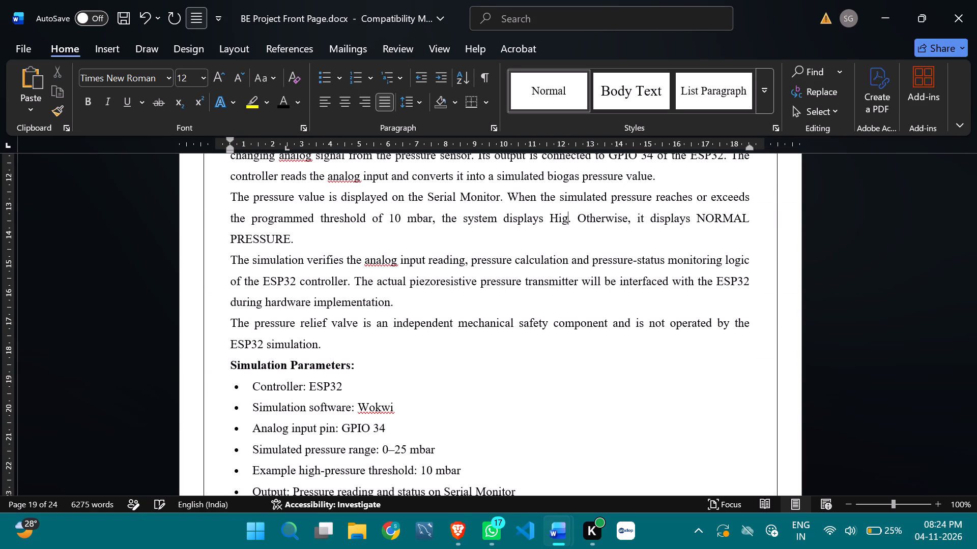
pyautogui.write('h')
pyautogui.press('space')
pyautogui.write('Pressure')
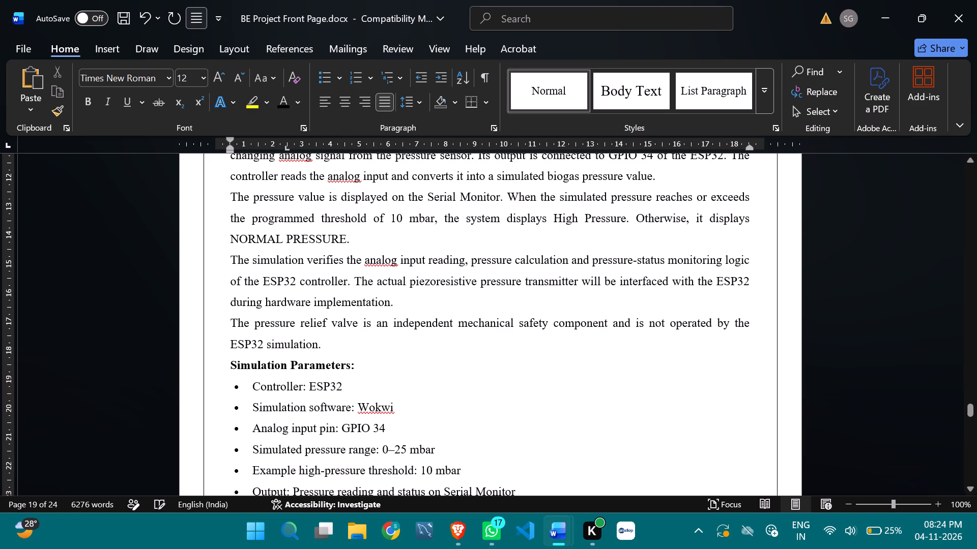
# Replace "NORMAL PRESSURE" with "Normal Pressure" at the end of the same Serial Monitor paragraph.
pyautogui.moveTo(229, 238); pyautogui.dragTo(317, 240)
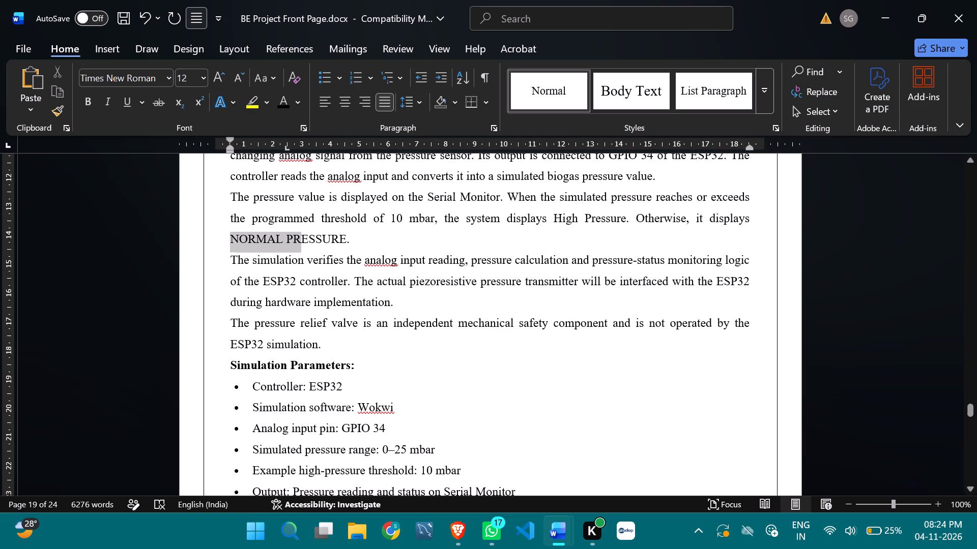
pyautogui.moveTo(317, 240); pyautogui.dragTo(347, 239)
pyautogui.write('Normal')
pyautogui.press('space')
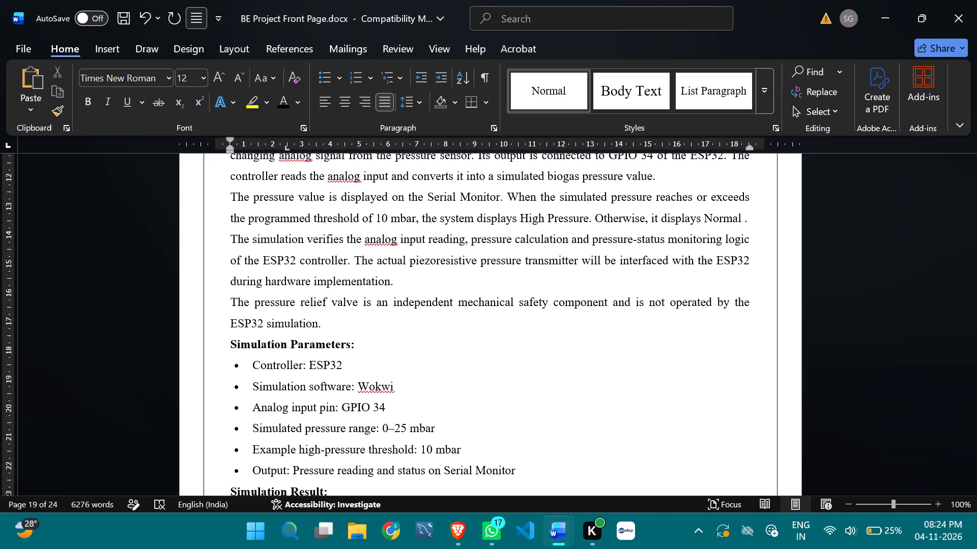
pyautogui.hotkey('shift', 'p')
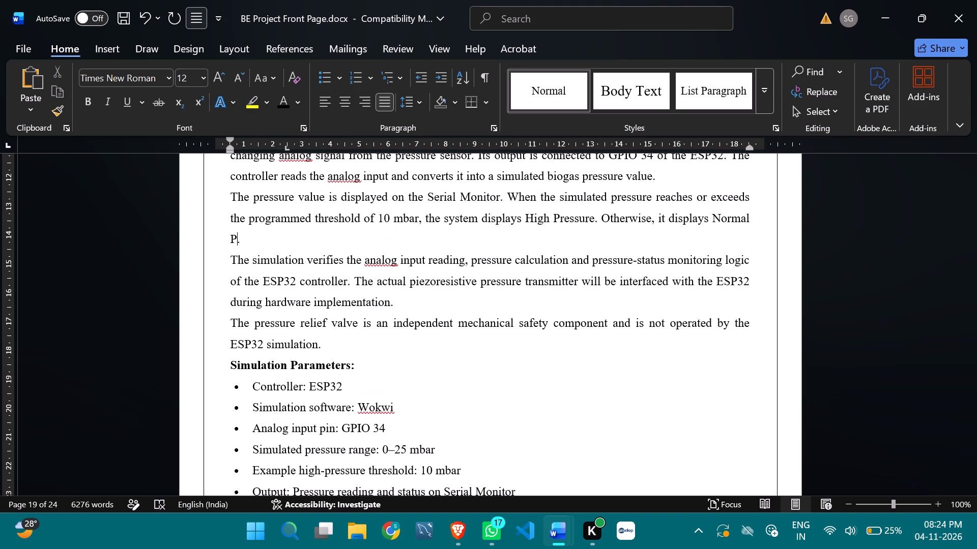
pyautogui.write('ressure')
# Review the pasted ESP32 simulation section and check the spelling suggestions for "analog" in the Simulation Result paragraph.
pyautogui.scroll(4, 246, 398)
pyautogui.scroll(3, 424, 383)
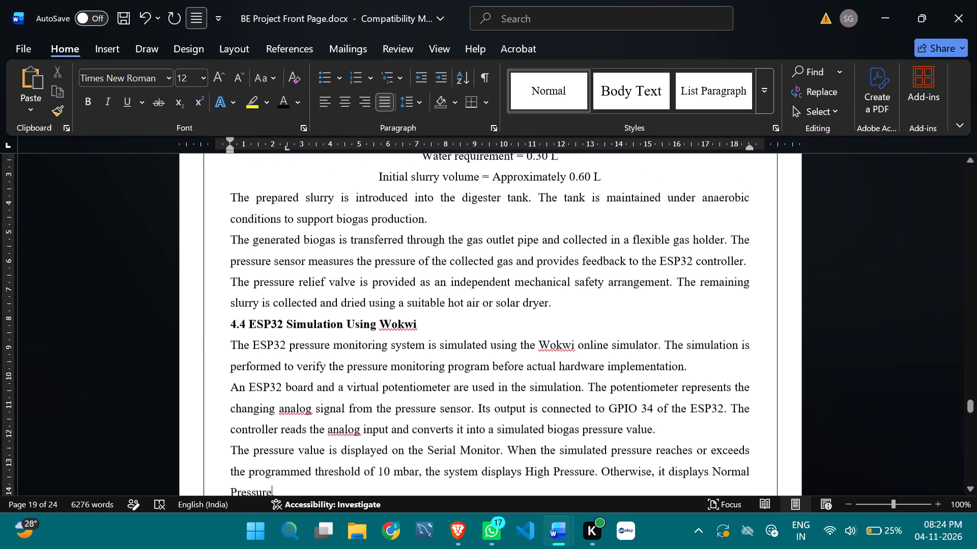
pyautogui.scroll(3, 424, 383)
pyautogui.scroll(-15, 424, 382)
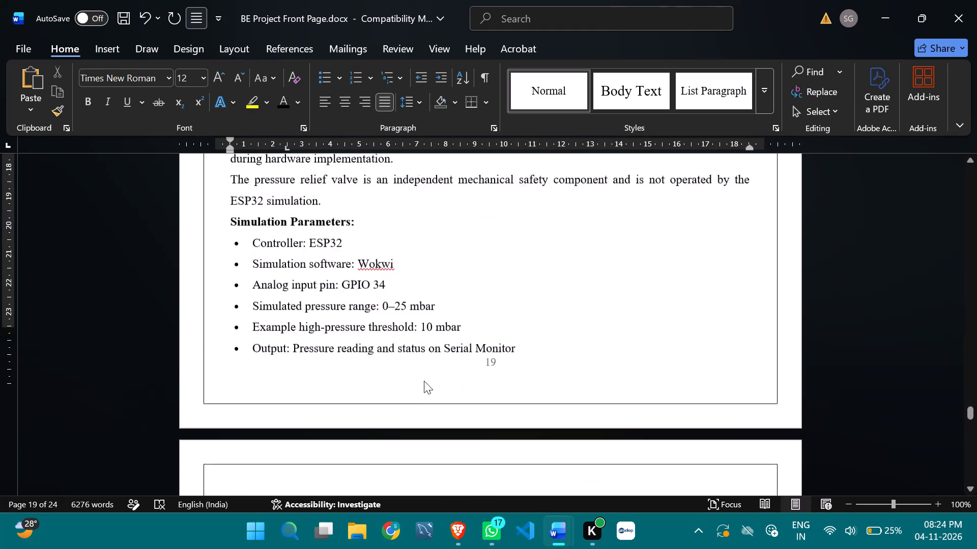
pyautogui.scroll(-6, 423, 380)
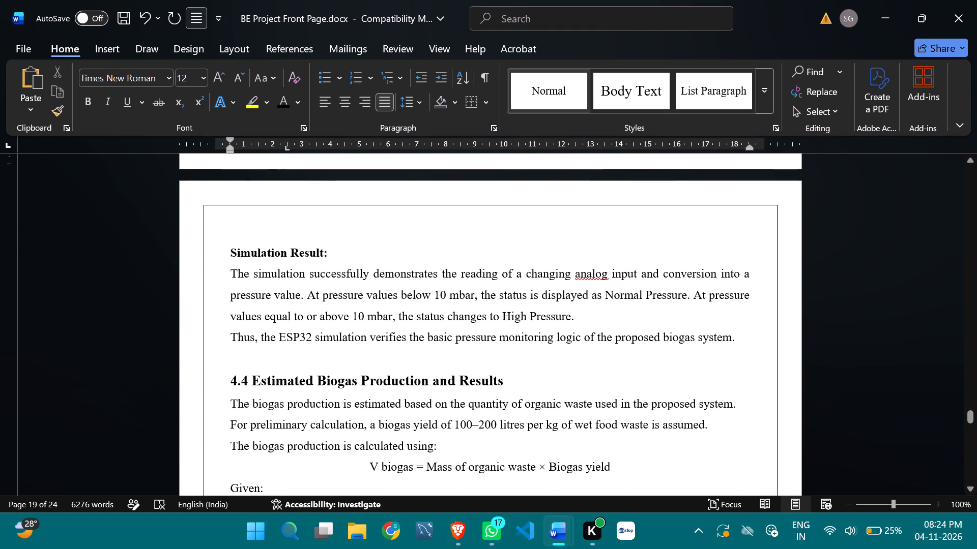
pyautogui.rightClick(592, 273)
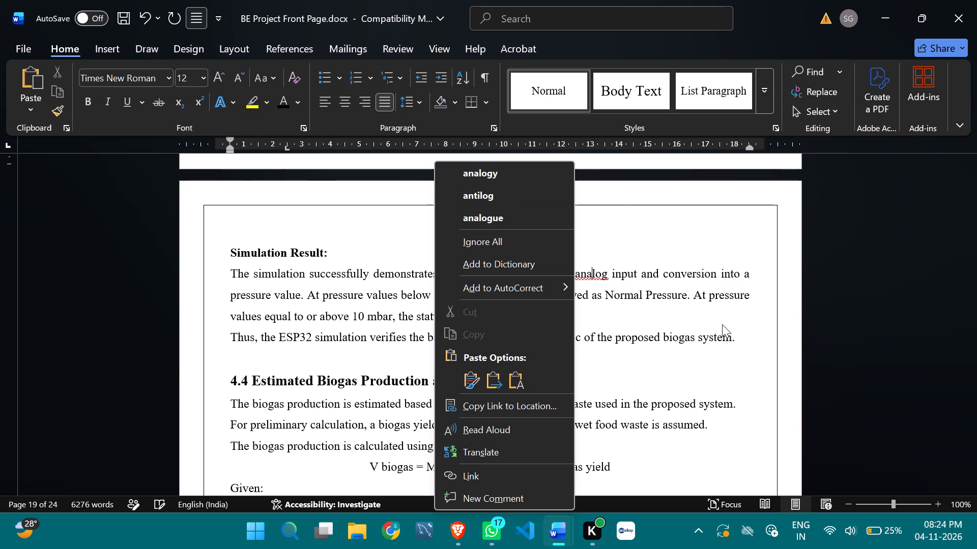
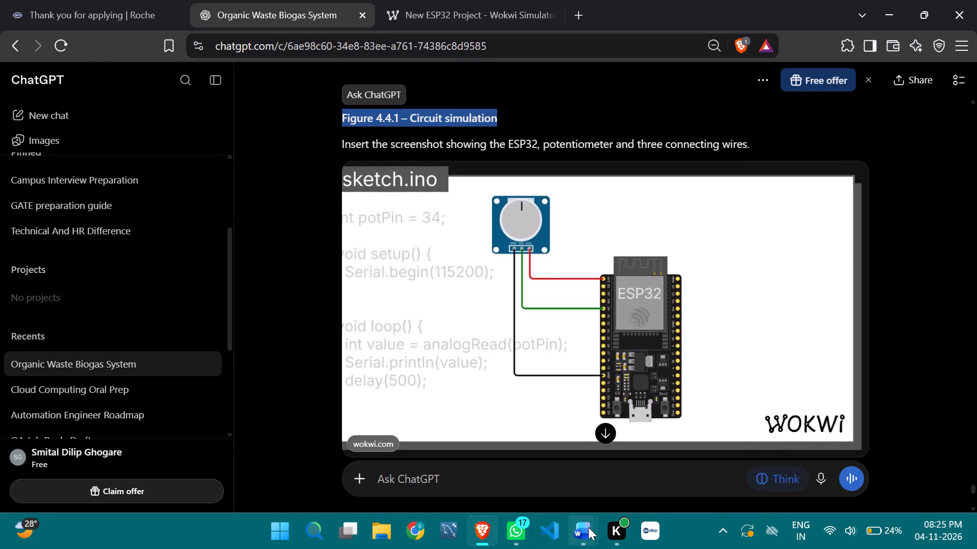
pyautogui.click(645, 477)
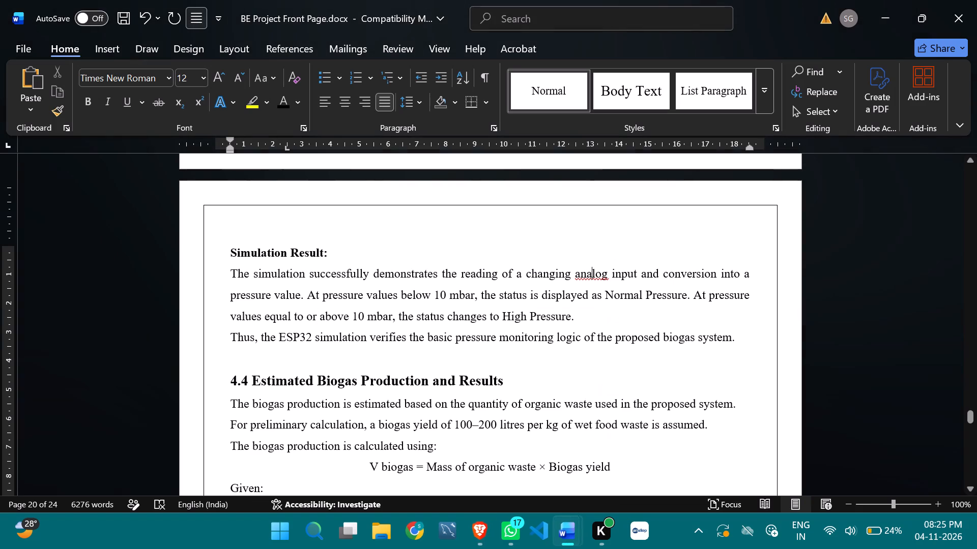
pyautogui.click(747, 329)
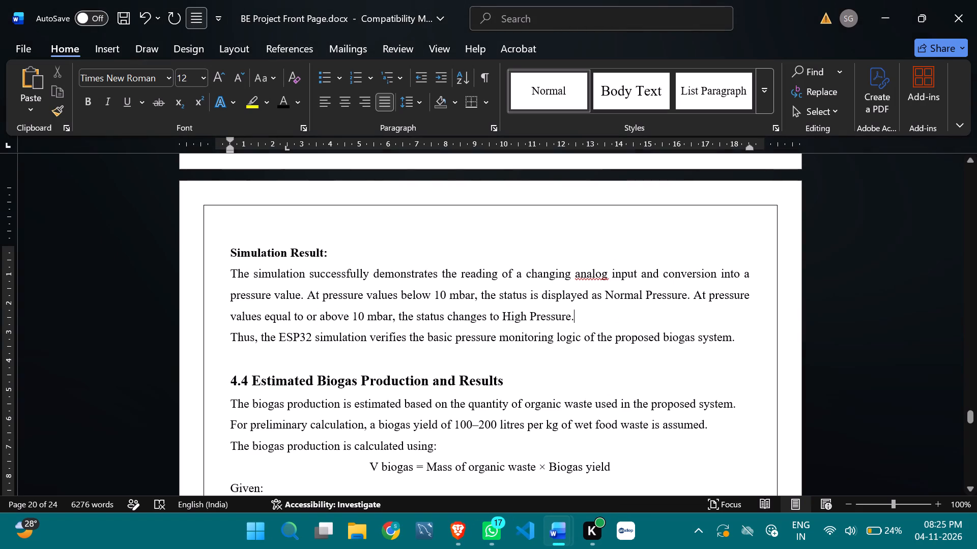
pyautogui.click(747, 338)
pyautogui.press('Return')
pyautogui.hotkey('ctrl', 'v')
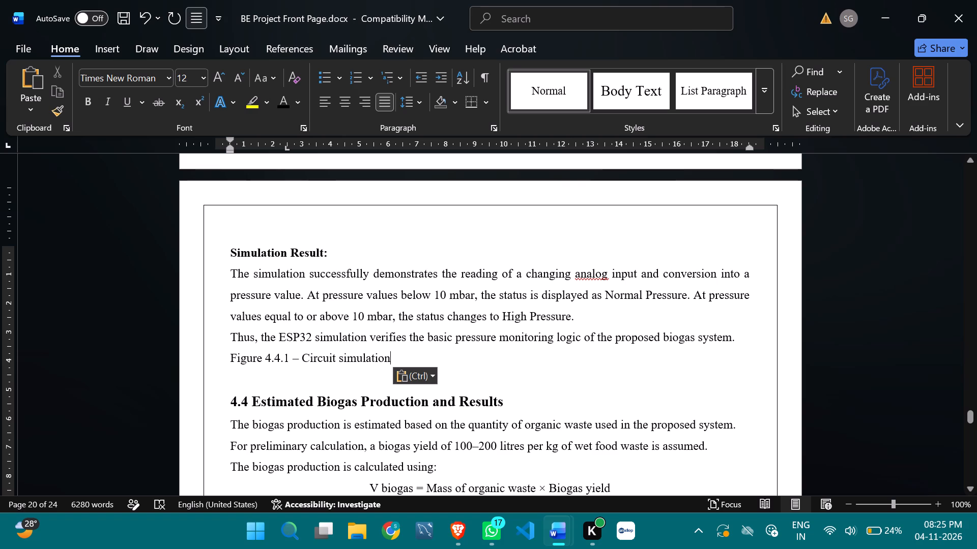
# Remove "Figure 4.4.1 –" from the pasted heading so it reads "Circuit simulation", and make it bold.
pyautogui.moveTo(300, 359); pyautogui.dragTo(191, 371)
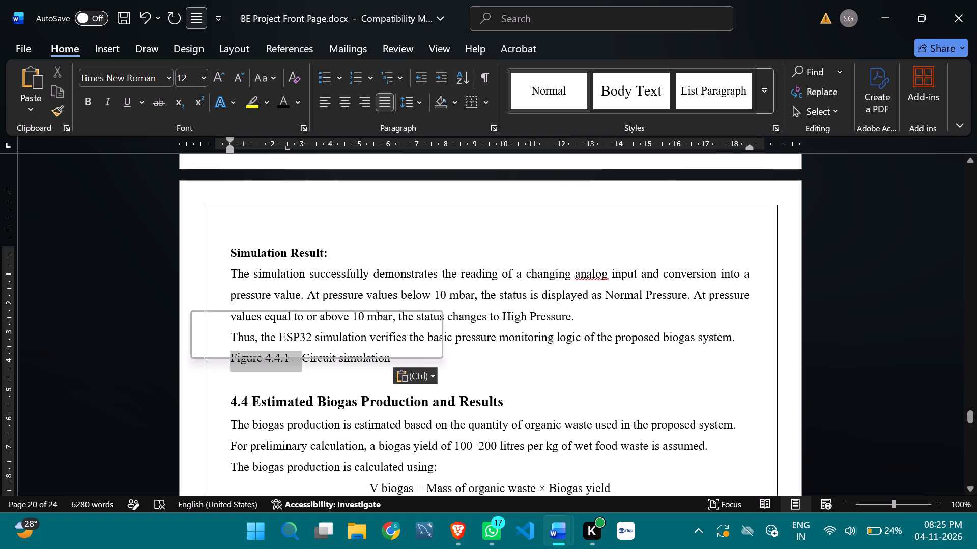
pyautogui.press('BackSpace')
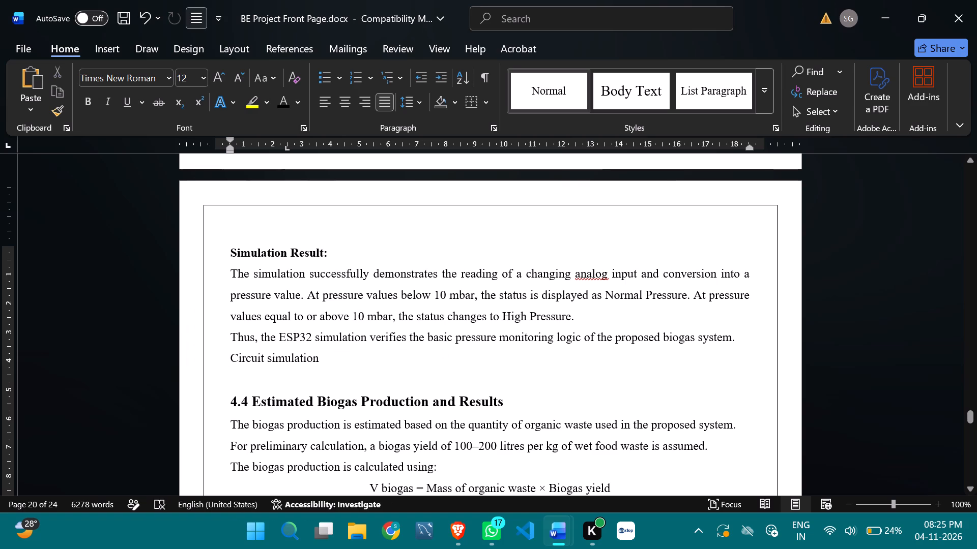
pyautogui.moveTo(233, 356); pyautogui.dragTo(315, 361)
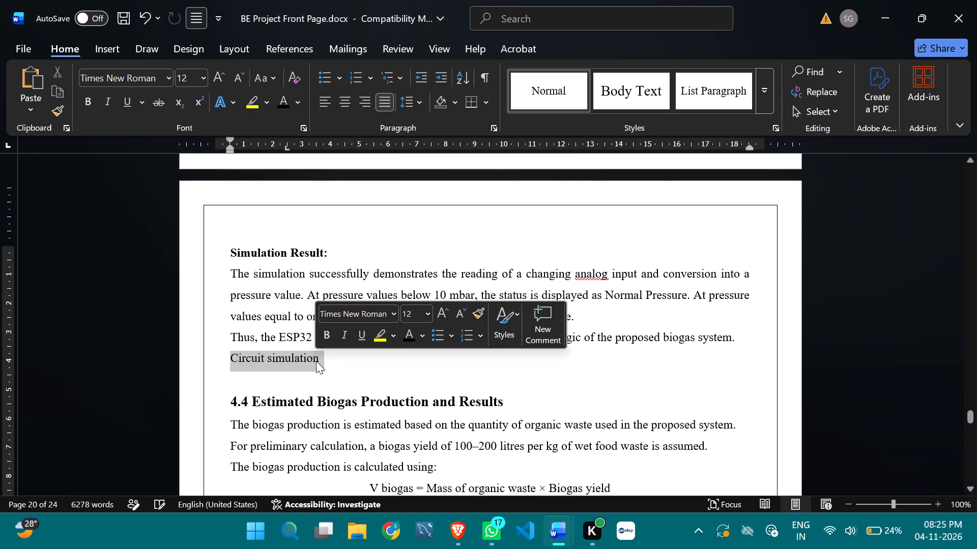
pyautogui.click(320, 340)
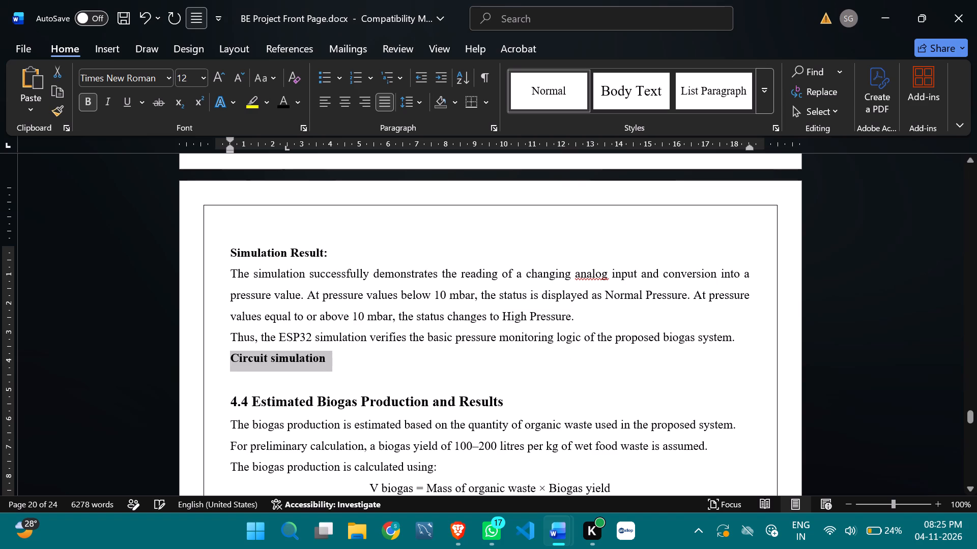
# Insert the picture "Screenshot 2026-11-04 202132.png" from the Gallery on a new line below the "Circuit simulation" heading.
pyautogui.click(503, 359)
pyautogui.press('Return')
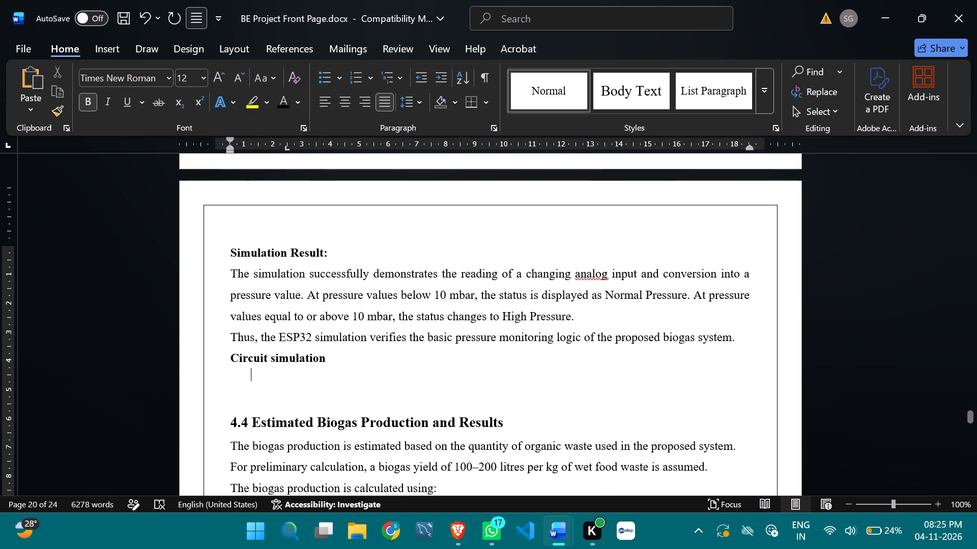
pyautogui.scroll(1, 498, 360)
pyautogui.click(106, 53)
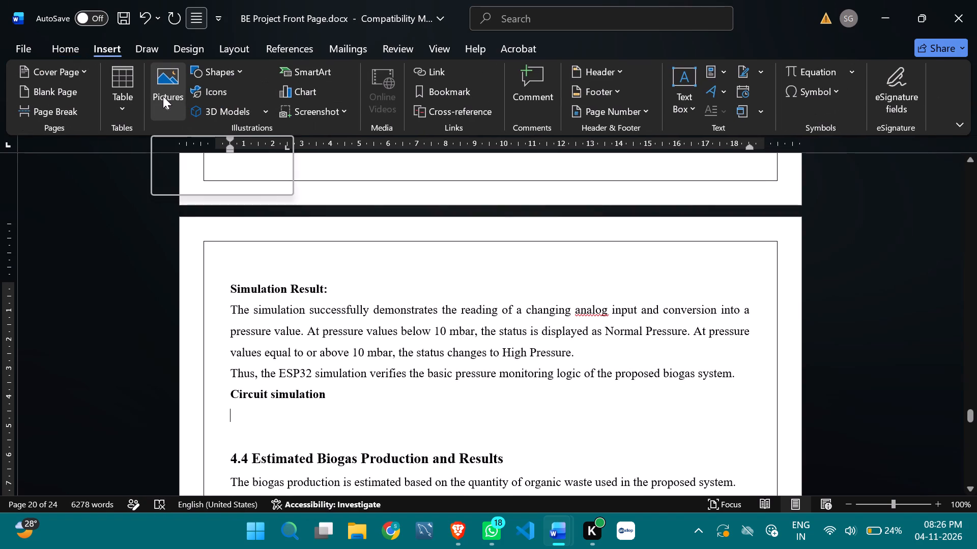
pyautogui.click(163, 96)
pyautogui.click(162, 154)
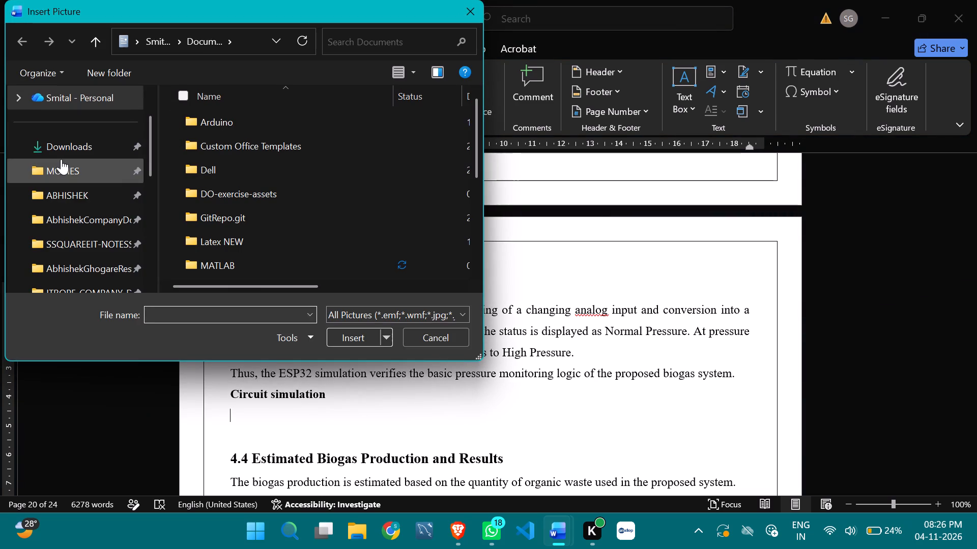
pyautogui.scroll(3, 61, 159)
pyautogui.click(82, 124)
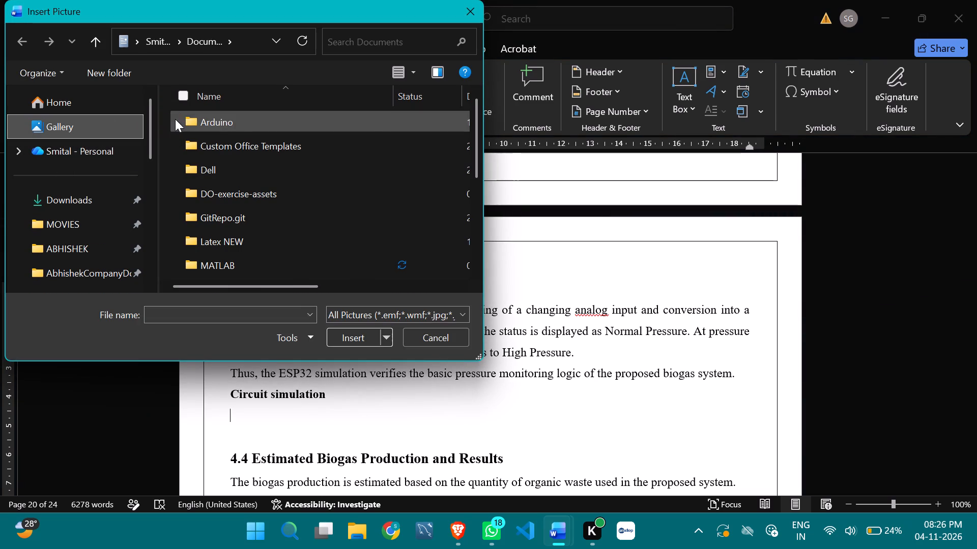
pyautogui.click(193, 144)
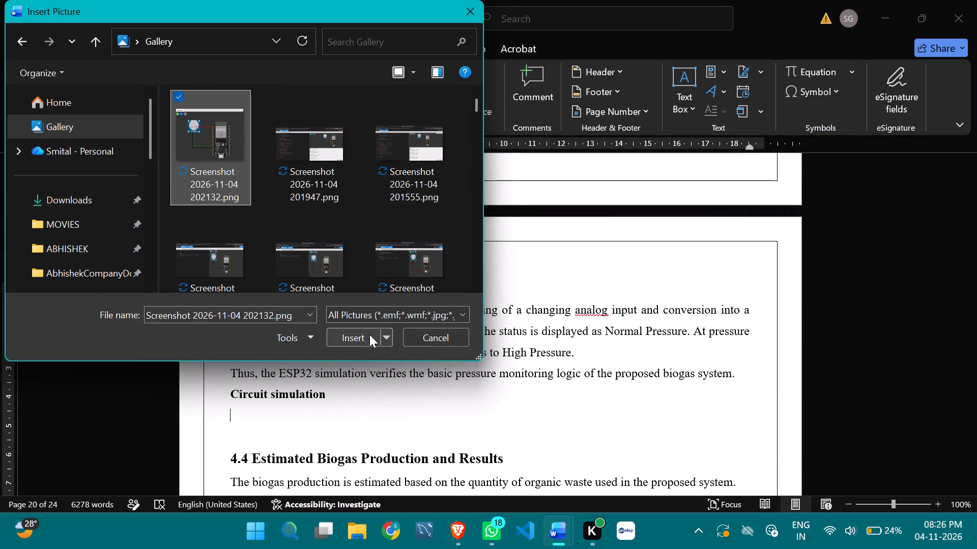
pyautogui.click(368, 333)
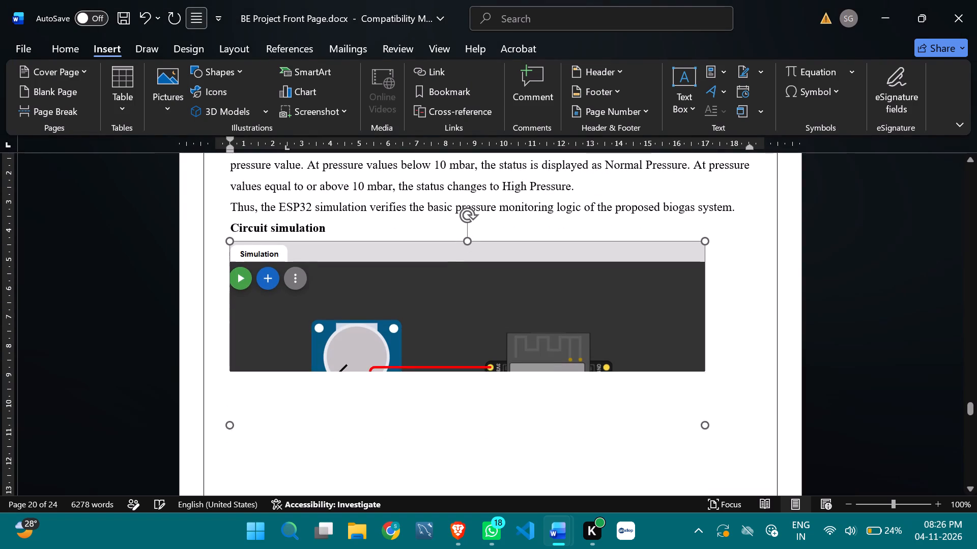
# Centre the inserted circuit picture horizontally on the page.
pyautogui.scroll(-1, 560, 338)
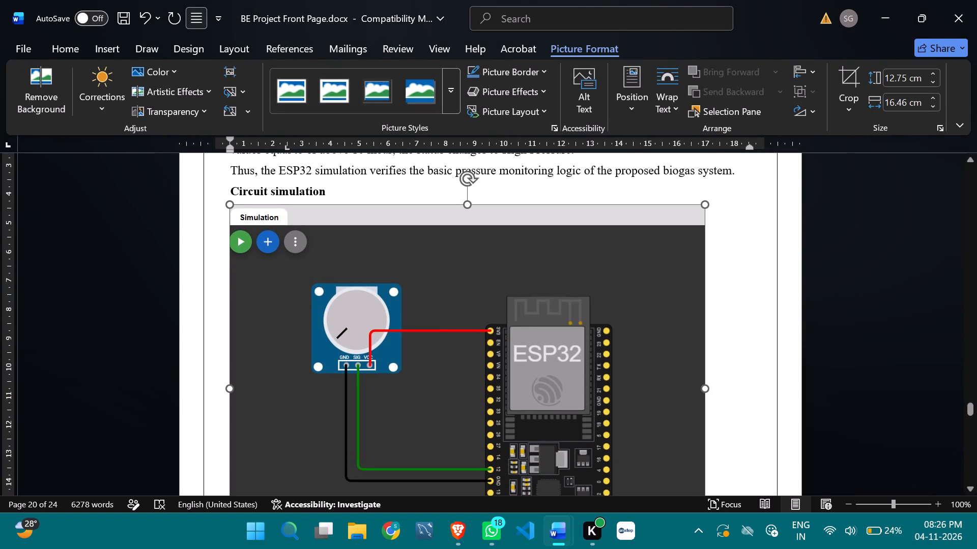
pyautogui.click(120, 48)
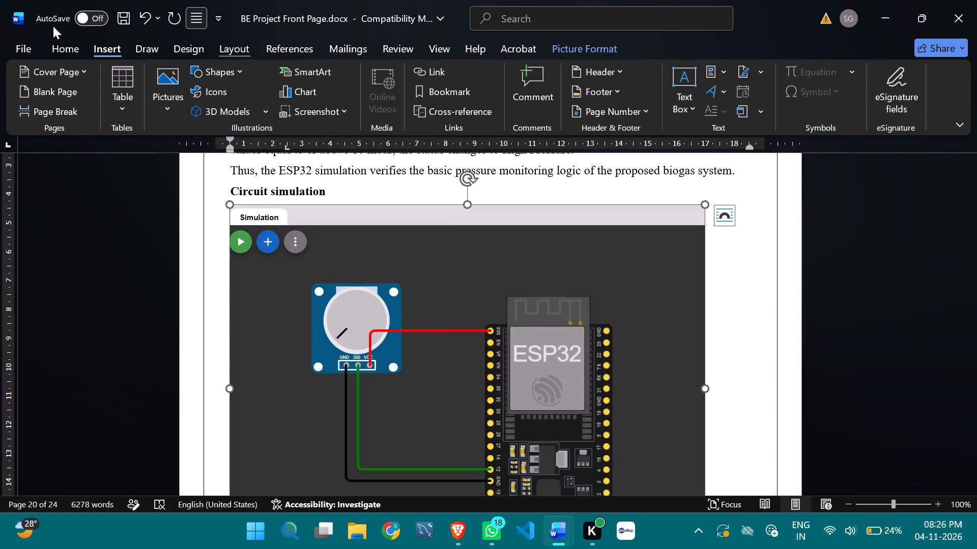
pyautogui.click(57, 43)
pyautogui.click(342, 101)
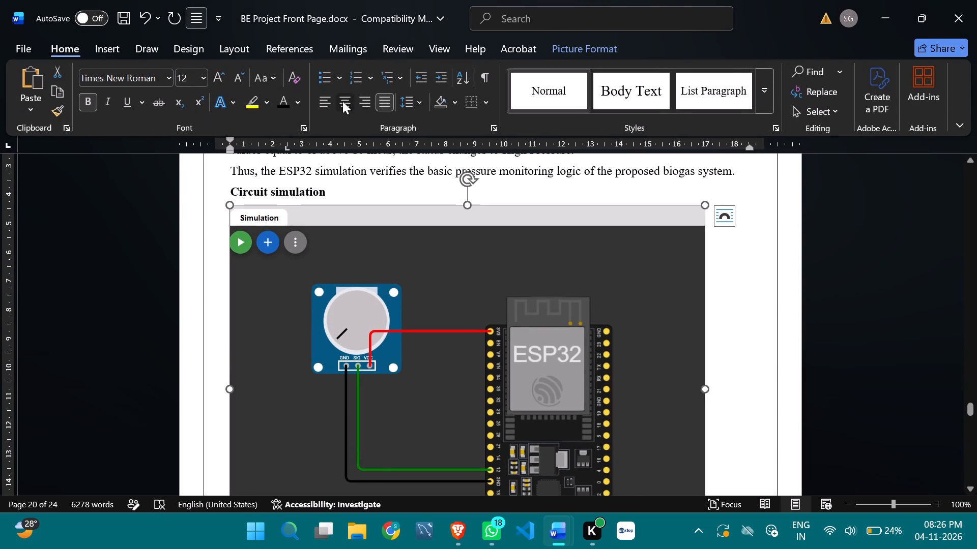
# Shrink the circuit picture slightly in proportion, keeping it between the "Circuit simulation" and "4.4 Estimated Biogas Production and Results" headings.
pyautogui.scroll(-4, 508, 277)
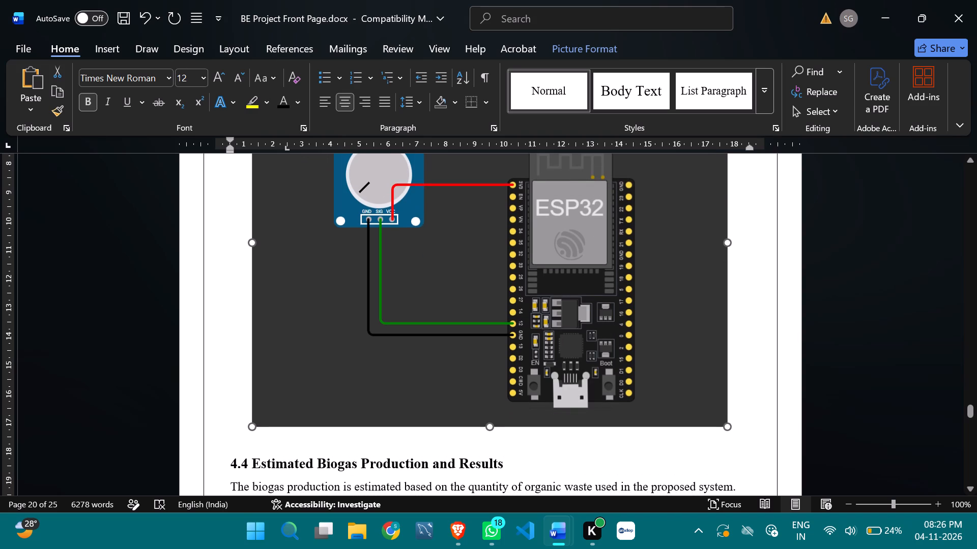
pyautogui.scroll(3, 568, 298)
pyautogui.scroll(-3, 569, 298)
pyautogui.moveTo(727, 425); pyautogui.dragTo(710, 342)
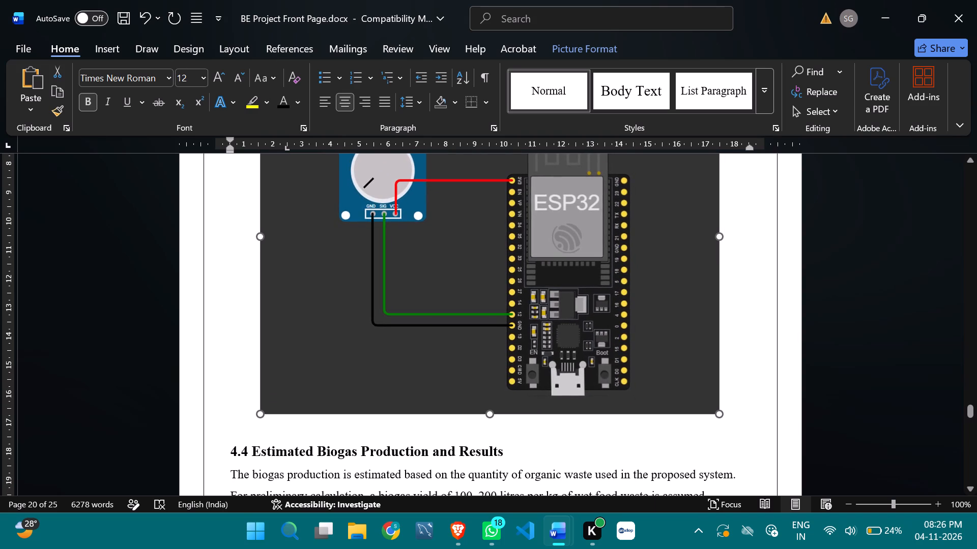
pyautogui.moveTo(710, 342); pyautogui.dragTo(707, 322)
pyautogui.scroll(3, 633, 345)
pyautogui.scroll(-1, 630, 346)
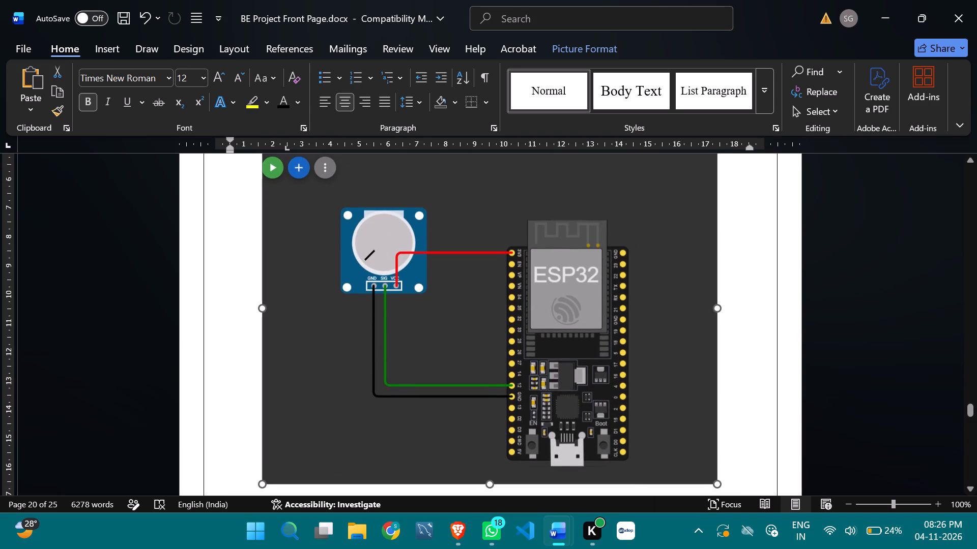
pyautogui.moveTo(715, 483); pyautogui.dragTo(715, 457)
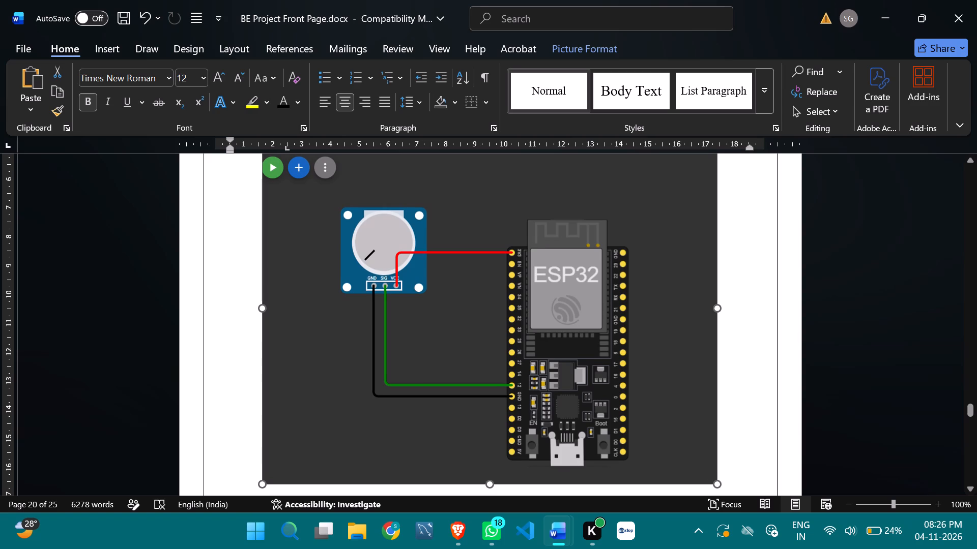
pyautogui.moveTo(715, 457); pyautogui.dragTo(701, 406)
pyautogui.scroll(3, 639, 418)
pyautogui.scroll(-5, 639, 417)
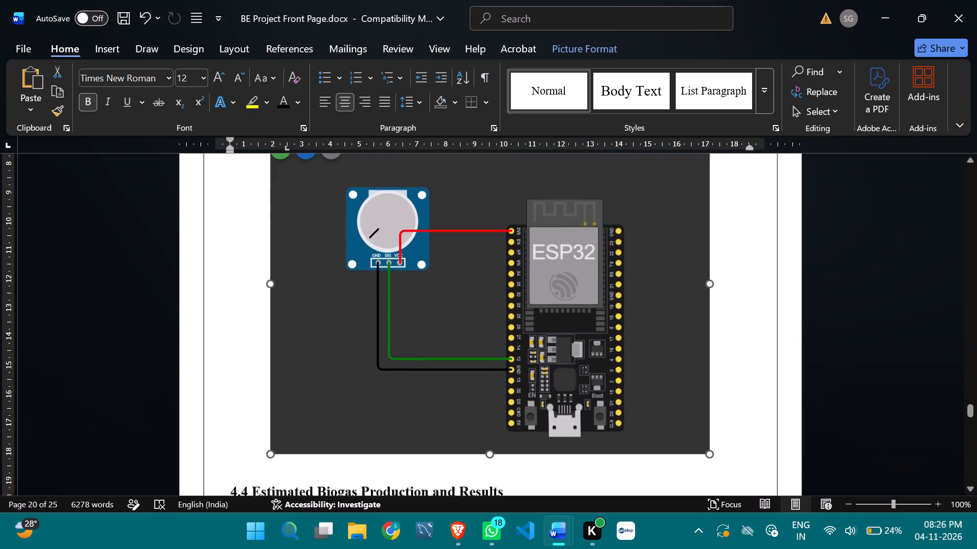
pyautogui.scroll(-1, 639, 417)
pyautogui.scroll(7, 638, 414)
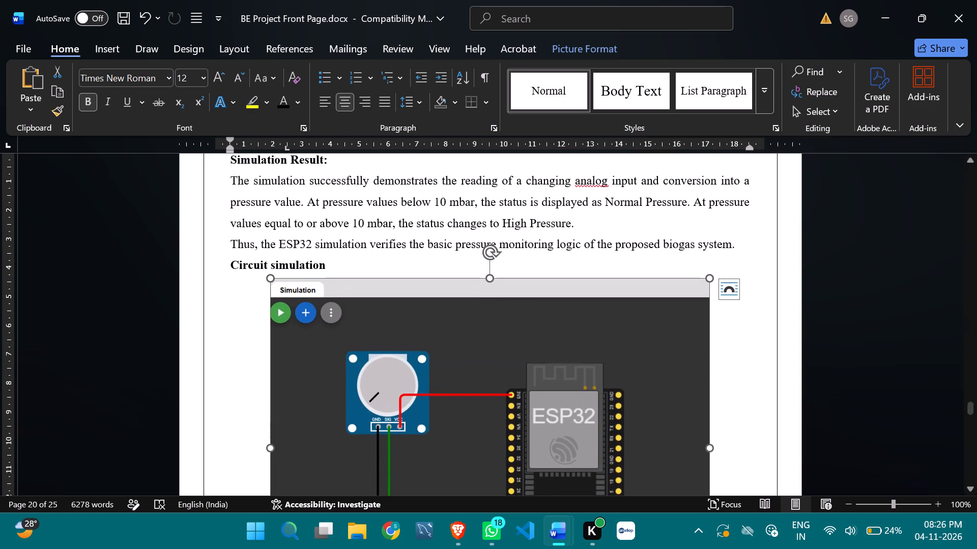
pyautogui.click(355, 265)
# Set the font size of the "4.4 ESP32 Simulation Using Wokwi" heading to 14.
pyautogui.scroll(-6, 610, 381)
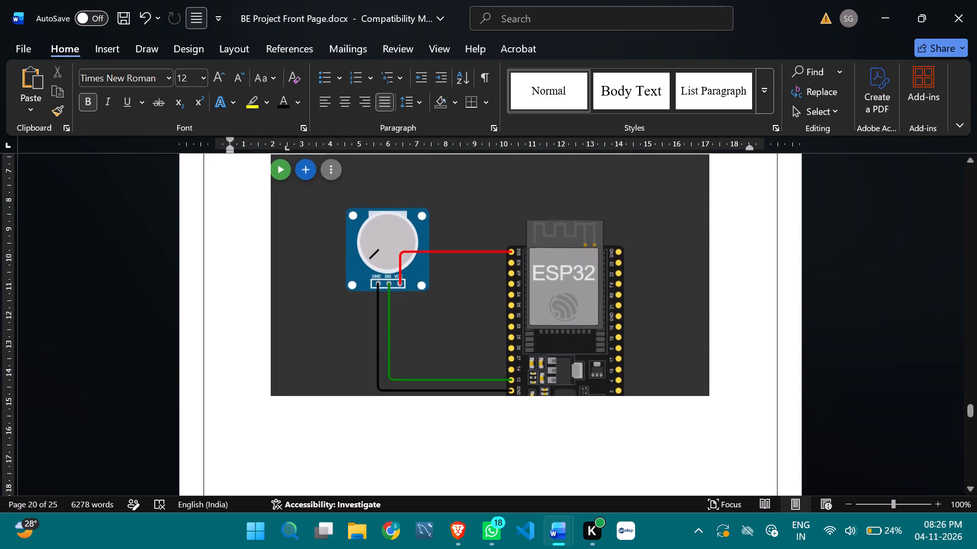
pyautogui.scroll(-4, 611, 378)
pyautogui.scroll(17, 607, 369)
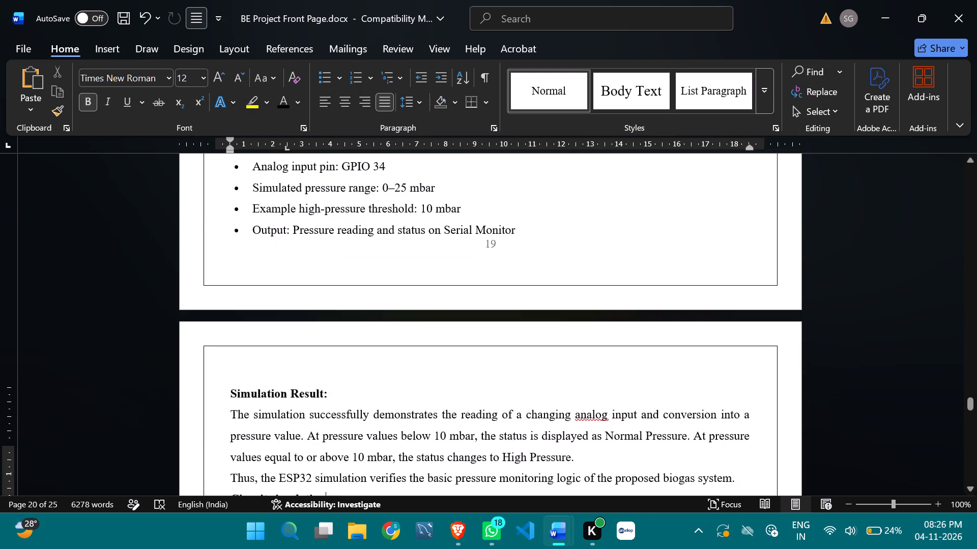
pyautogui.scroll(14, 437, 318)
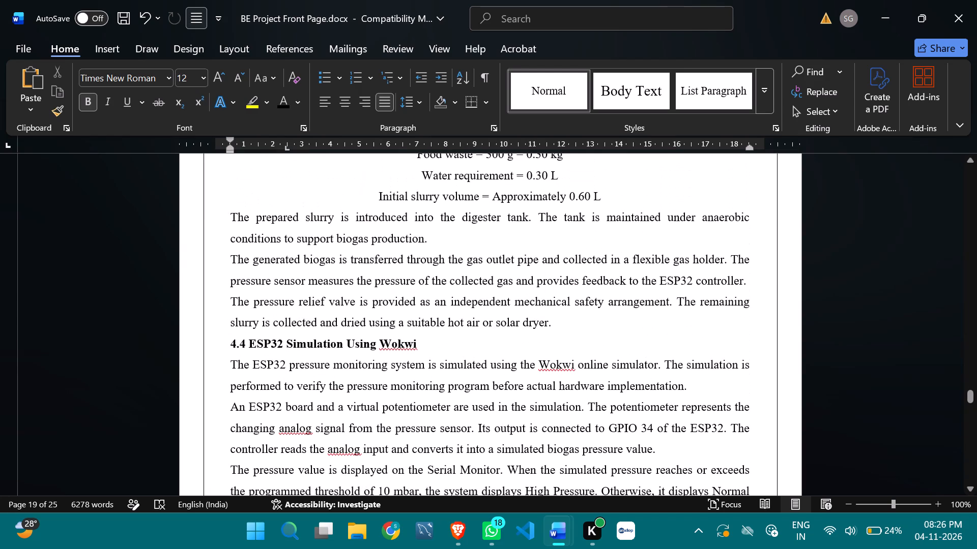
pyautogui.moveTo(423, 342); pyautogui.dragTo(220, 339)
pyautogui.click(200, 79)
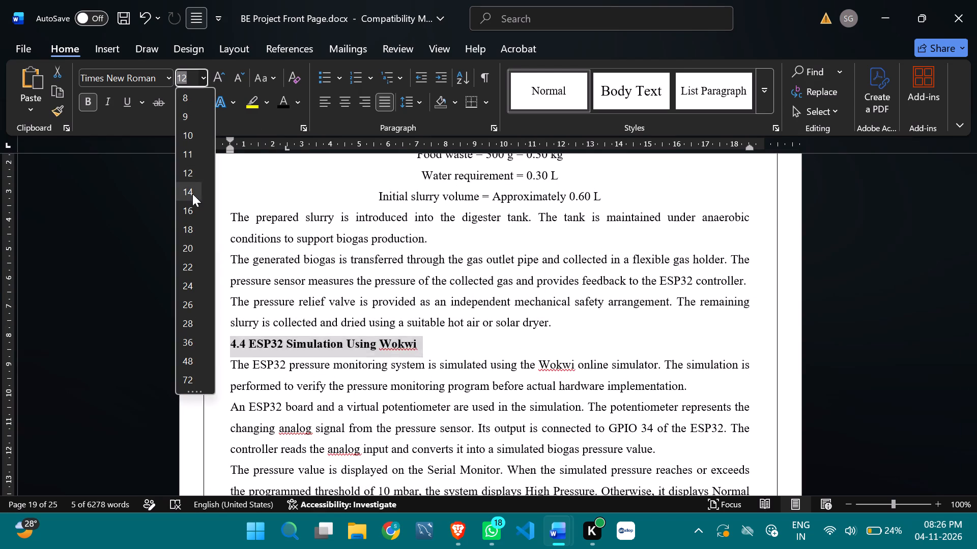
pyautogui.click(192, 194)
# Set the font size of the "Simulation Parameters:" and "Simulation Result:" headings to 14.
pyautogui.scroll(-7, 453, 356)
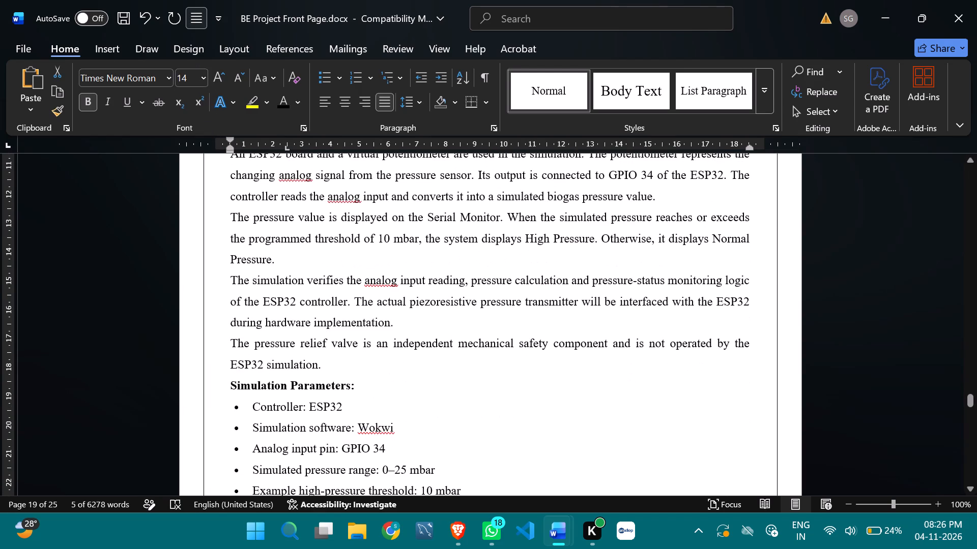
pyautogui.moveTo(365, 381); pyautogui.dragTo(210, 382)
pyautogui.click(206, 85)
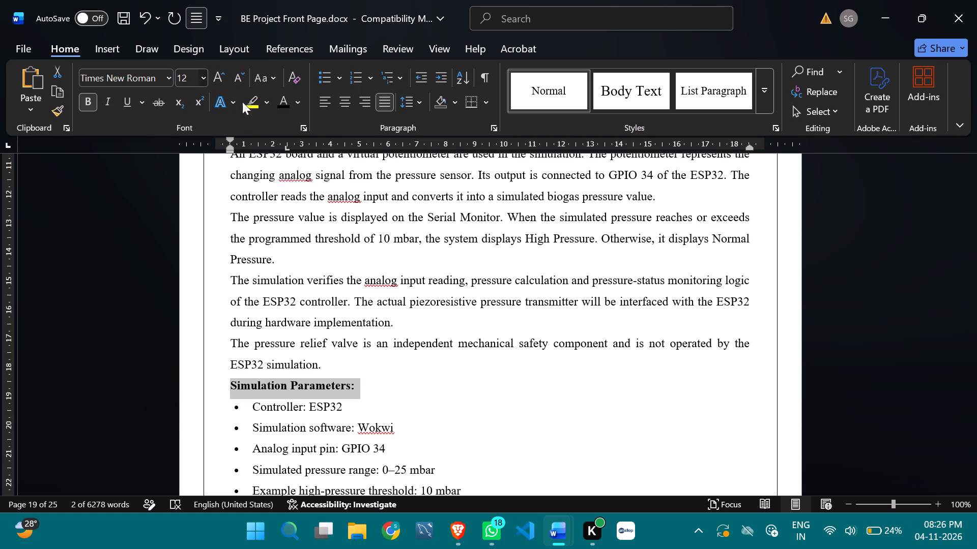
pyautogui.click(194, 195)
pyautogui.scroll(-6, 538, 398)
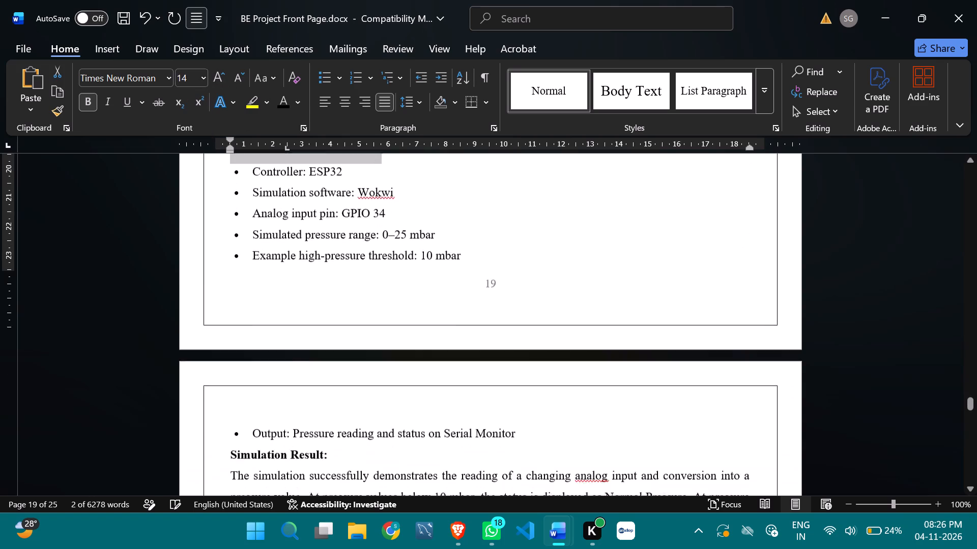
pyautogui.scroll(-3, 501, 401)
pyautogui.moveTo(351, 373); pyautogui.dragTo(213, 363)
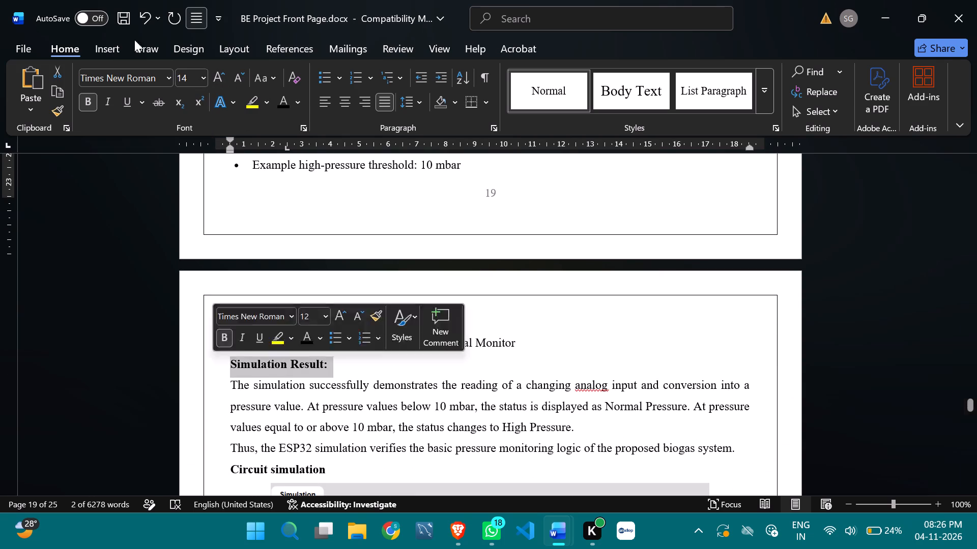
pyautogui.click(205, 76)
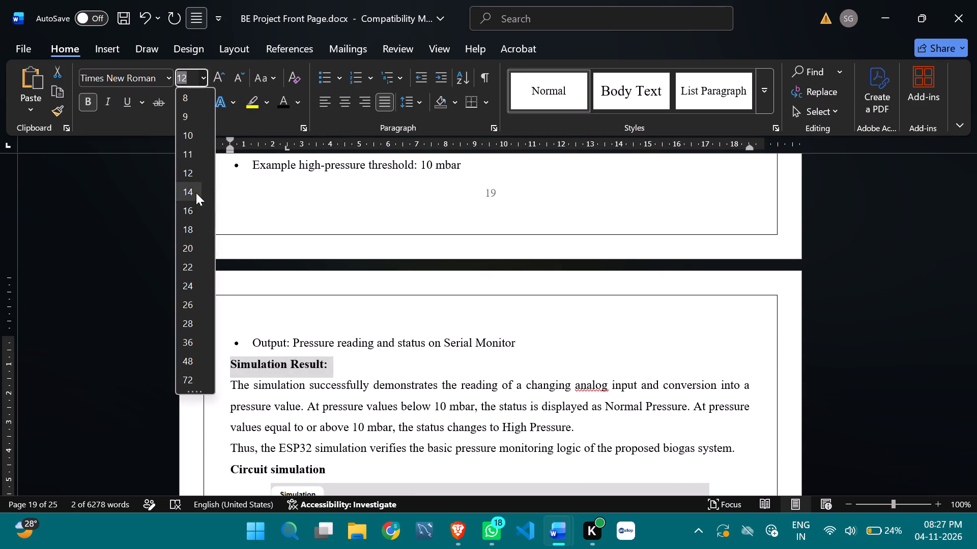
pyautogui.click(196, 192)
# Set the "Circuit simulation" heading to font size 14 and add a colon at its end.
pyautogui.scroll(-4, 538, 316)
pyautogui.moveTo(360, 326); pyautogui.dragTo(242, 335)
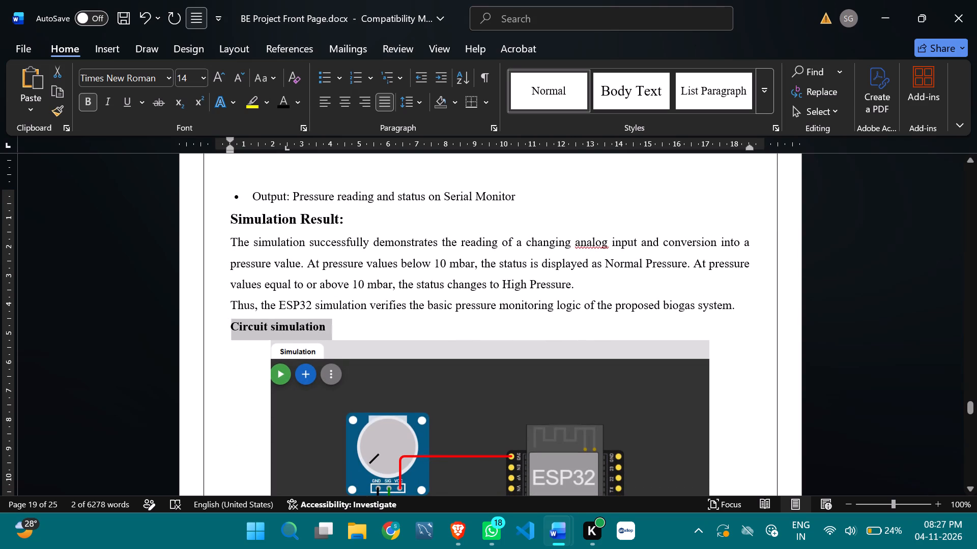
pyautogui.moveTo(242, 335); pyautogui.dragTo(226, 329)
pyautogui.click(202, 80)
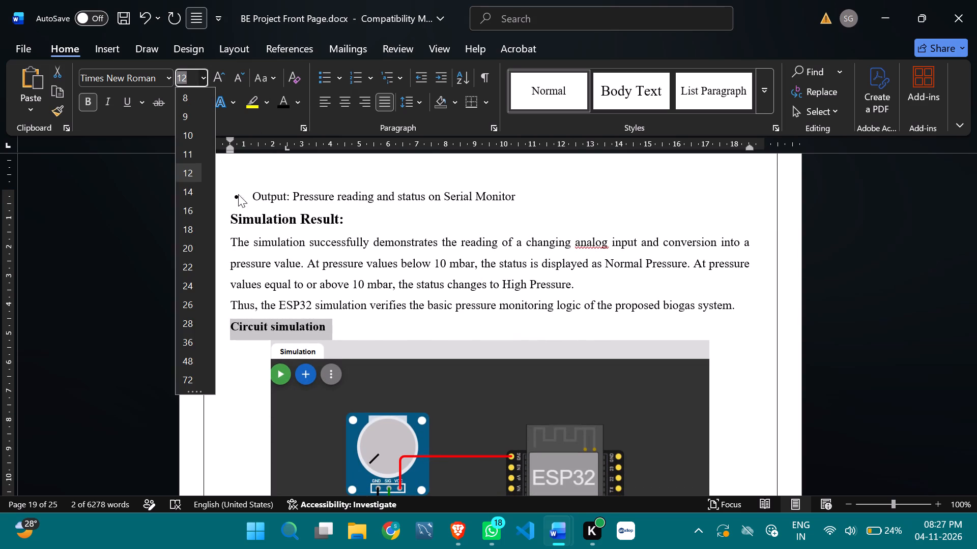
pyautogui.click(176, 189)
pyautogui.scroll(-3, 417, 326)
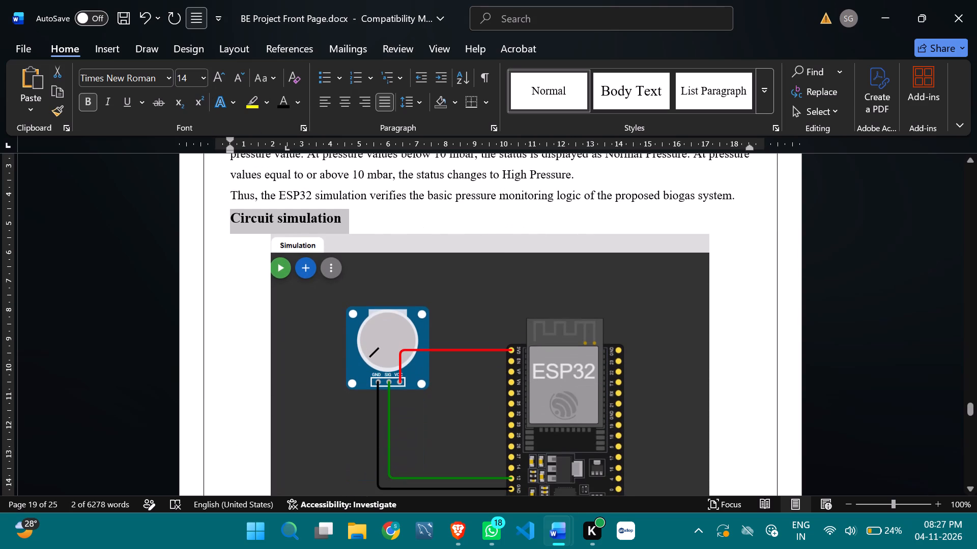
pyautogui.click(372, 223)
pyautogui.hotkey('shift', ':')
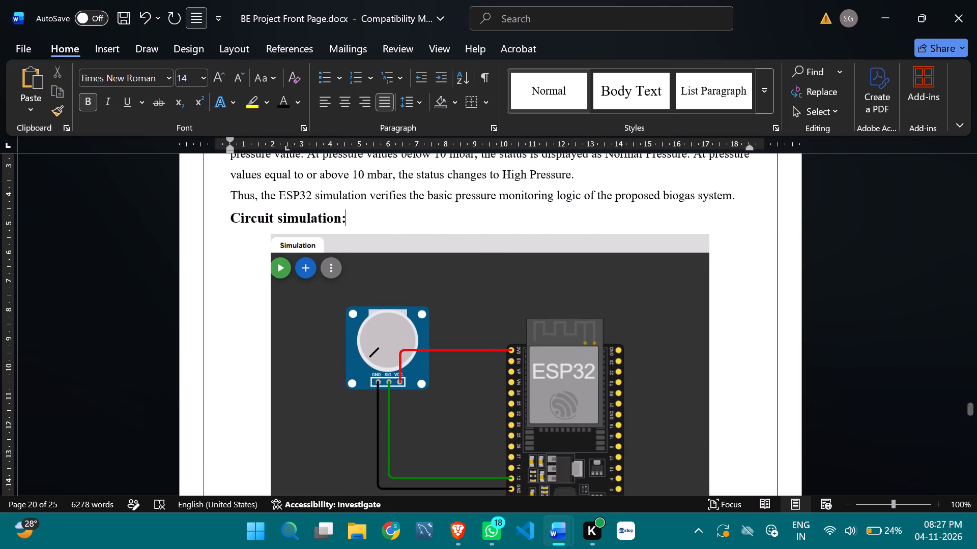
pyautogui.scroll(-4, 394, 148)
pyautogui.scroll(-4, 491, 330)
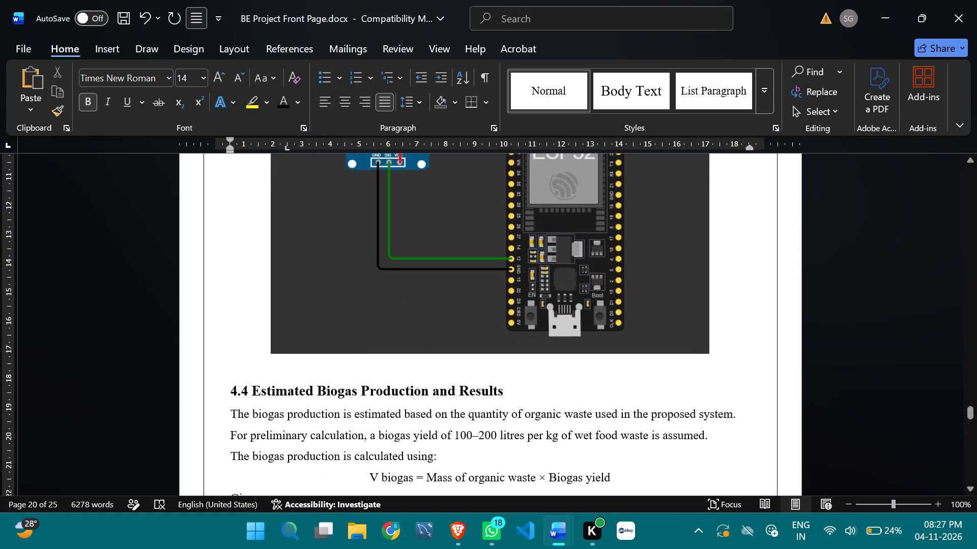
pyautogui.click(723, 342)
pyautogui.press('Return')
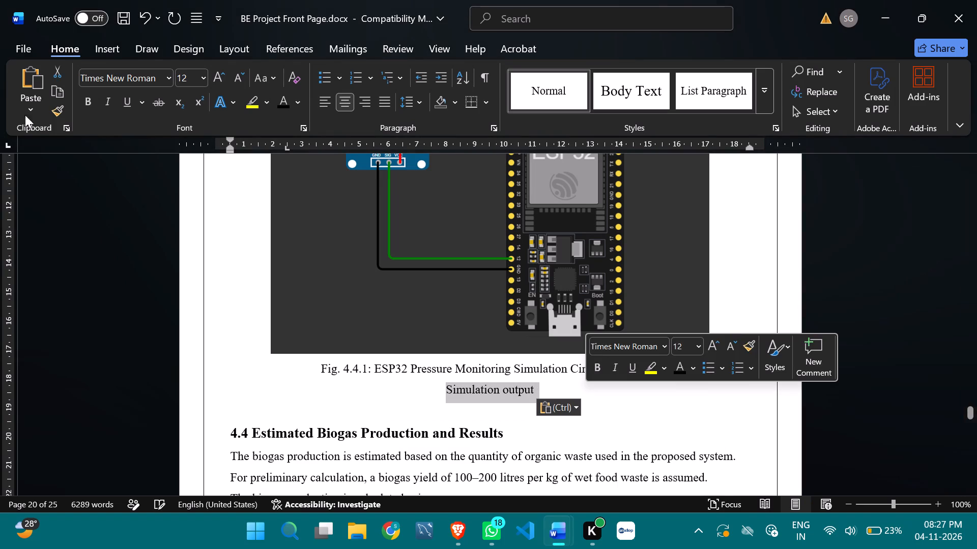
pyautogui.click(90, 106)
pyautogui.click(205, 84)
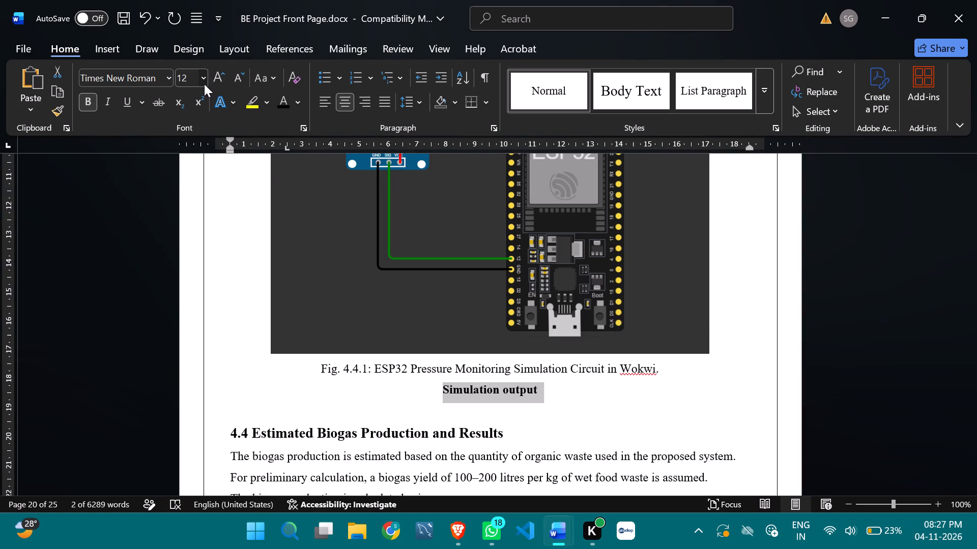
pyautogui.click(190, 189)
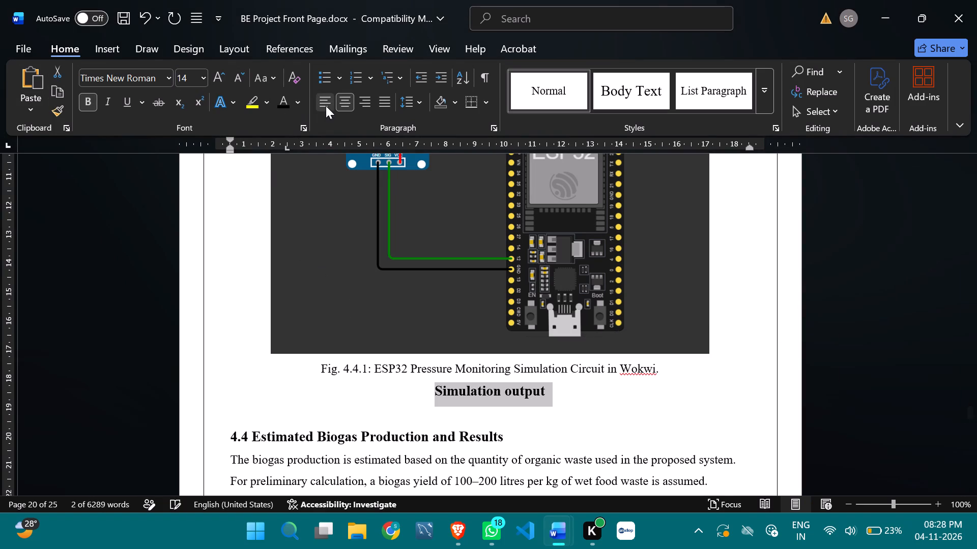
pyautogui.click(326, 106)
pyautogui.click(337, 401)
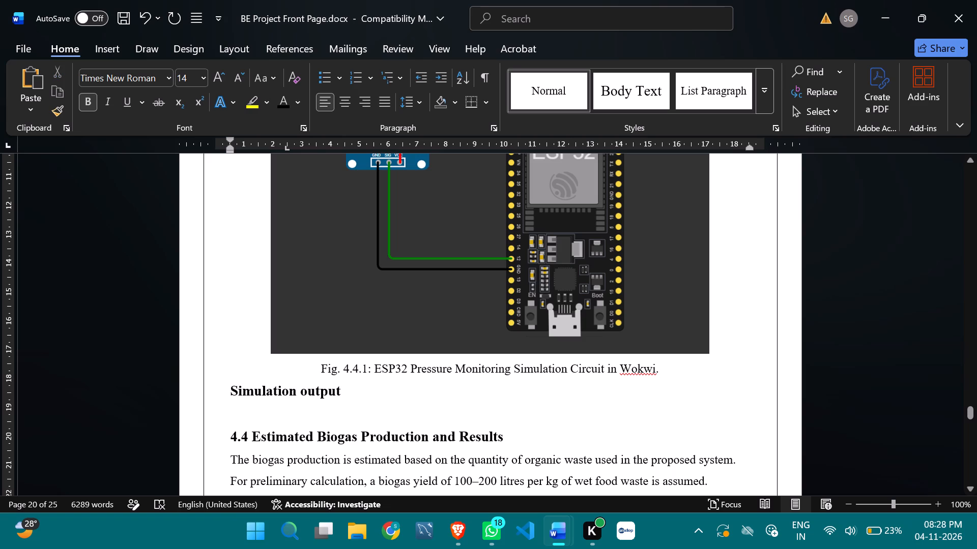
# Delete the lowercase "o" of "output" in the "Simulation output" heading below the Fig. 4.4.1 caption.
pyautogui.click(311, 387)
pyautogui.press('Left')
pyautogui.press('BackSpace')
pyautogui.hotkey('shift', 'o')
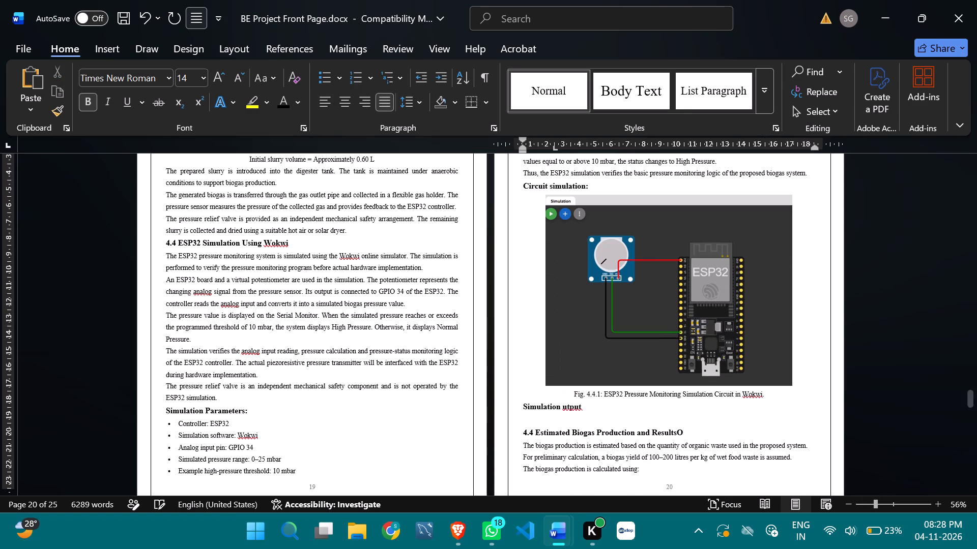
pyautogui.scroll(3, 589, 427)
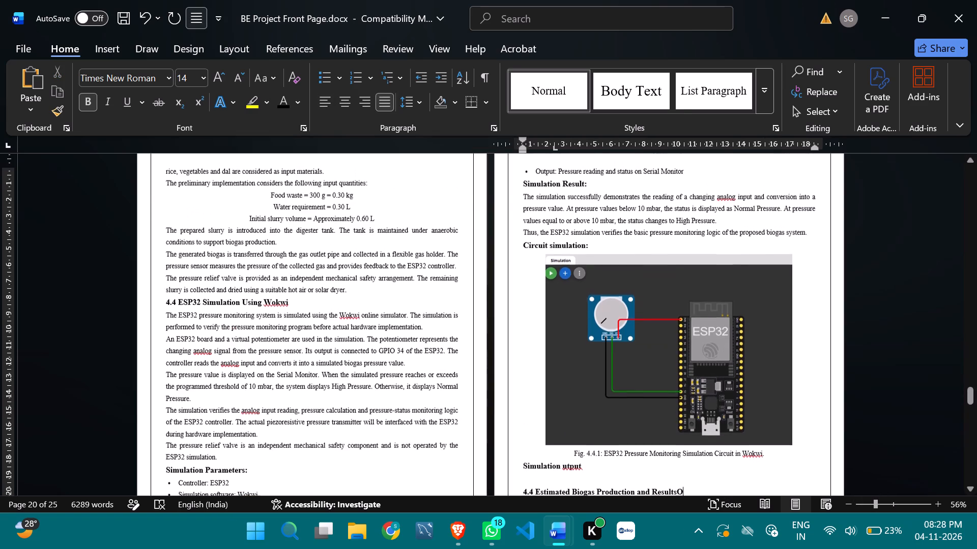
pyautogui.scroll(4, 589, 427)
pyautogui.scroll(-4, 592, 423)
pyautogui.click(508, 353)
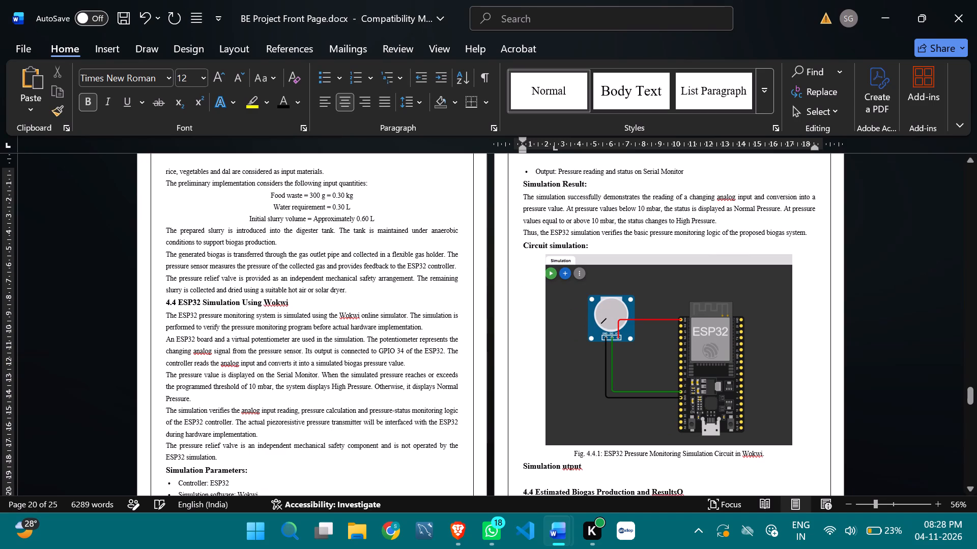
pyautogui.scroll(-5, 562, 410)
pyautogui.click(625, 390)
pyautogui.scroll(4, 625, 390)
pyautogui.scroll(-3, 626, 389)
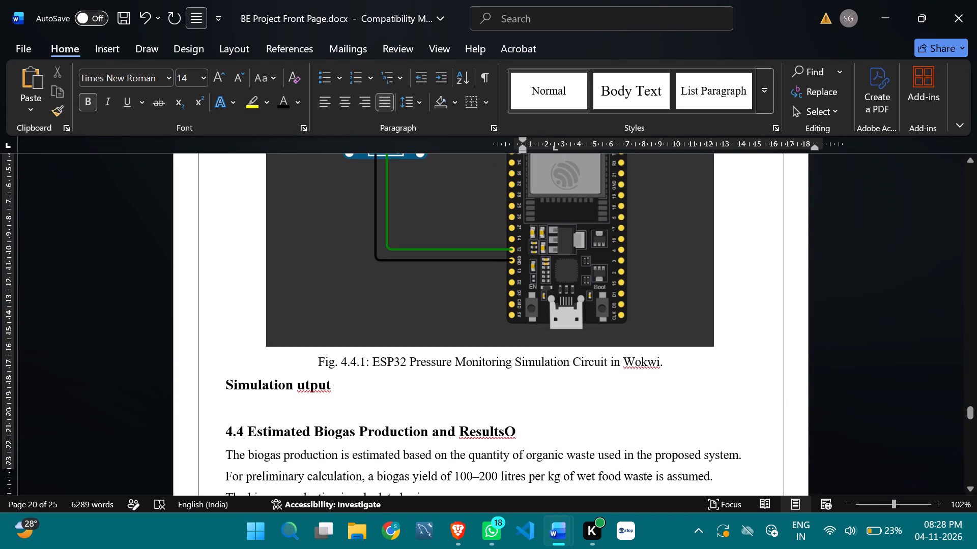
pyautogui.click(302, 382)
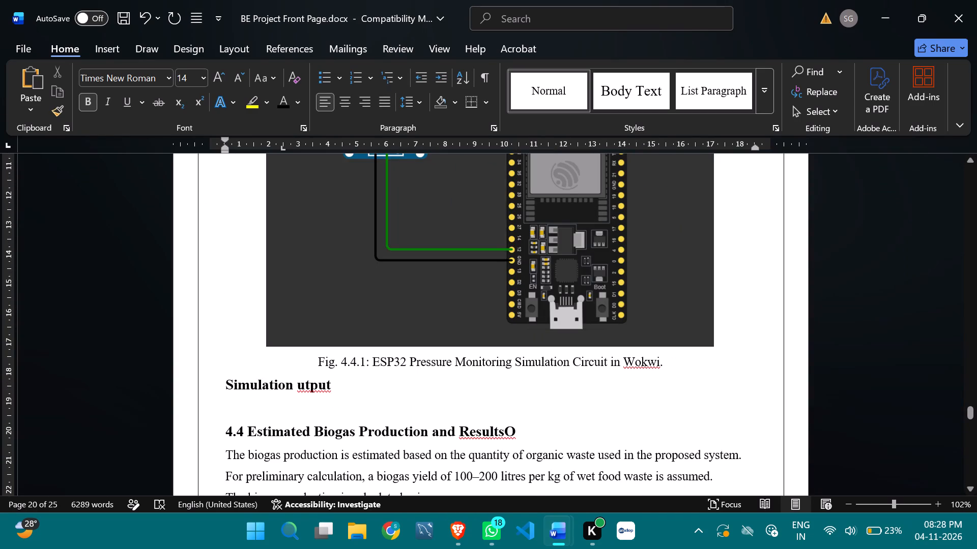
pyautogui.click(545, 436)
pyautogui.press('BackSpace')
# Complete the heading below the Fig. 4.4.1 caption as "Simulation Output:" with a capital O and a colon.
pyautogui.click(296, 388)
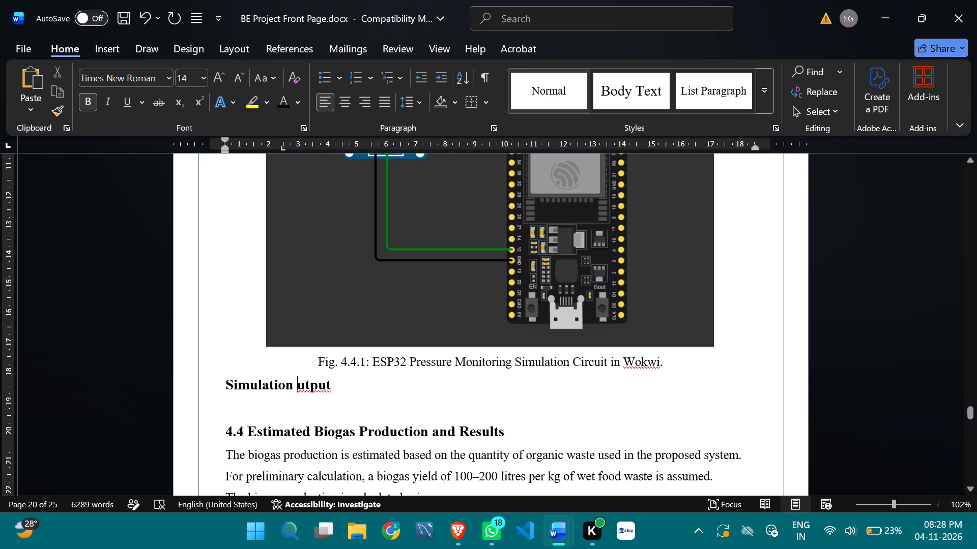
pyautogui.hotkey('shift', 'o')
pyautogui.click(399, 393)
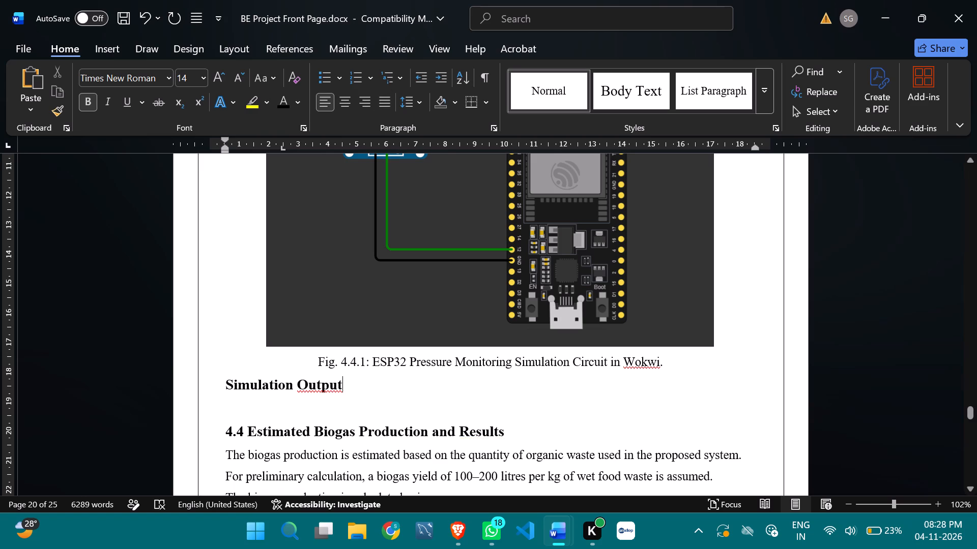
pyautogui.hotkey('shift', ':')
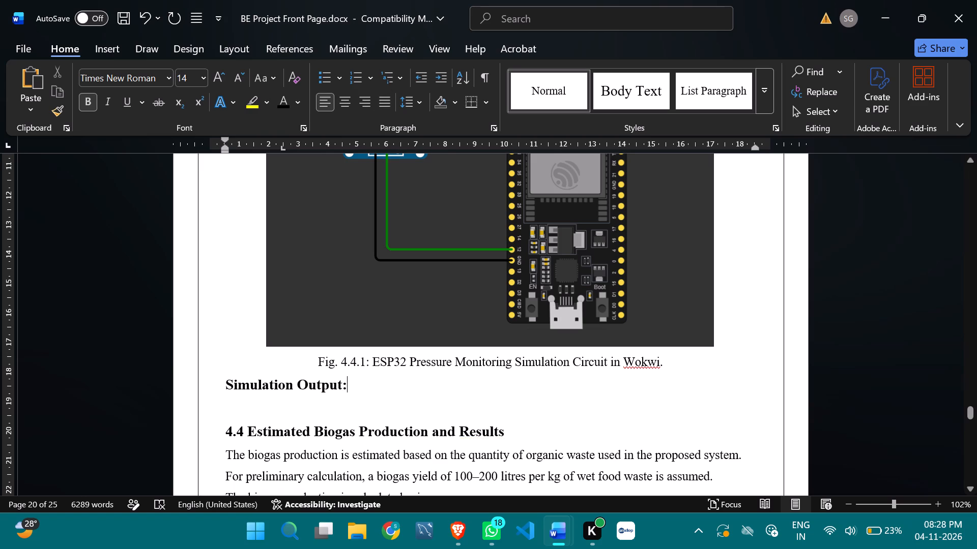
# Insert the picture "Screenshot 2026-11-04 201947.png" from the Gallery on the empty line below the "Simulation Output:" heading.
pyautogui.click(328, 411)
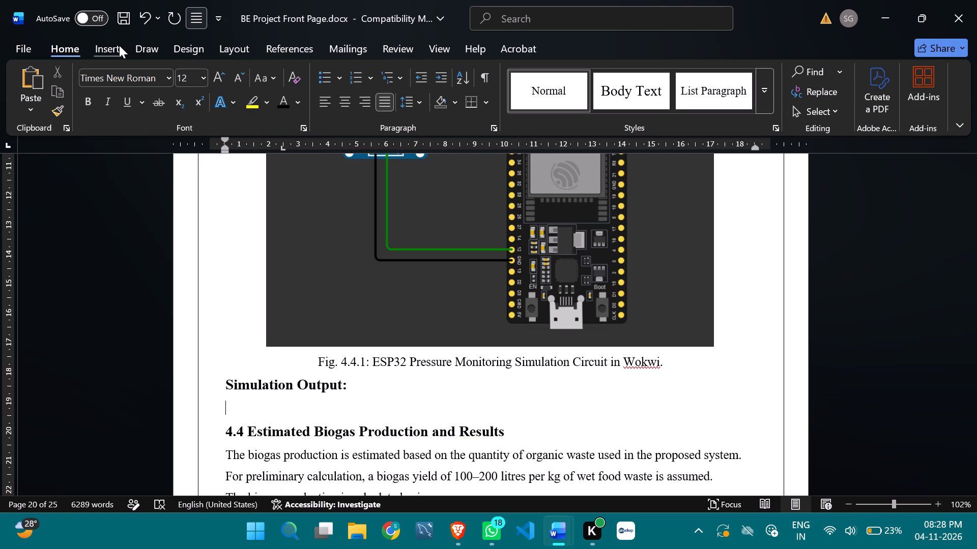
pyautogui.click(119, 45)
pyautogui.click(176, 91)
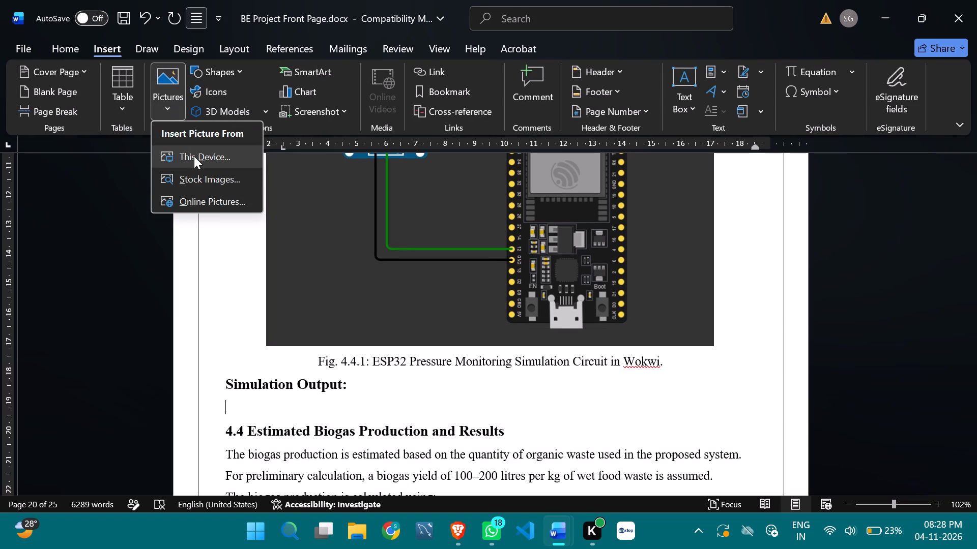
pyautogui.click(192, 160)
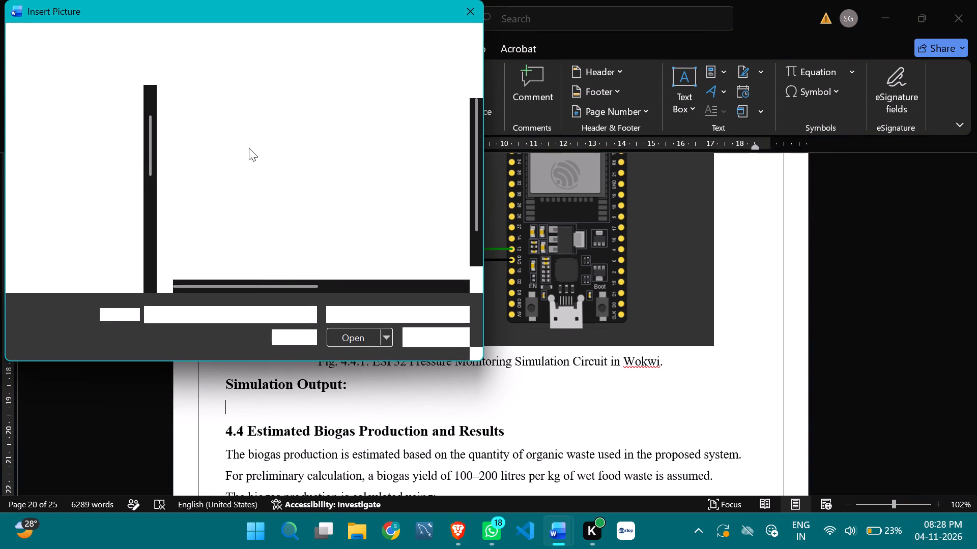
pyautogui.scroll(2, 124, 161)
pyautogui.click(89, 128)
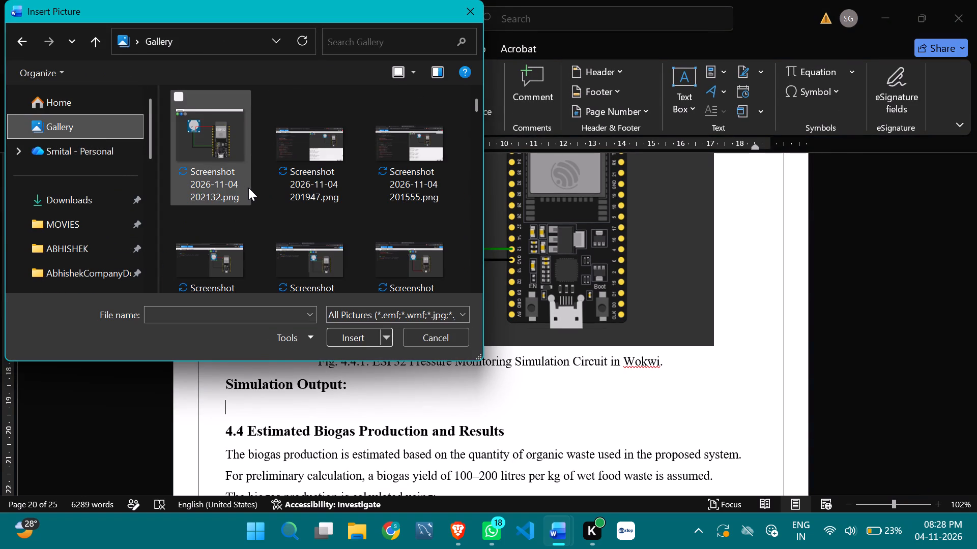
pyautogui.scroll(1, 245, 181)
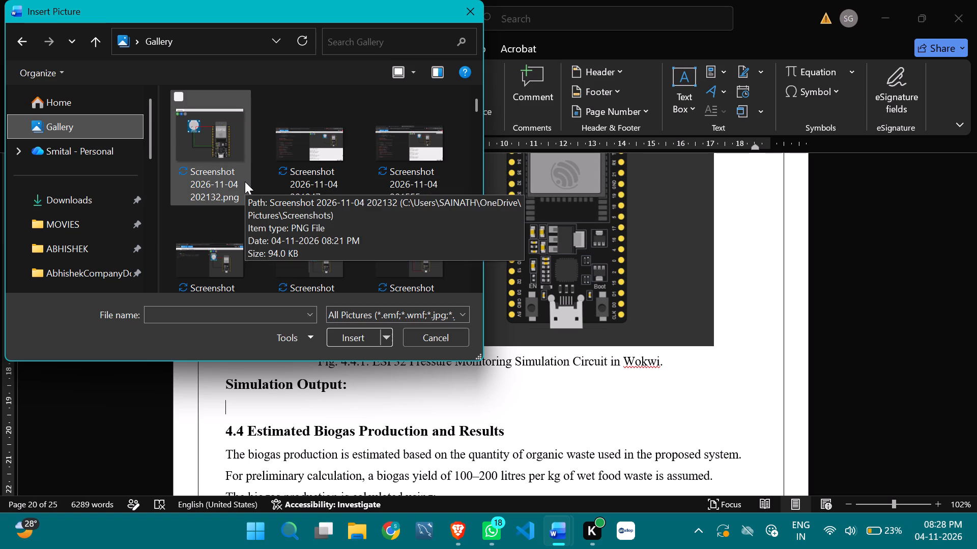
pyautogui.click(221, 160)
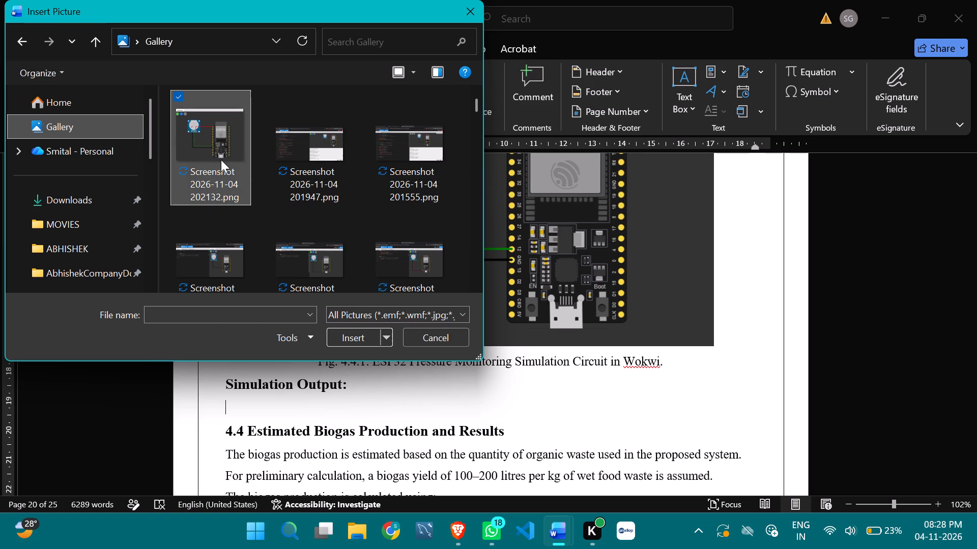
pyautogui.click(228, 142)
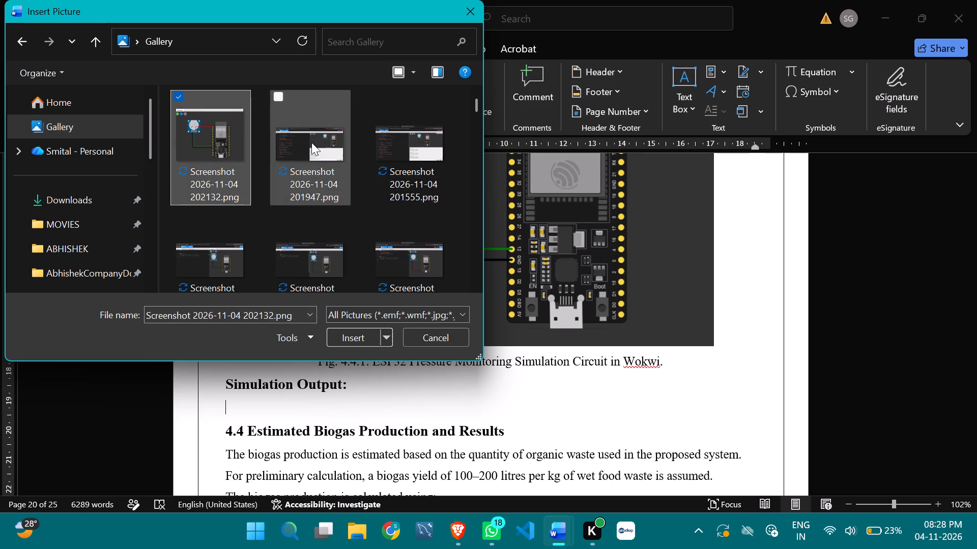
pyautogui.click(175, 95)
pyautogui.click(346, 172)
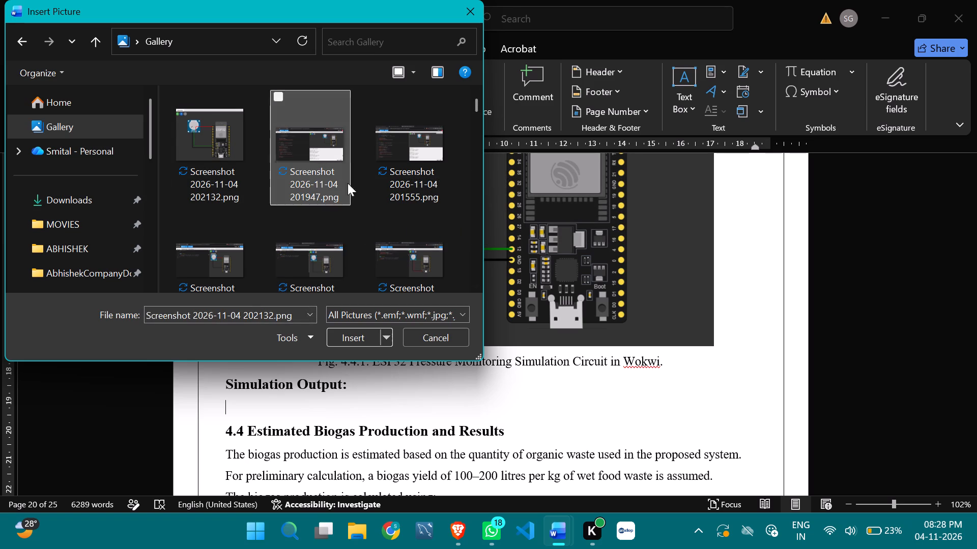
pyautogui.click(367, 333)
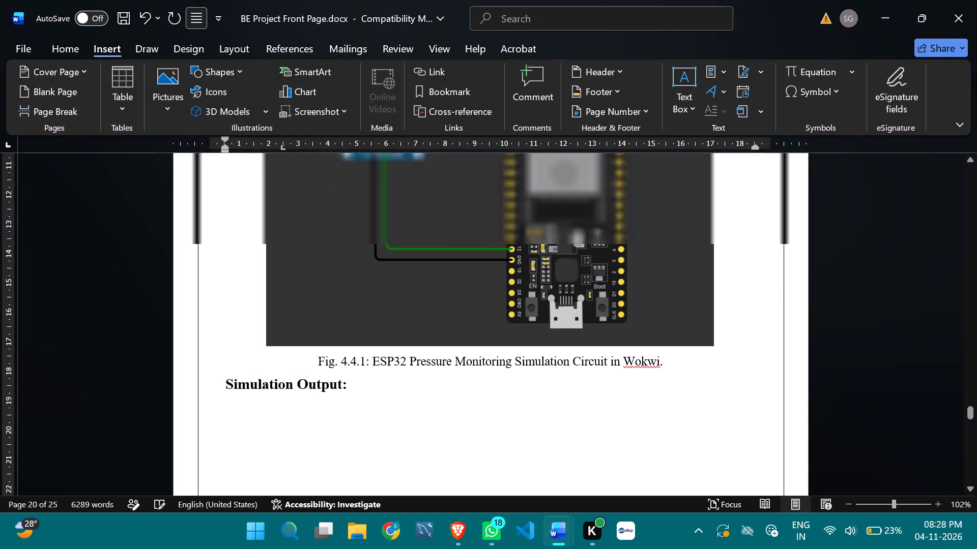
# Shrink the simulation output screenshot proportionally to about 16 cm wide and centre it on the page.
pyautogui.scroll(-4, 506, 328)
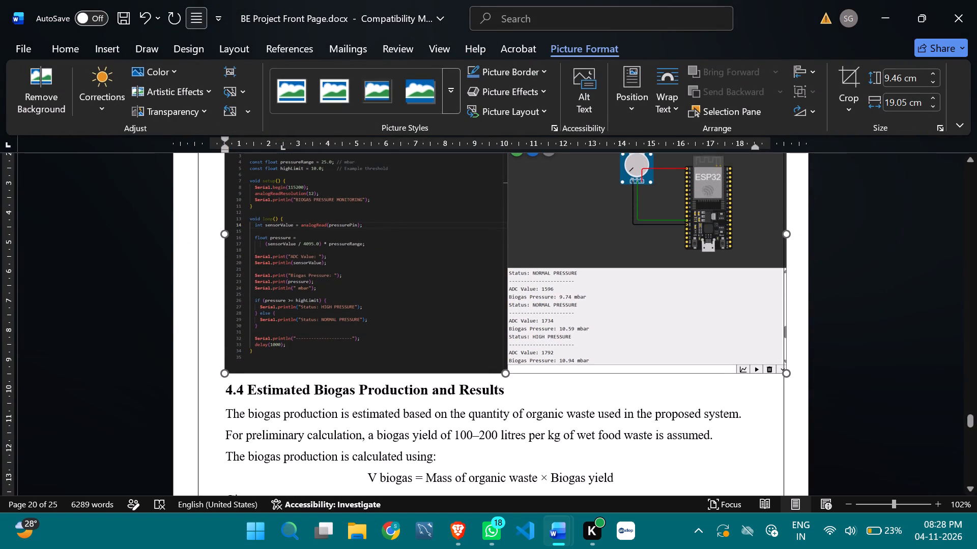
pyautogui.moveTo(784, 372); pyautogui.dragTo(721, 345)
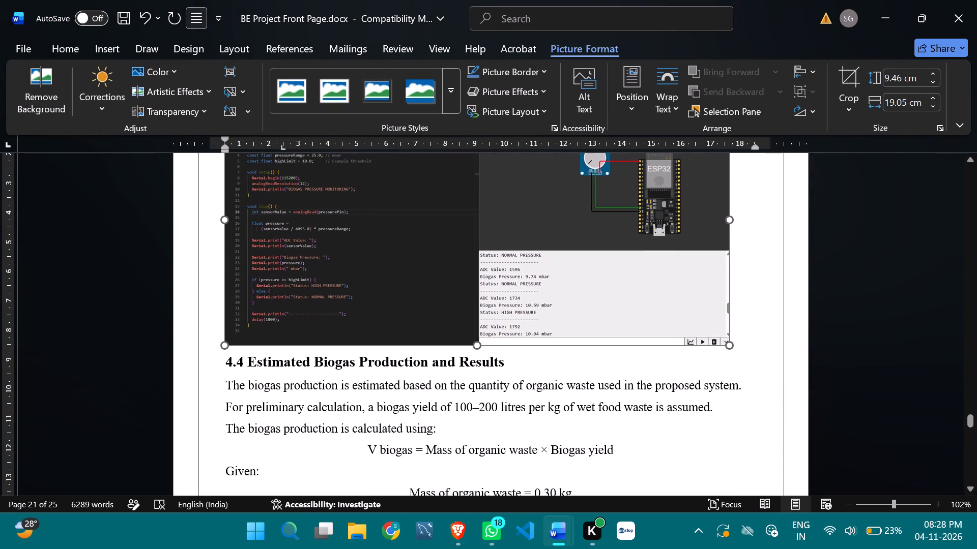
pyautogui.moveTo(721, 345); pyautogui.dragTo(718, 343)
pyautogui.click(54, 52)
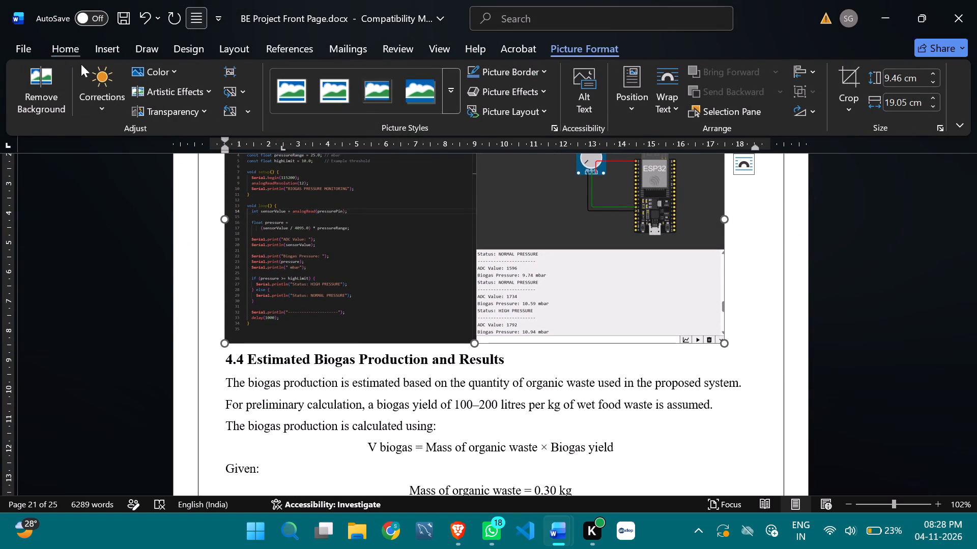
pyautogui.click(340, 93)
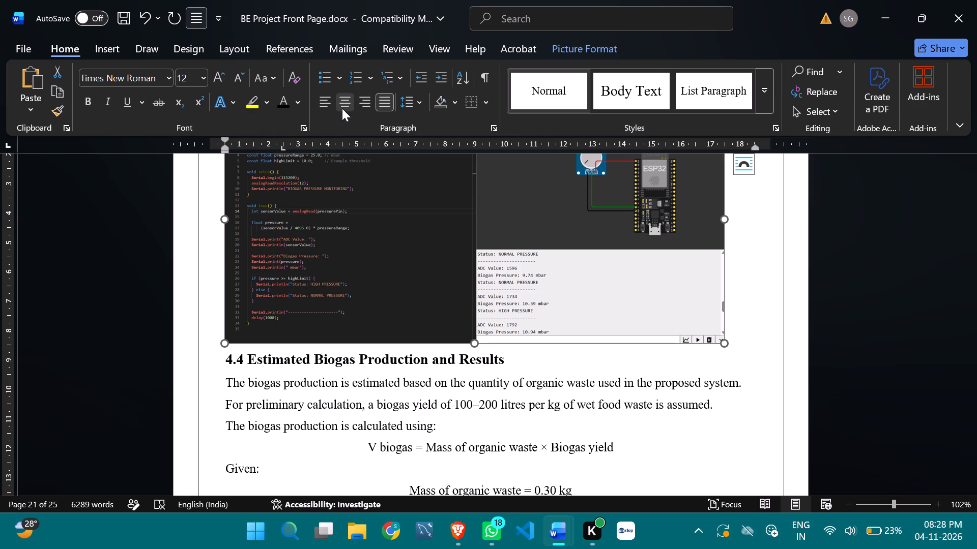
pyautogui.click(342, 108)
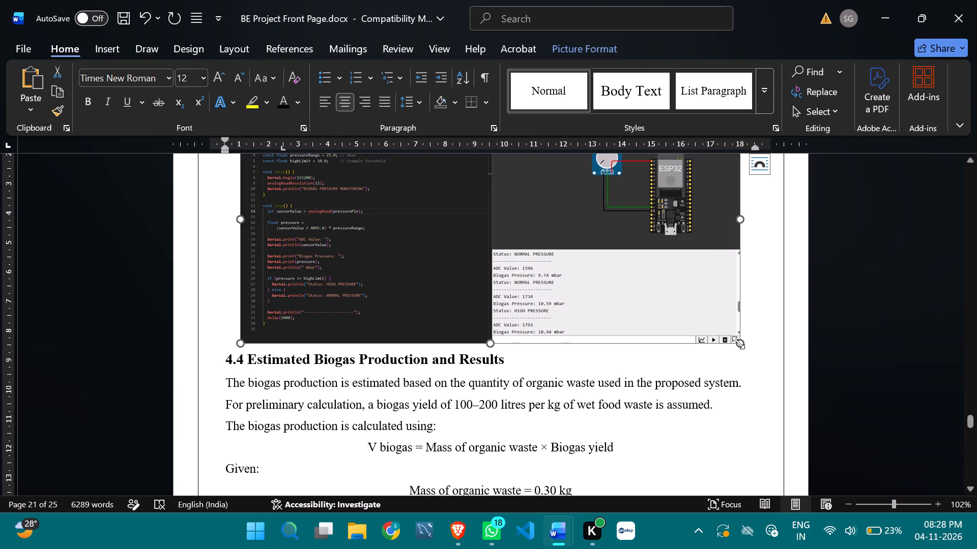
pyautogui.moveTo(736, 341); pyautogui.dragTo(721, 312)
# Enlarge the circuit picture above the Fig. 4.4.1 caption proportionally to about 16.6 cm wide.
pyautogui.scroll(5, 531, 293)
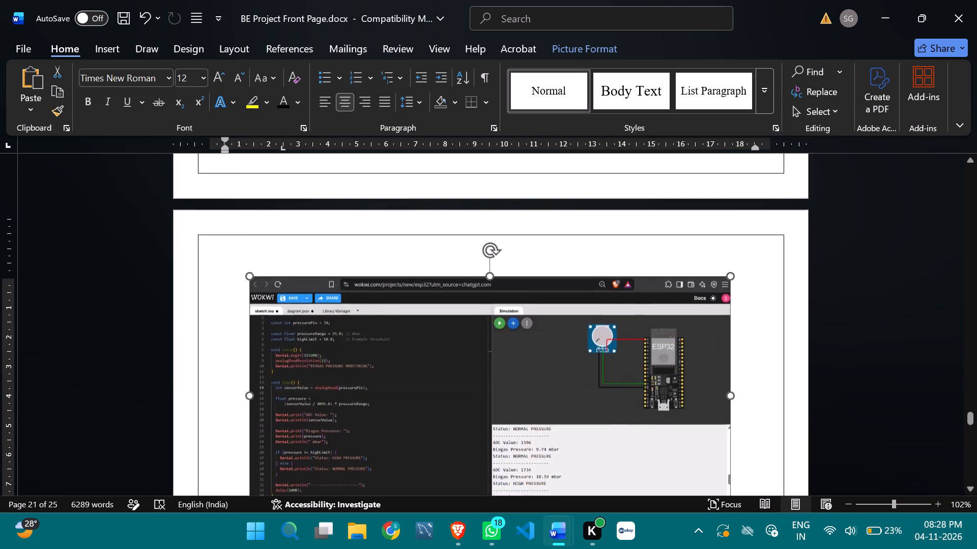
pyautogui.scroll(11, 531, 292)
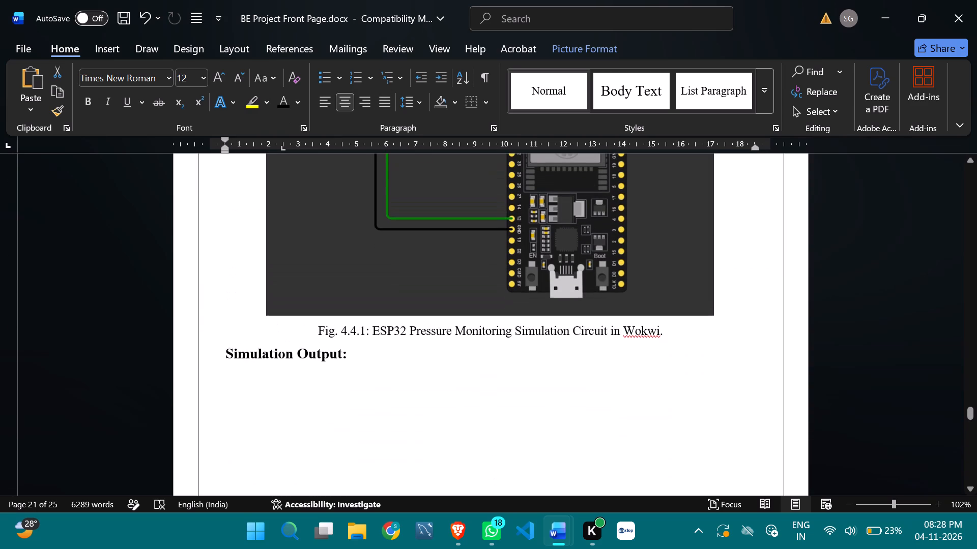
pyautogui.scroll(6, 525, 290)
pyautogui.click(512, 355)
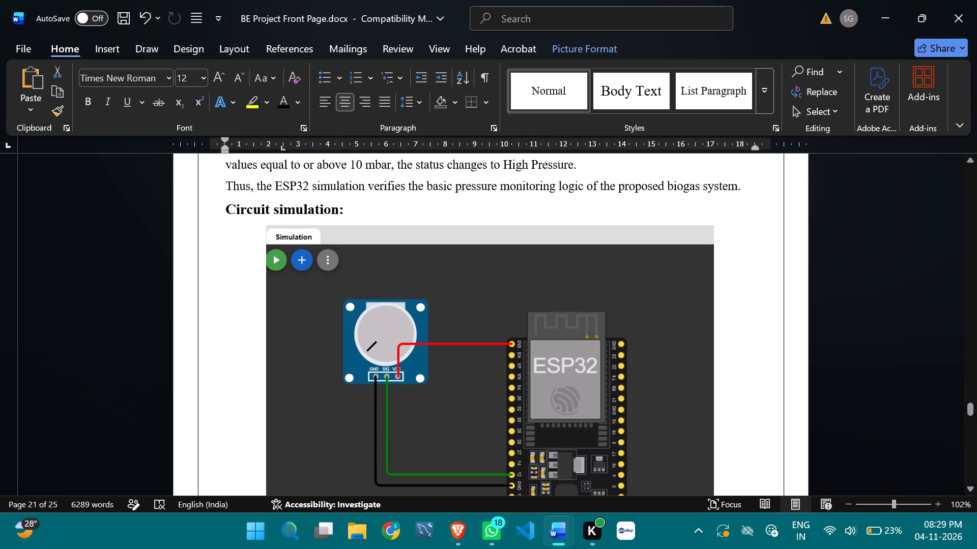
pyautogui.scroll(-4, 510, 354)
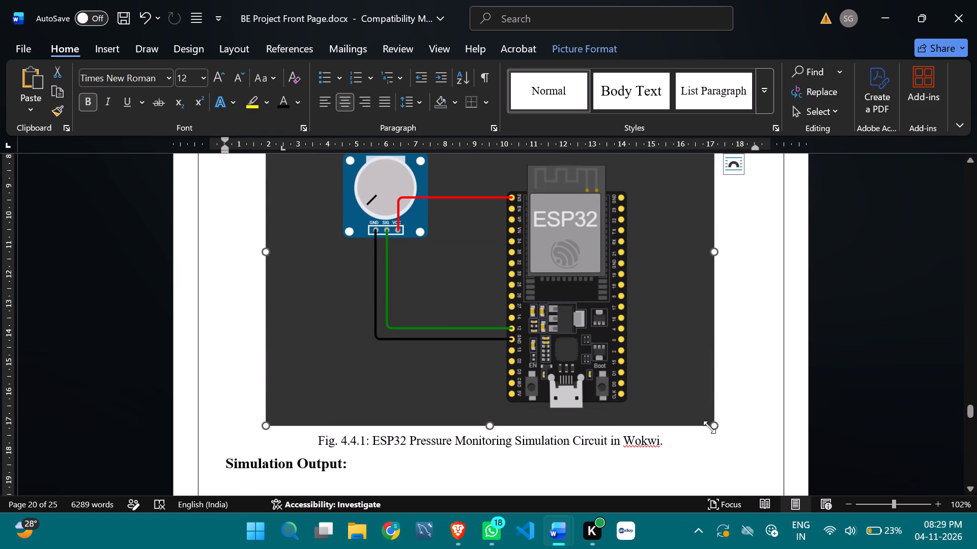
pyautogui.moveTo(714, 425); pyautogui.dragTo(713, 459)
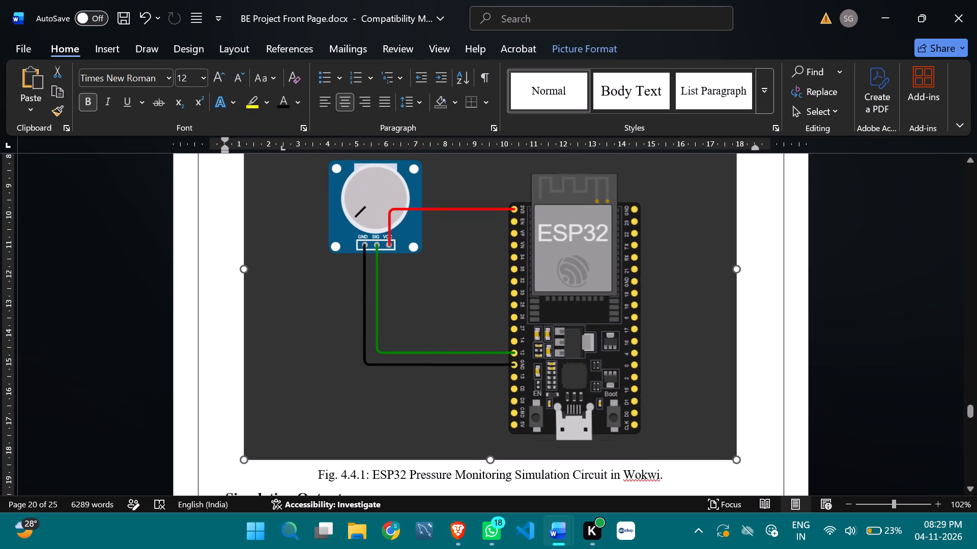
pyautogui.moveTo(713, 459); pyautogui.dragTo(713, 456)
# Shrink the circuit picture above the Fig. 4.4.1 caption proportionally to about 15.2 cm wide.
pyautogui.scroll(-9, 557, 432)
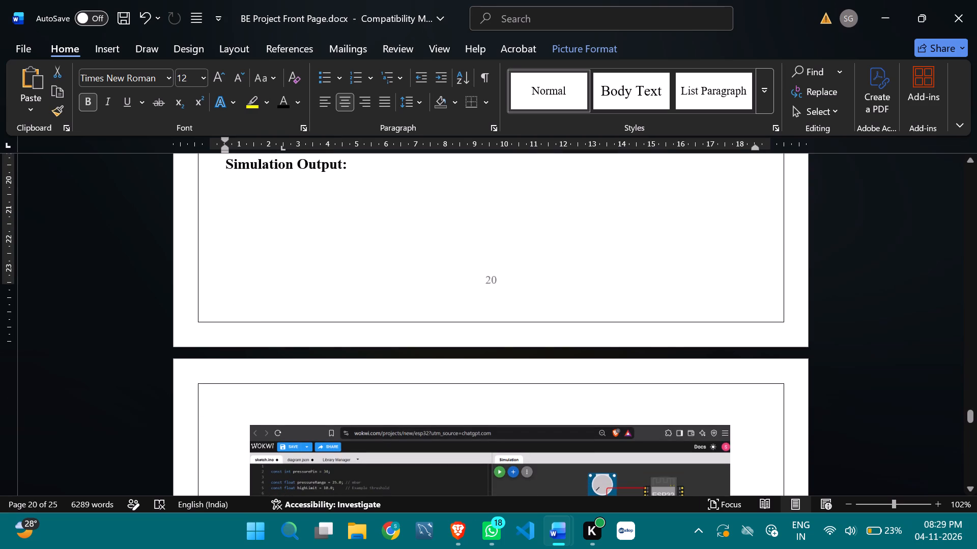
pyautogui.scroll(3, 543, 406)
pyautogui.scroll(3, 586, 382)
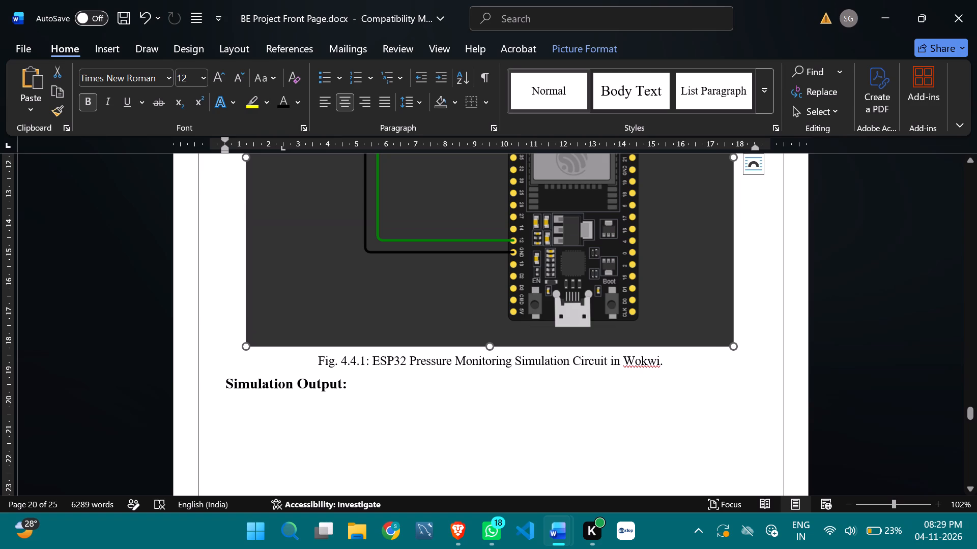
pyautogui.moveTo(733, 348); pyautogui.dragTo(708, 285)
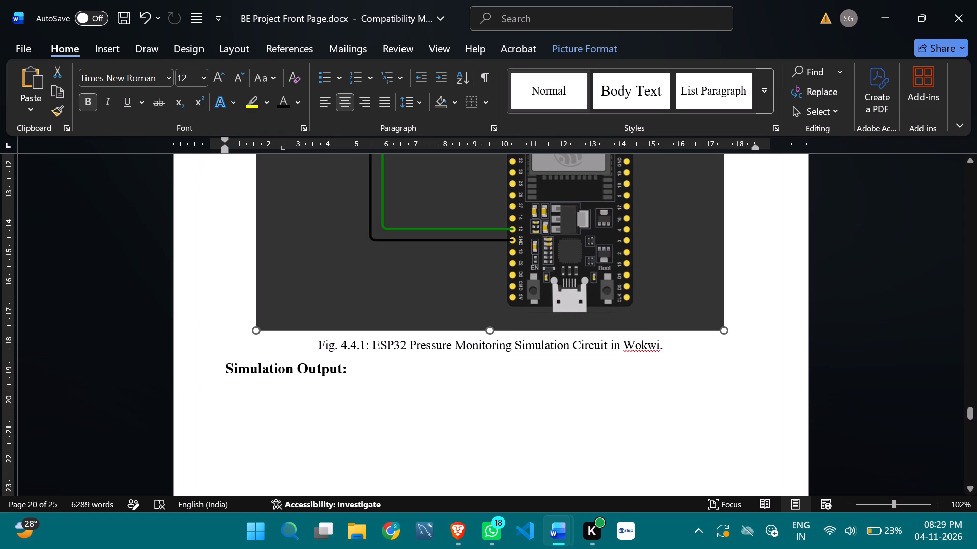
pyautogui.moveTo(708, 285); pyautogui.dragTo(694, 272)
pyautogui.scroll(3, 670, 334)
# Enlarge the simulation output screenshot above the "Estimated Biogas Production and Results" heading proportionally to about 18 cm wide.
pyautogui.scroll(-4, 669, 334)
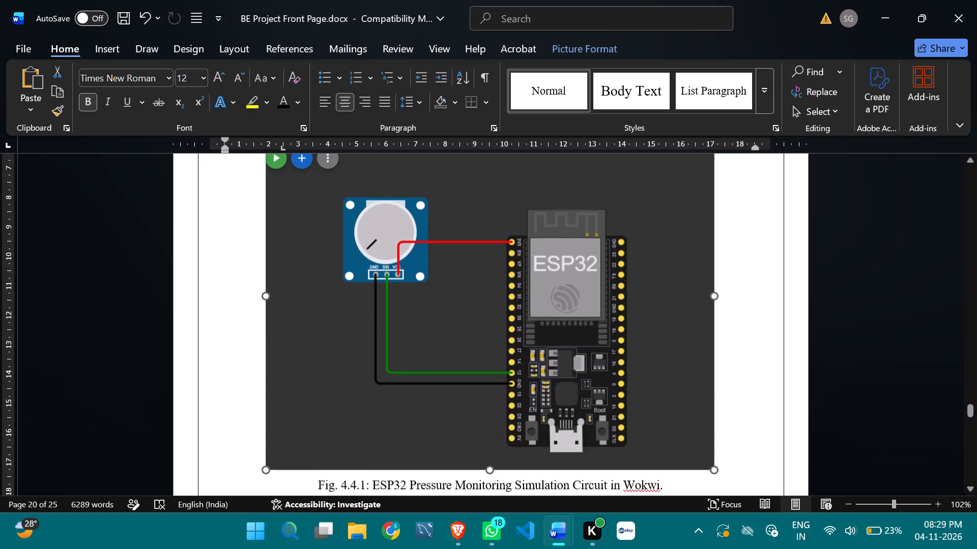
pyautogui.scroll(-15, 666, 339)
pyautogui.scroll(-3, 704, 462)
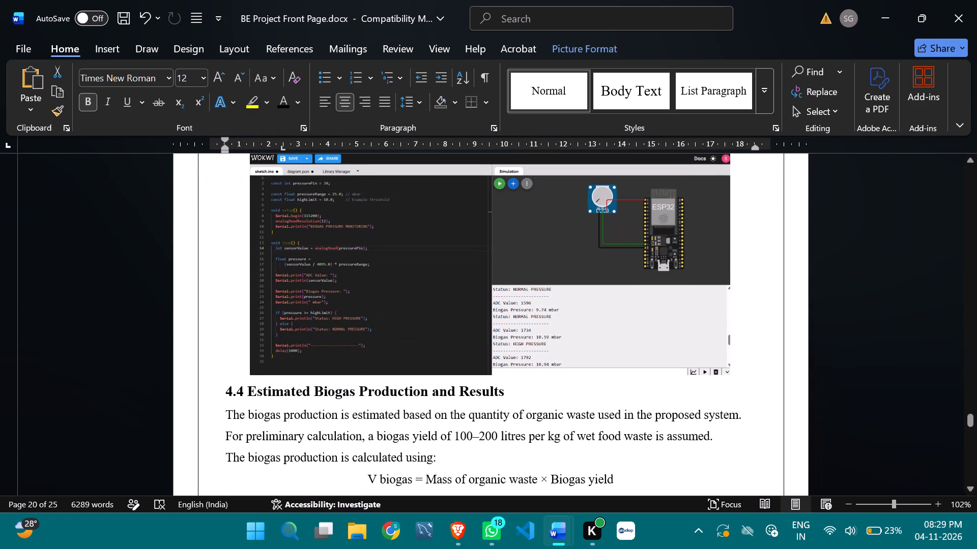
pyautogui.click(709, 357)
pyautogui.moveTo(731, 374); pyautogui.dragTo(722, 396)
pyautogui.scroll(-2, 473, 315)
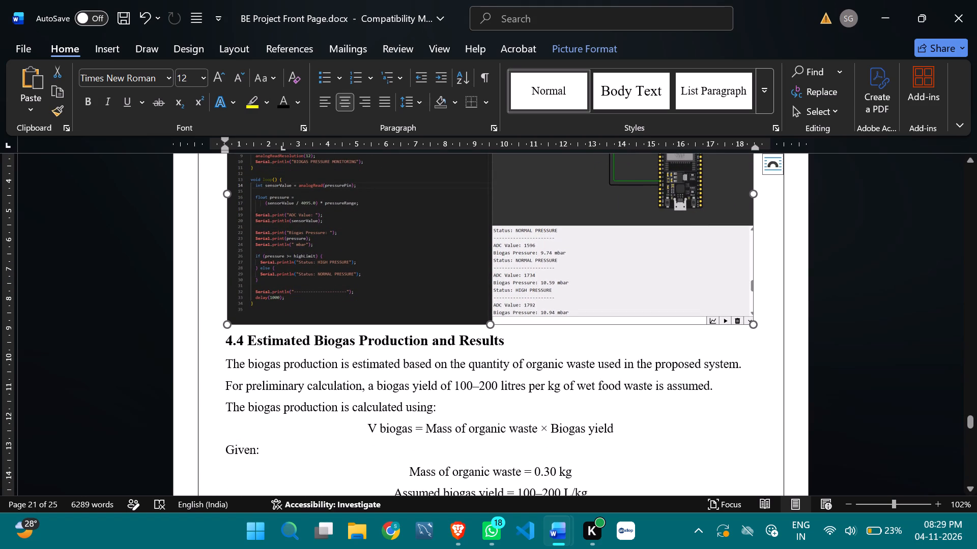
pyautogui.click(760, 320)
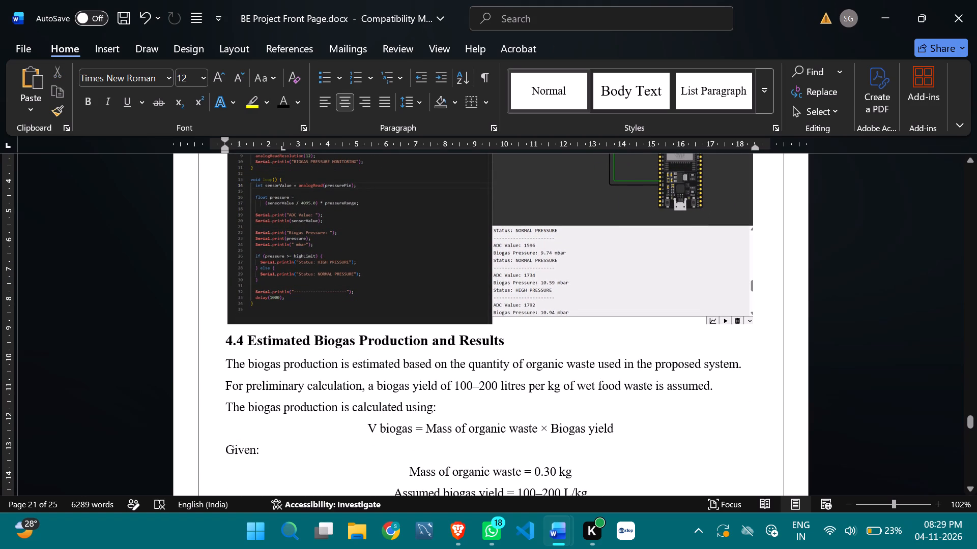
pyautogui.scroll(2, 634, 344)
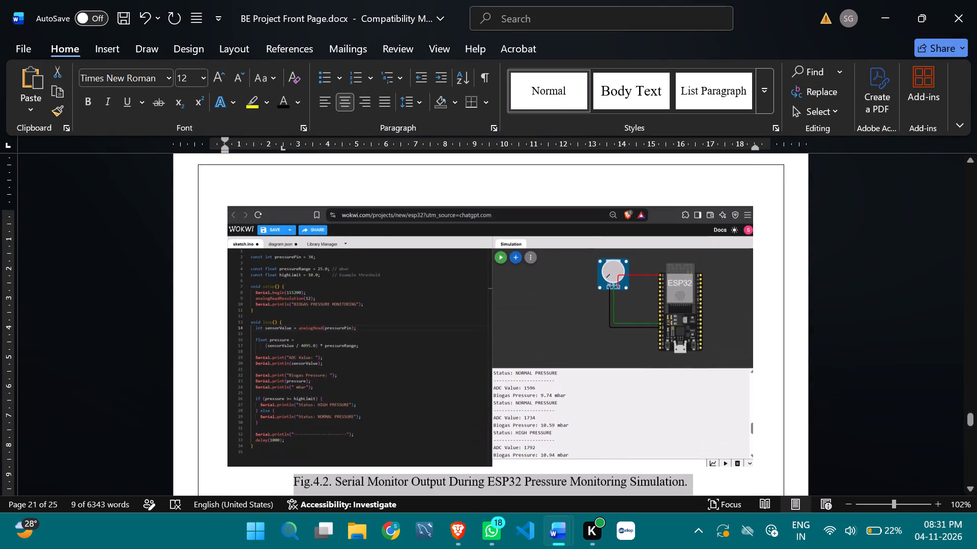
pyautogui.scroll(8, 347, 283)
pyautogui.click(375, 273)
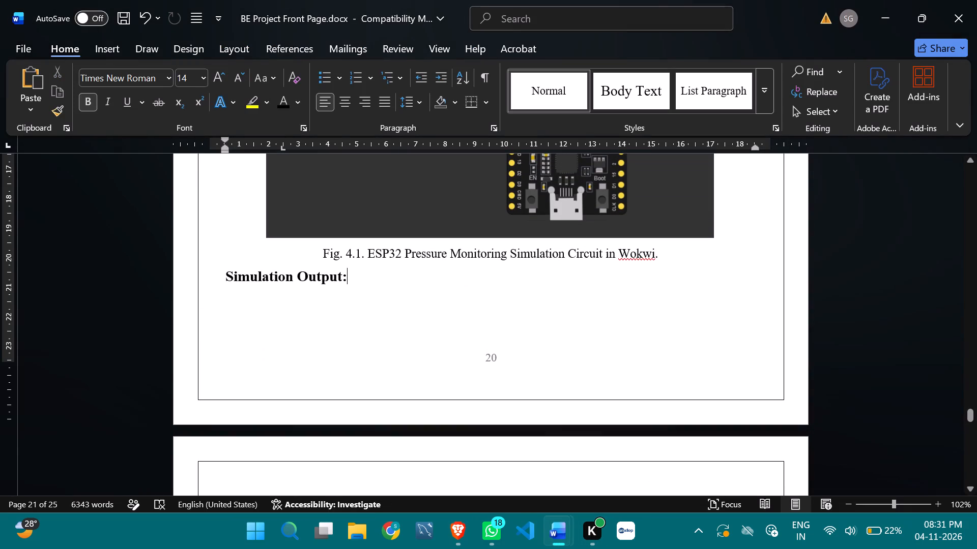
pyautogui.press('Return')
pyautogui.hotkey('ctrl', 'v')
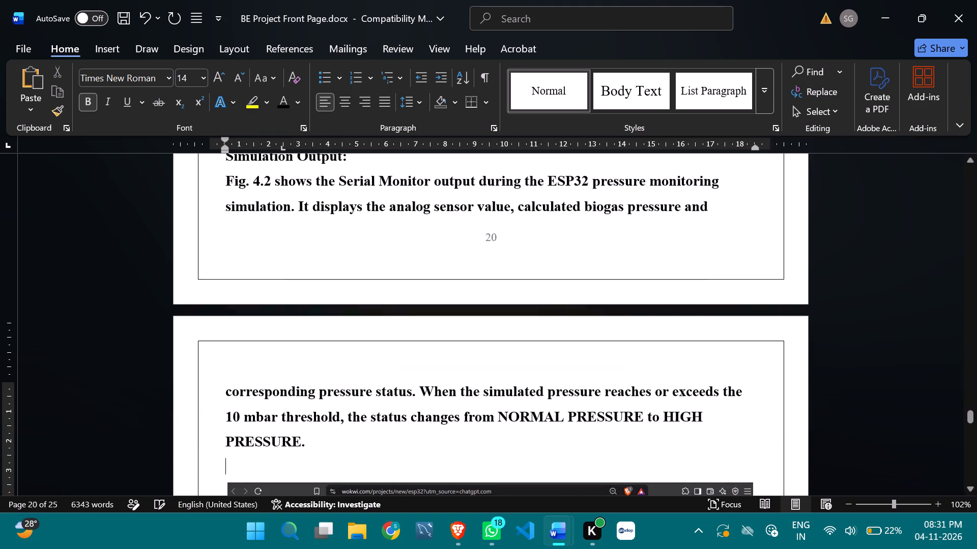
# Format the Fig. 4.2 explanation paragraph as 12 pt, non-bold, justified text.
pyautogui.moveTo(221, 182); pyautogui.dragTo(448, 458)
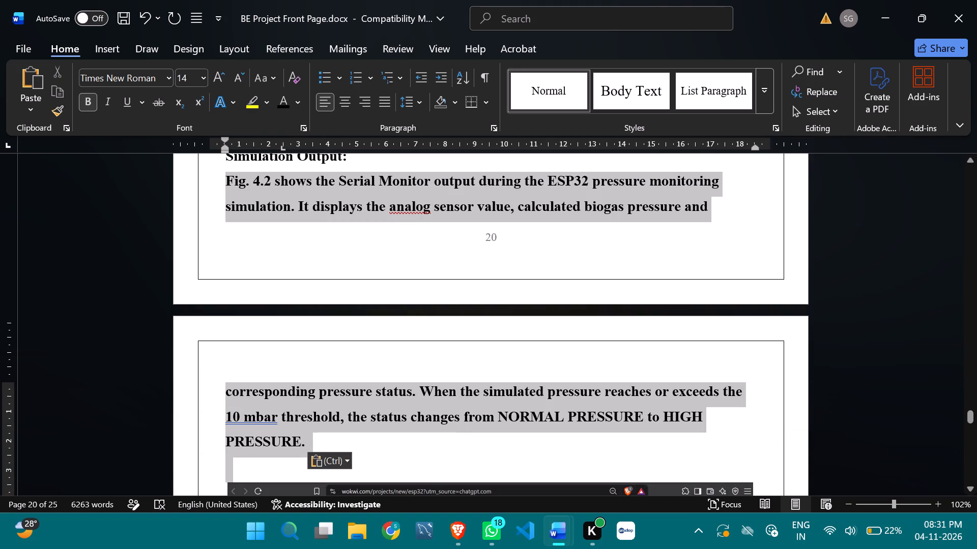
pyautogui.moveTo(448, 458); pyautogui.dragTo(444, 444)
pyautogui.click(84, 99)
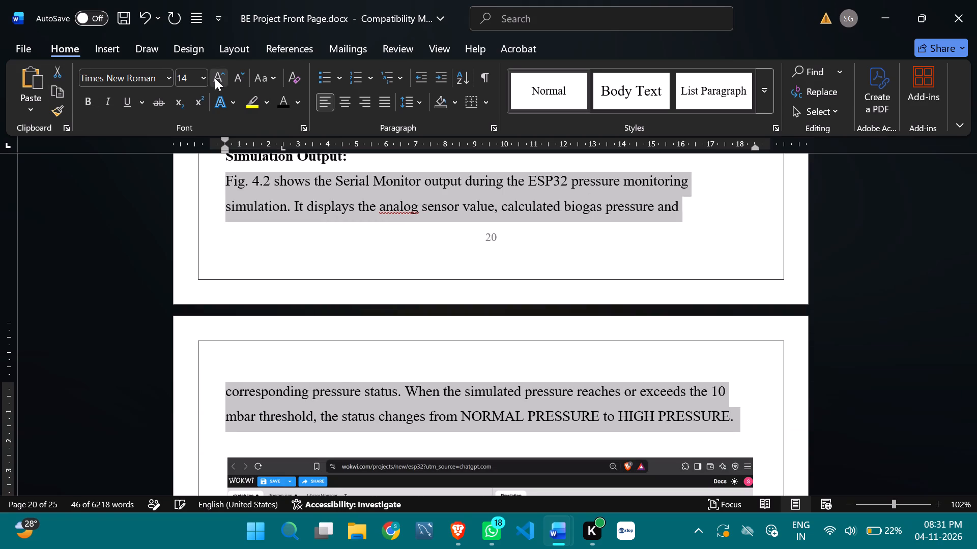
pyautogui.click(205, 76)
pyautogui.click(196, 174)
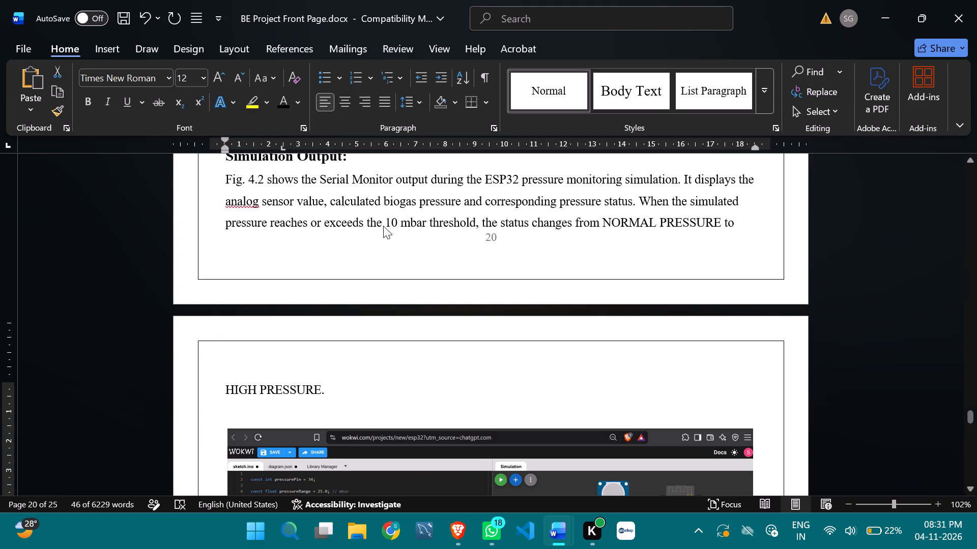
pyautogui.click(386, 102)
# Retype the all-caps pressure statuses in the Fig. 4.2 explanation as "Normal Pressure" and "High Pressure.".
pyautogui.click(697, 218)
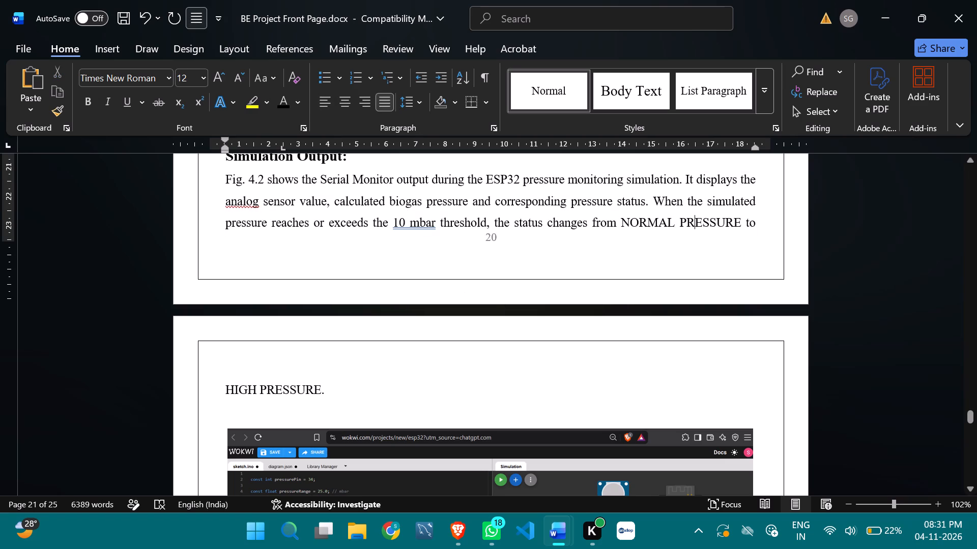
pyautogui.moveTo(620, 220); pyautogui.dragTo(724, 218)
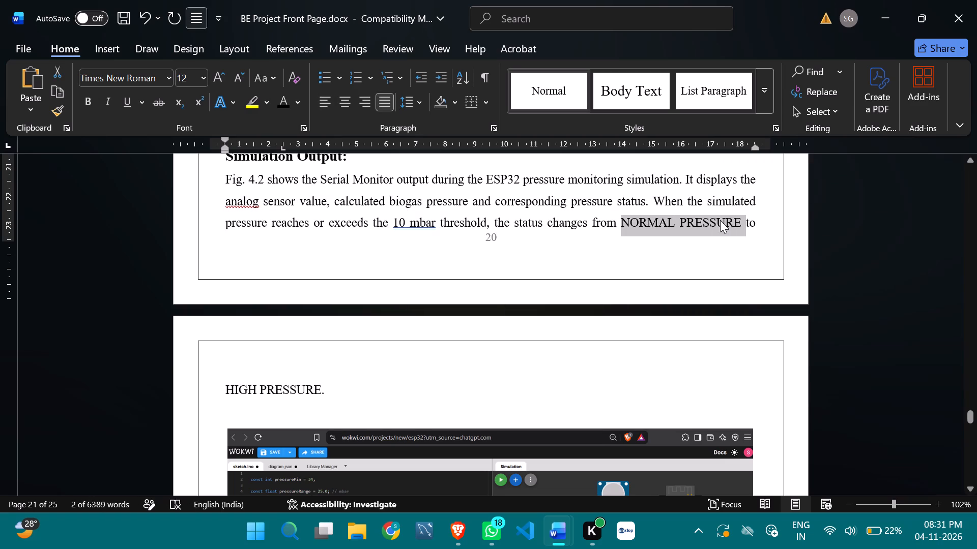
pyautogui.write('Normal')
pyautogui.press('space')
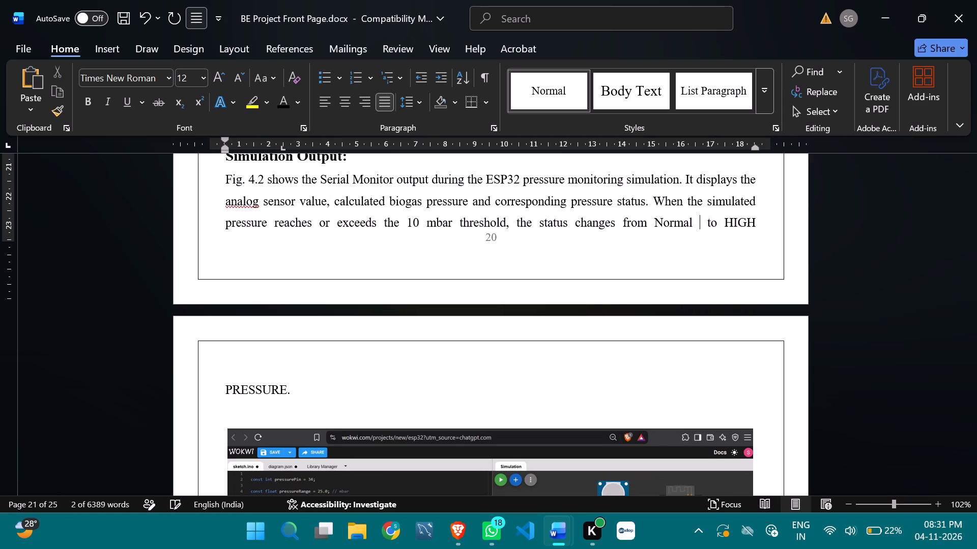
pyautogui.write('Pres')
pyautogui.write('sure')
pyautogui.moveTo(724, 225); pyautogui.dragTo(664, 382)
pyautogui.write('High Pressure')
pyautogui.press('.')
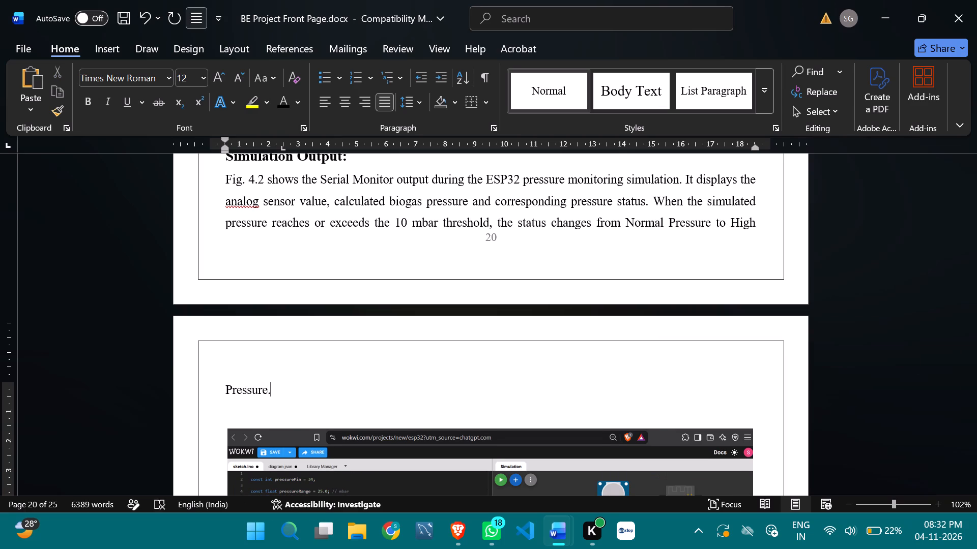
# Renumber the "Estimated Biogas Production and Results" heading below Fig. 4.2 as 4.5.
pyautogui.scroll(3, 487, 404)
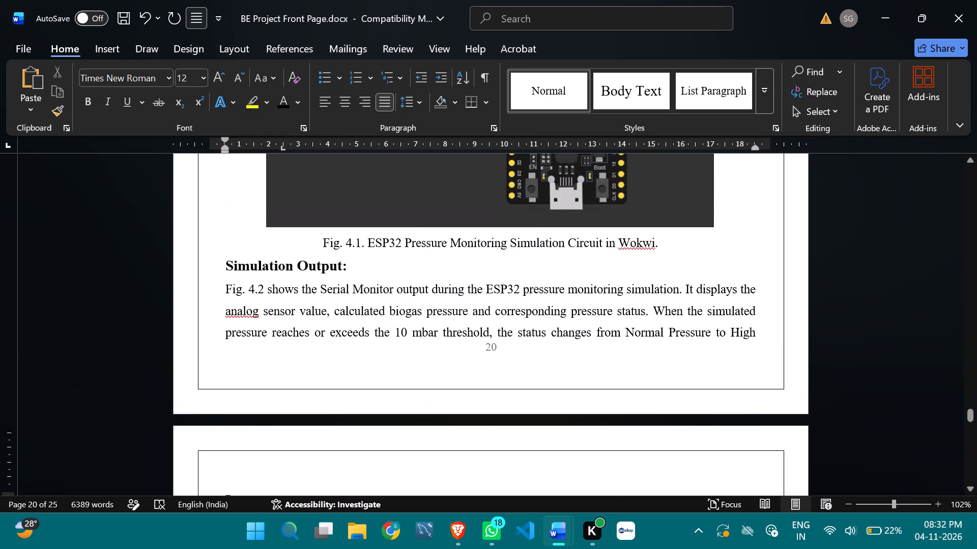
pyautogui.scroll(2, 333, 360)
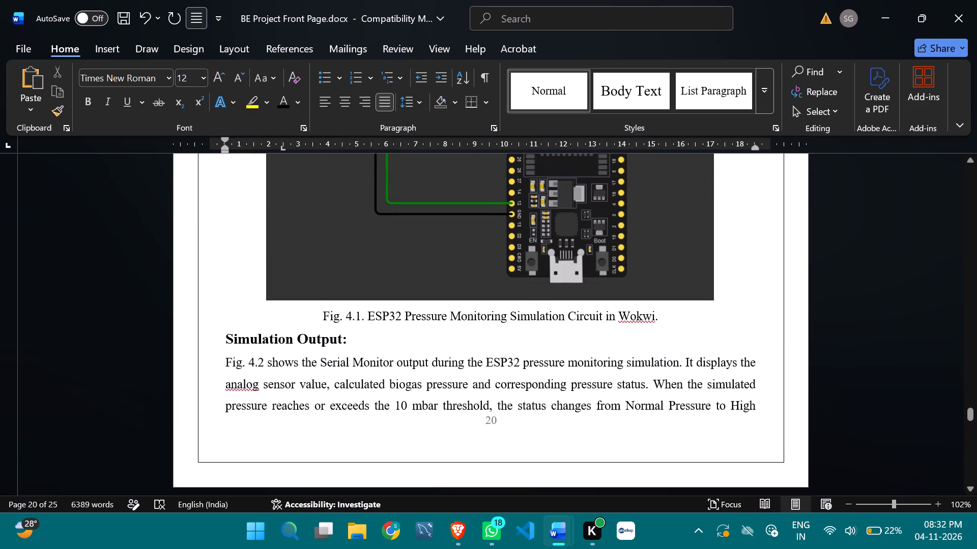
pyautogui.scroll(-19, 333, 359)
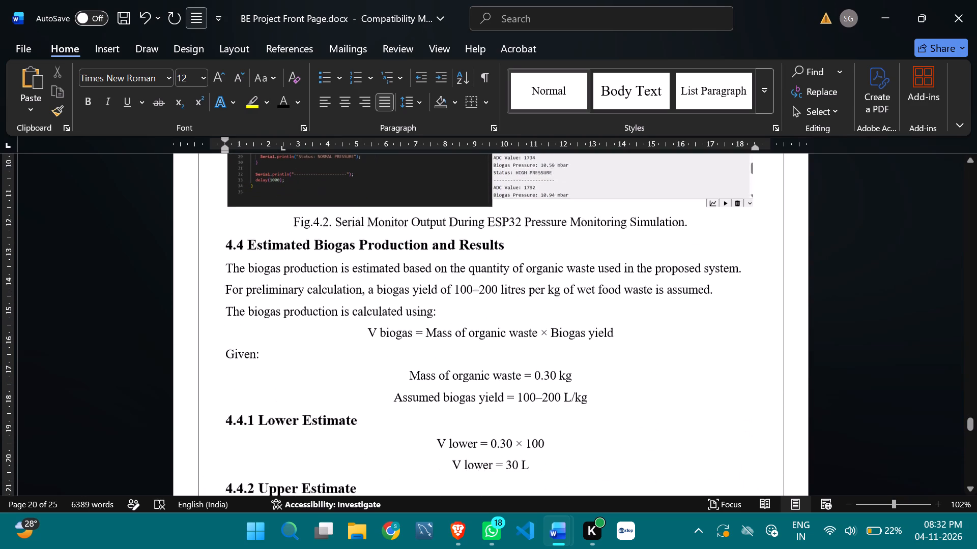
pyautogui.scroll(-13, 332, 358)
pyautogui.scroll(15, 332, 357)
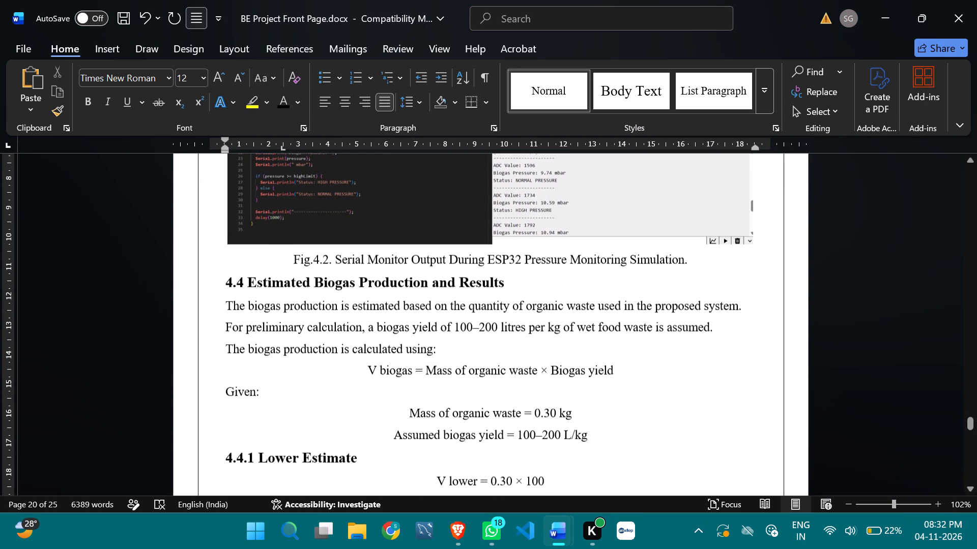
pyautogui.click(245, 290)
pyautogui.press('BackSpace')
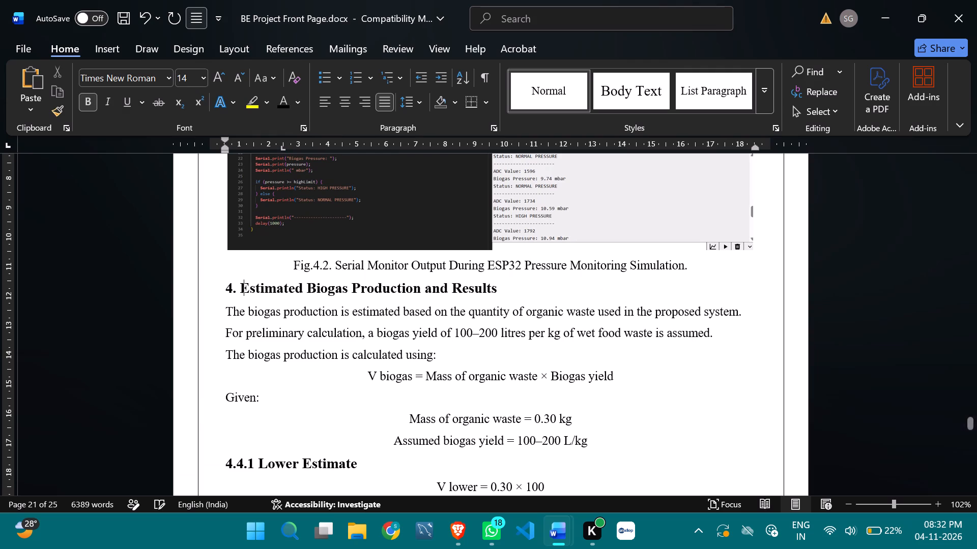
pyautogui.press('5')
# Renumber the "Lower Estimate" and "Upper Estimate" subheadings as 4.5.1 and 4.5.2.
pyautogui.scroll(-8, 341, 313)
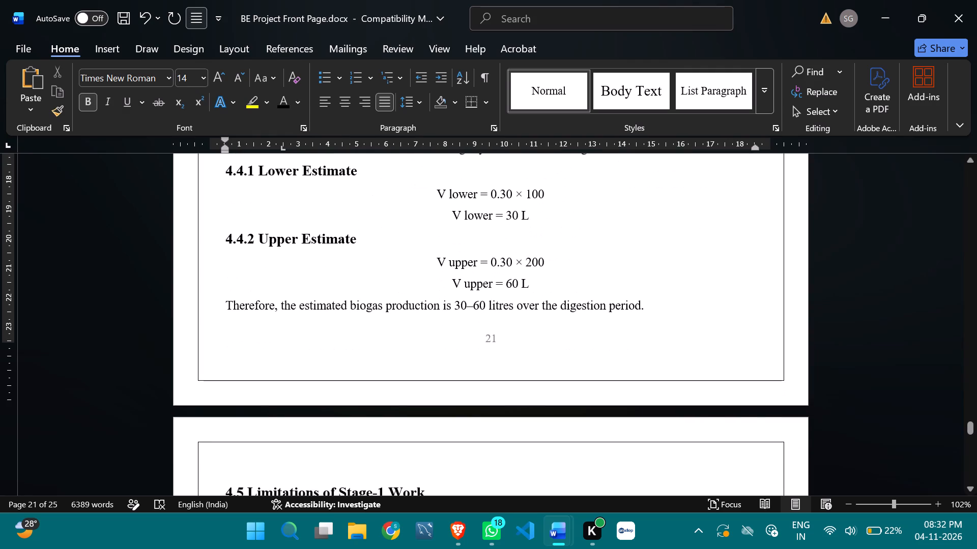
pyautogui.scroll(1, 247, 165)
pyautogui.click(243, 208)
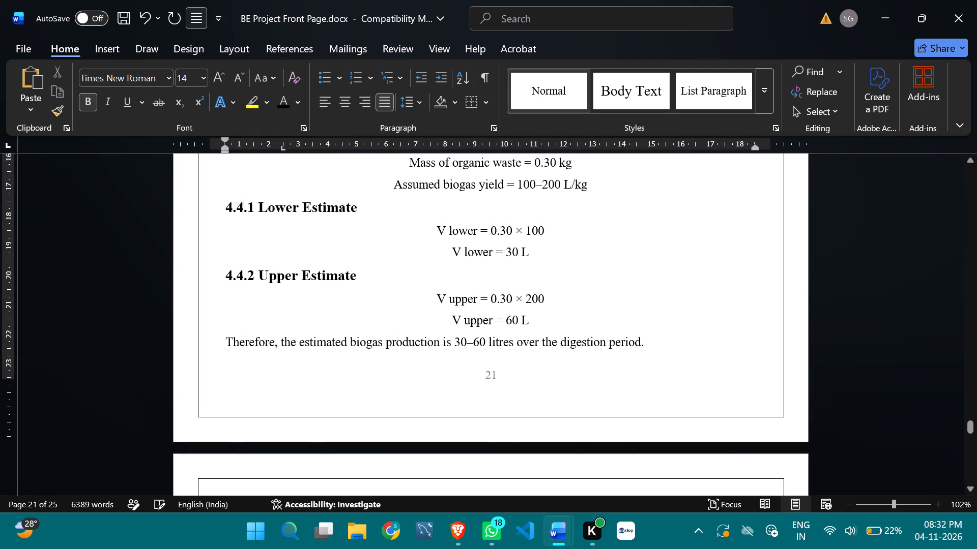
pyautogui.press('BackSpace')
pyautogui.press('5')
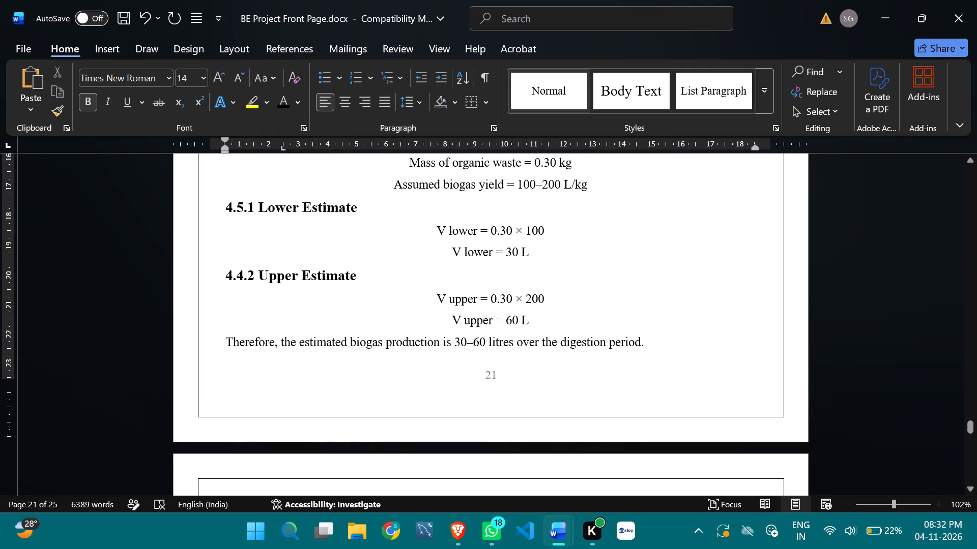
pyautogui.moveTo(244, 274); pyautogui.dragTo(261, 274)
pyautogui.press('BackSpace')
pyautogui.press('5')
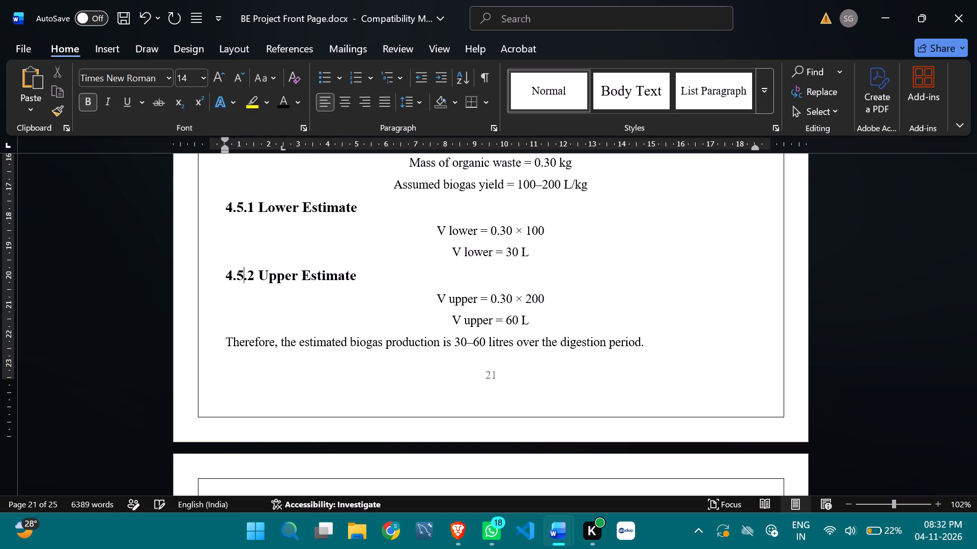
# Renumber the "Limitations of Stage-1 Work" and "Further Work" headings as 4.6 and 4.7, and save the report.
pyautogui.scroll(-6, 398, 287)
pyautogui.click(243, 306)
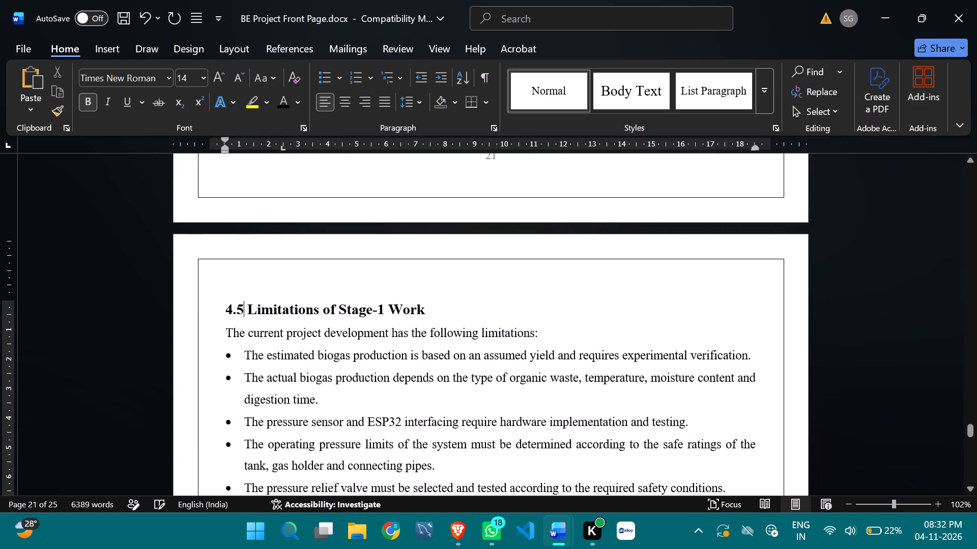
pyautogui.press('BackSpace')
pyautogui.press('6')
pyautogui.scroll(-9, 372, 315)
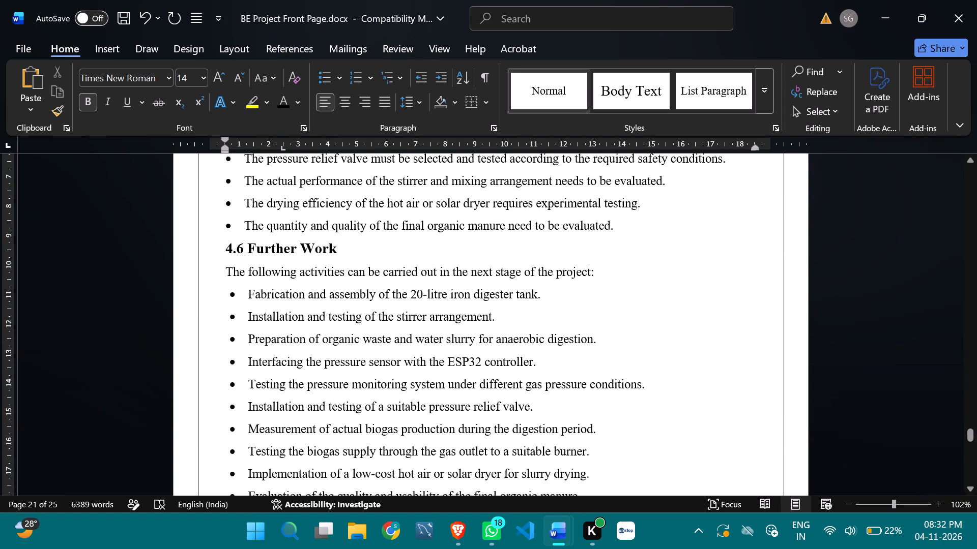
pyautogui.click(241, 251)
pyautogui.press('BackSpace')
pyautogui.press('7')
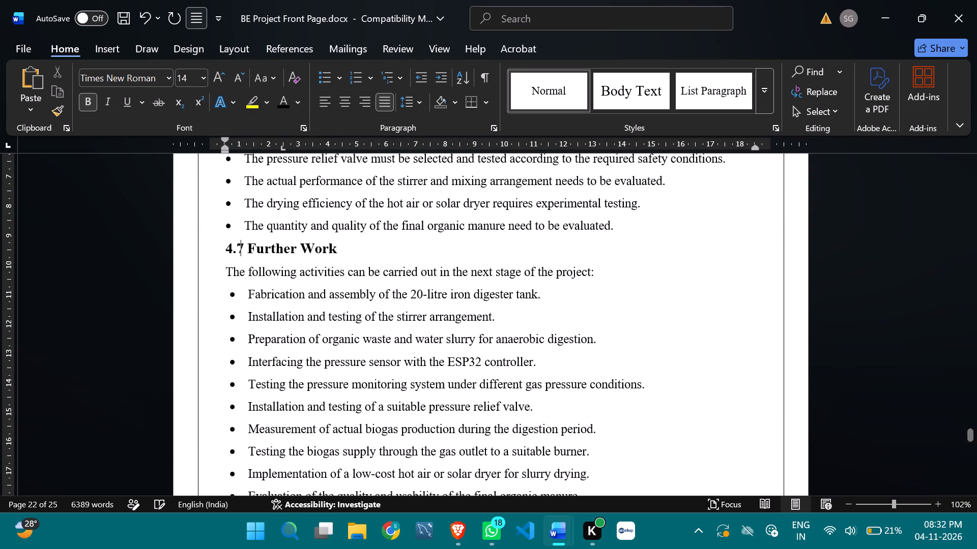
pyautogui.scroll(-19, 427, 268)
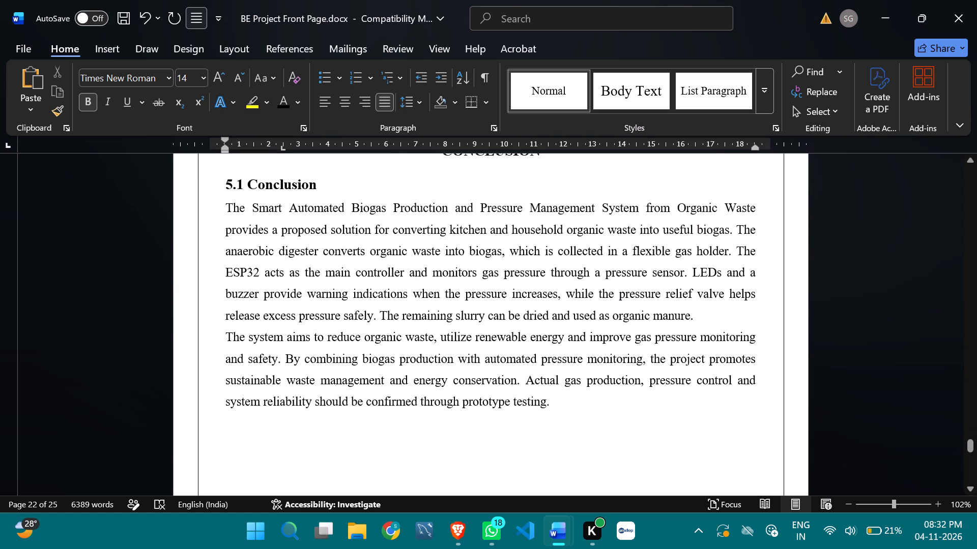
pyautogui.hotkey('ctrl', 's')
# Insert six blank lines above the CHAPTER 4 "Implementation and Results" title so the chapter starts on a new page.
pyautogui.scroll(20, 425, 278)
pyautogui.scroll(12, 425, 278)
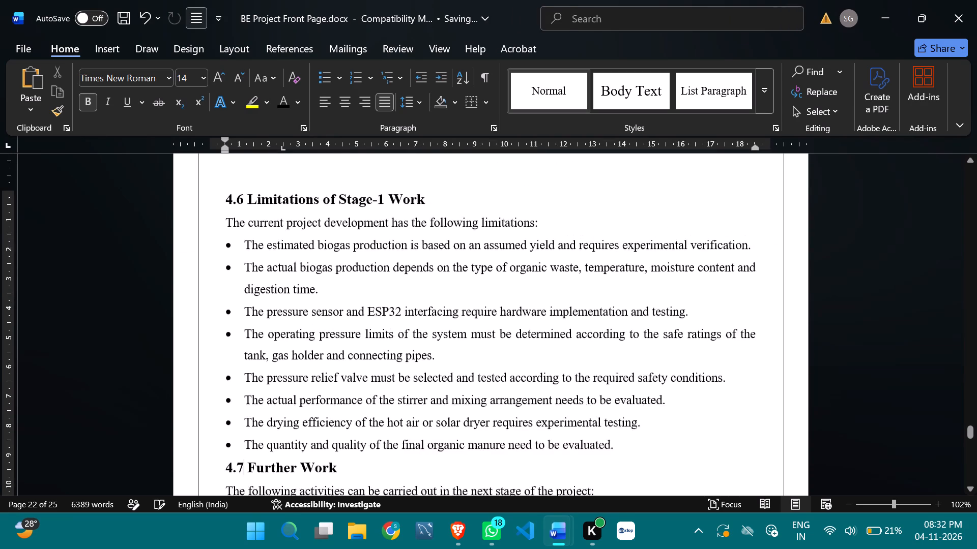
pyautogui.scroll(12, 405, 270)
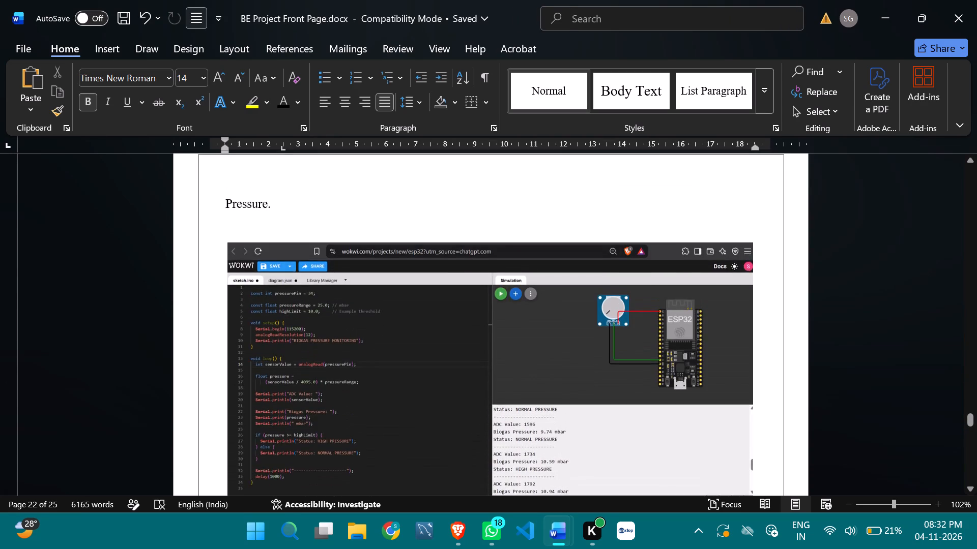
pyautogui.scroll(11, 398, 268)
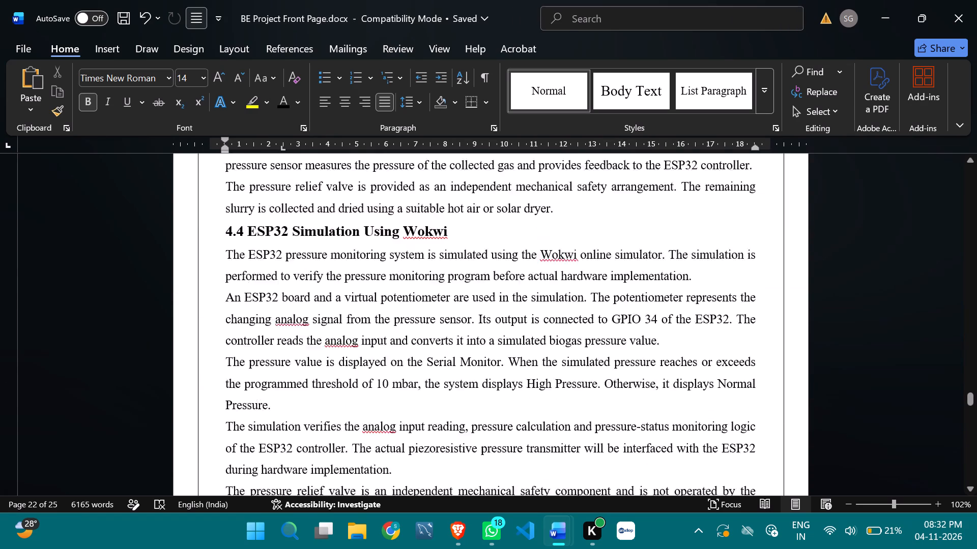
pyautogui.scroll(5, 400, 266)
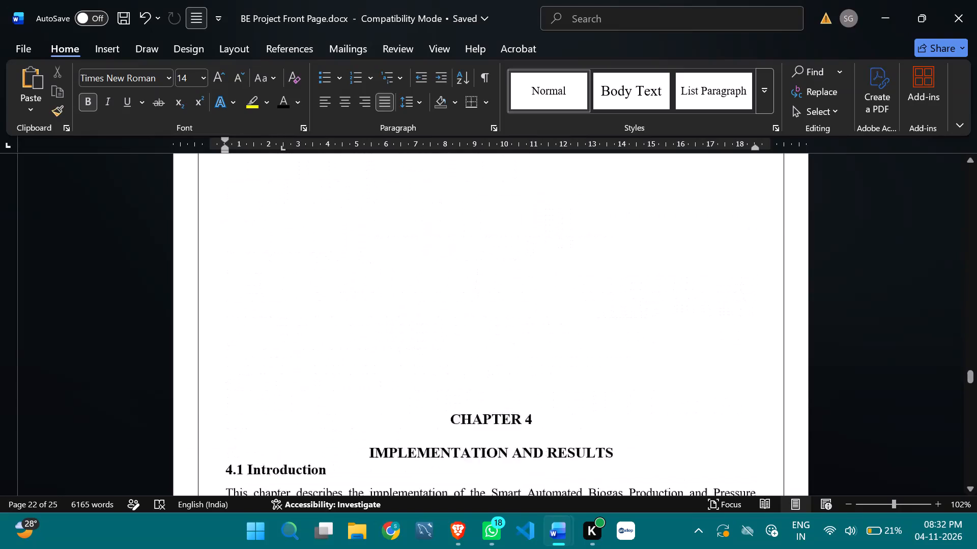
pyautogui.scroll(6, 404, 264)
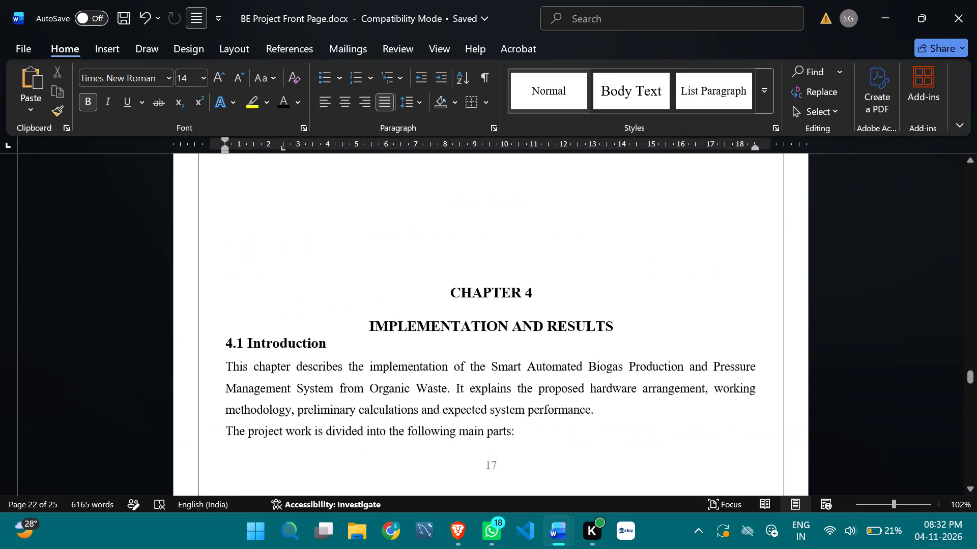
pyautogui.scroll(1, 515, 201)
pyautogui.click(493, 211)
pyautogui.press('Return')
pyautogui.press('Return')
pyautogui.press('Return')
pyautogui.press('Return')
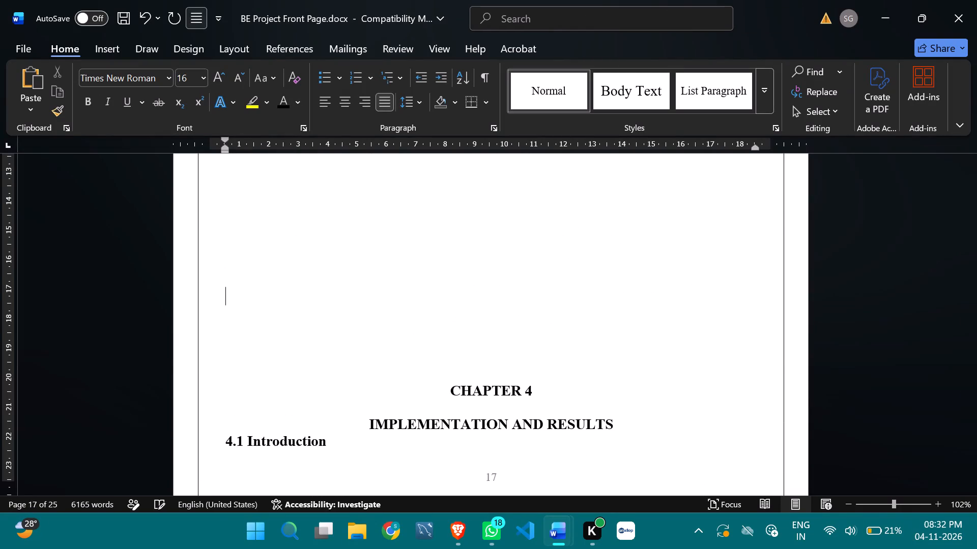
pyautogui.scroll(-3, 505, 226)
pyautogui.press('Return')
pyautogui.press('Return')
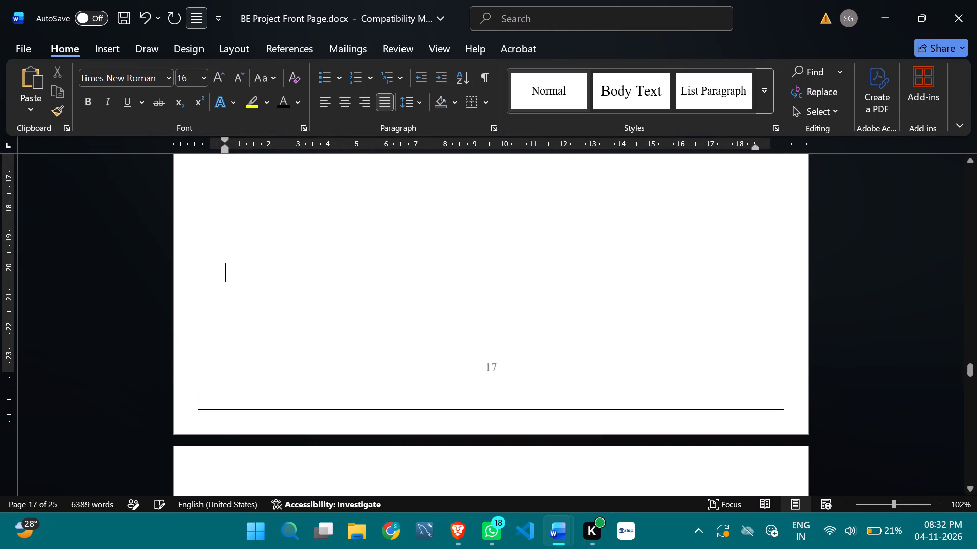
# Shrink the Fig. 4.1 ESP32 circuit image proportionally to fit on the page beneath its explanation paragraph, and save the report.
pyautogui.scroll(-20, 505, 236)
pyautogui.scroll(-14, 505, 236)
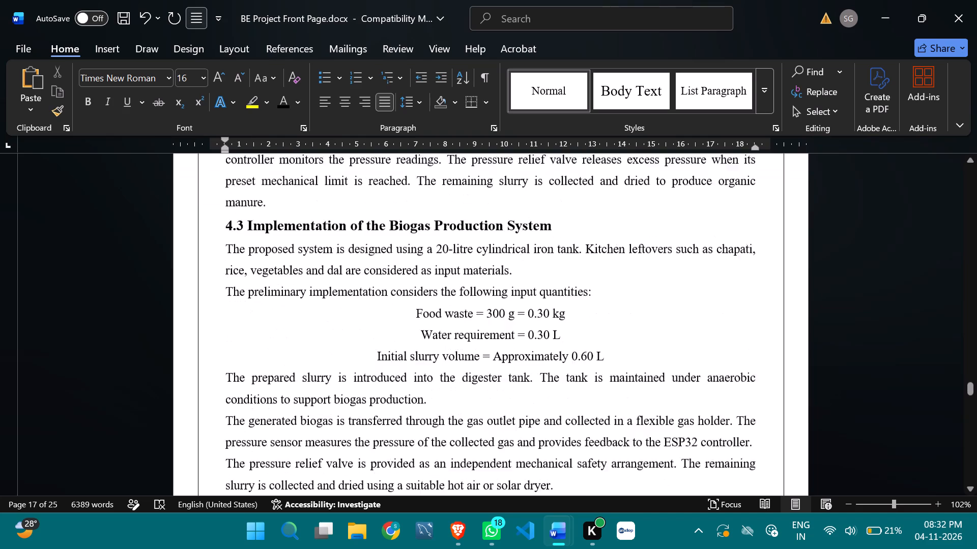
pyautogui.scroll(-20, 504, 240)
pyautogui.scroll(-12, 504, 240)
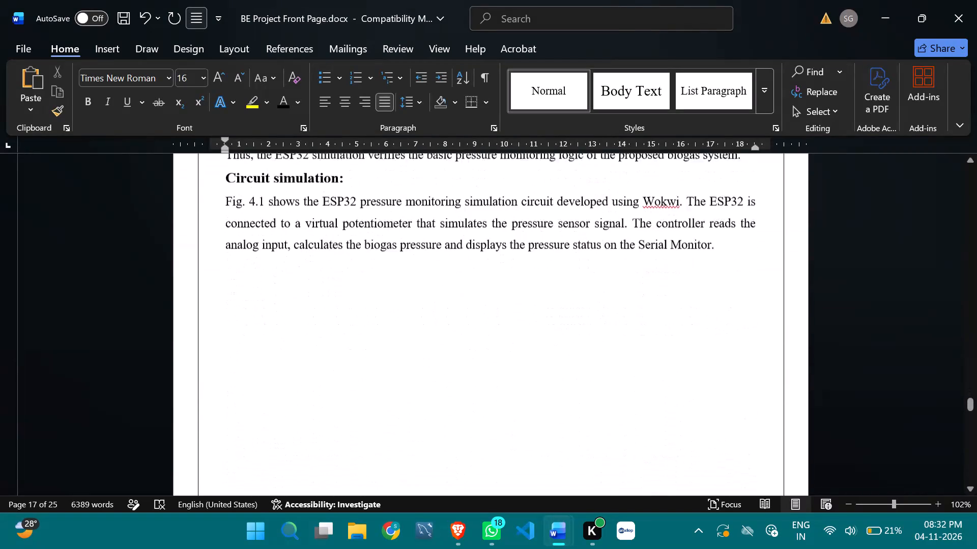
pyautogui.scroll(-12, 504, 240)
pyautogui.scroll(-3, 532, 279)
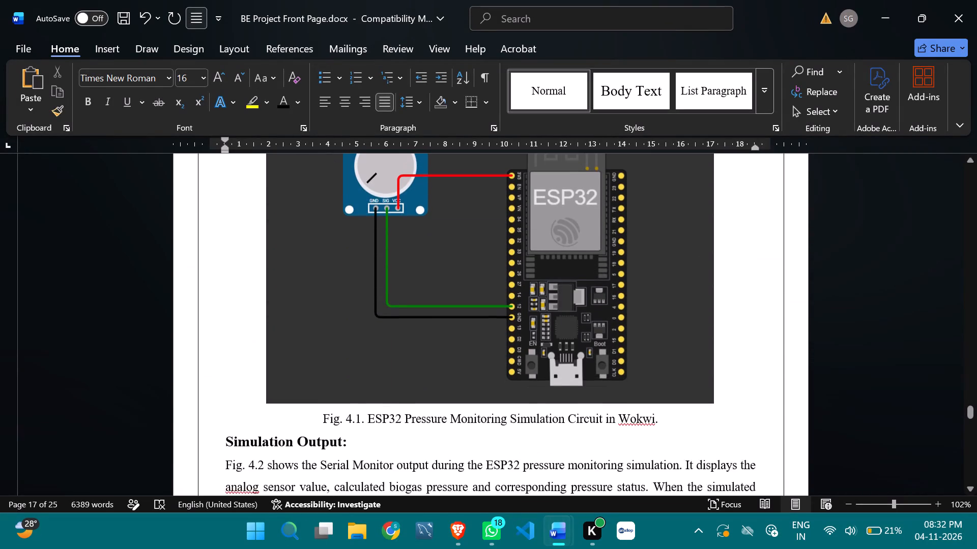
pyautogui.click(688, 388)
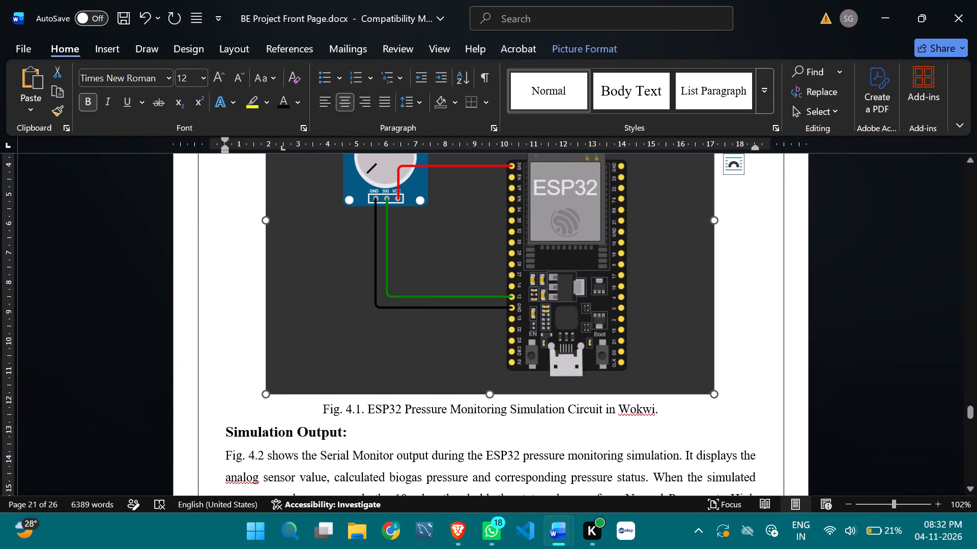
pyautogui.moveTo(713, 394); pyautogui.dragTo(666, 297)
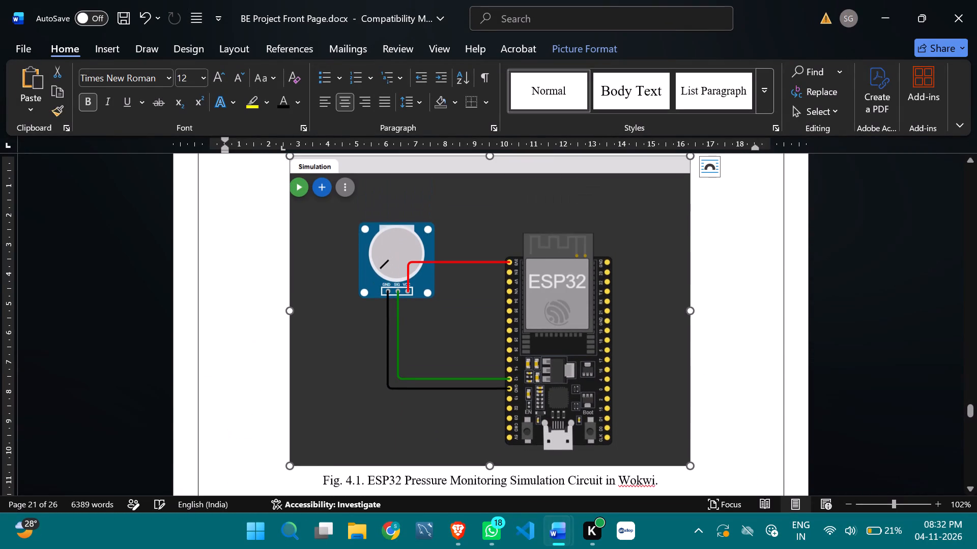
pyautogui.moveTo(690, 467); pyautogui.dragTo(650, 371)
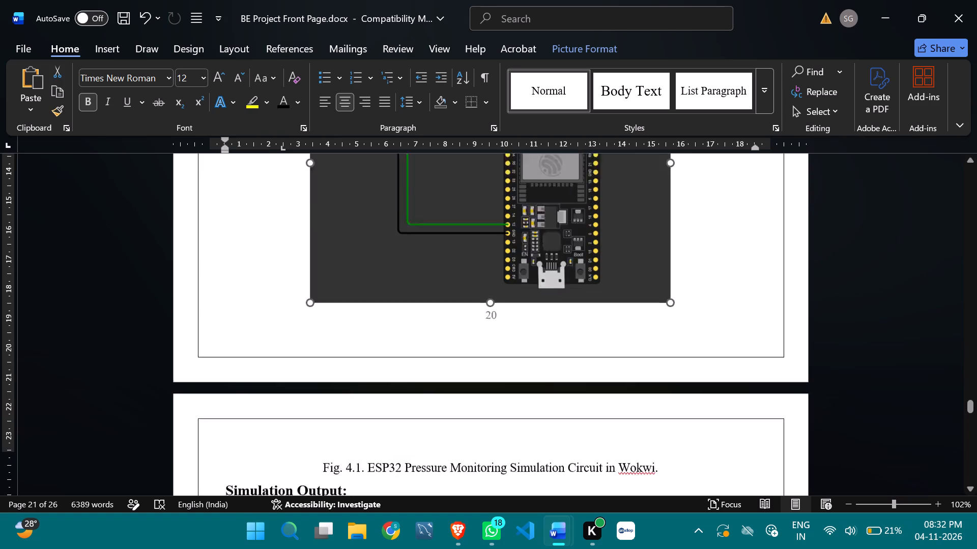
pyautogui.scroll(-4, 584, 376)
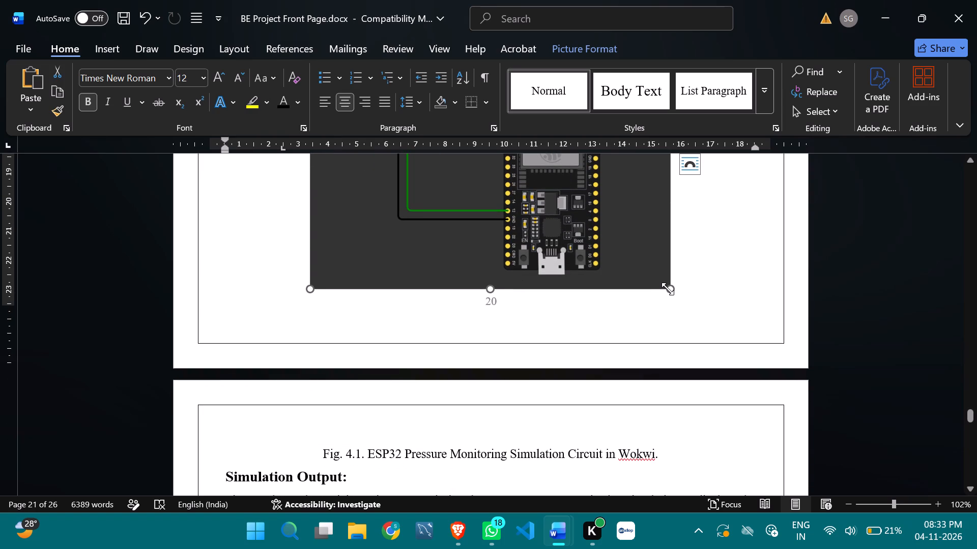
pyautogui.moveTo(668, 289); pyautogui.dragTo(654, 262)
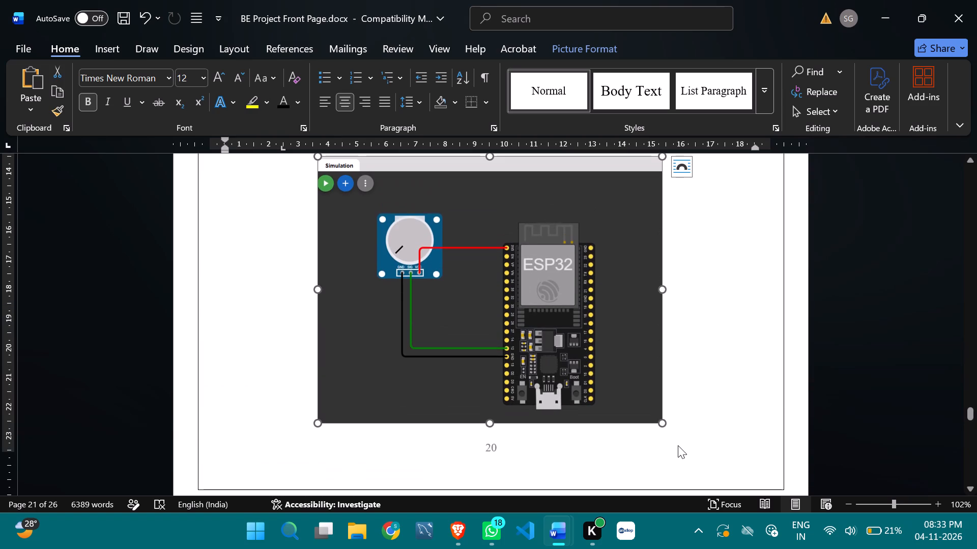
pyautogui.moveTo(661, 419); pyautogui.dragTo(642, 383)
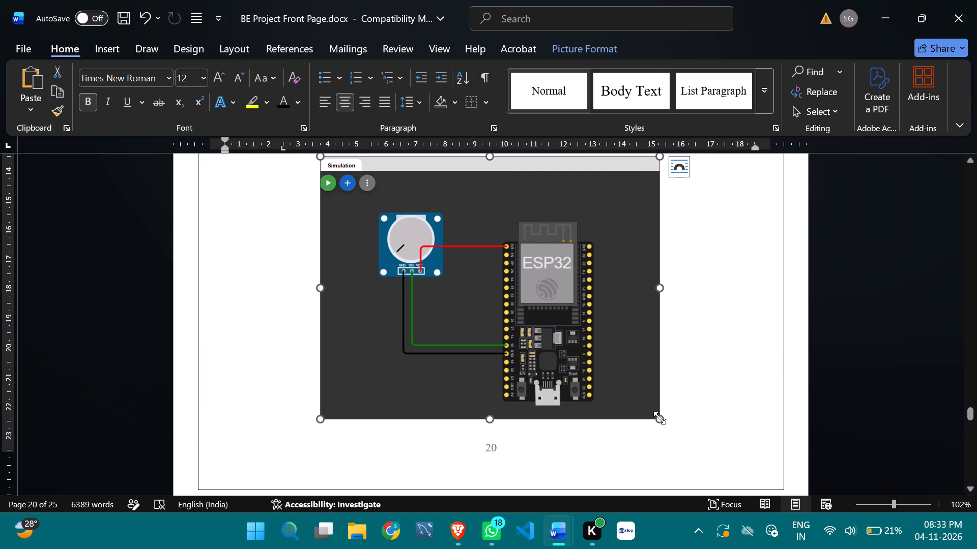
pyautogui.moveTo(659, 418); pyautogui.dragTo(651, 408)
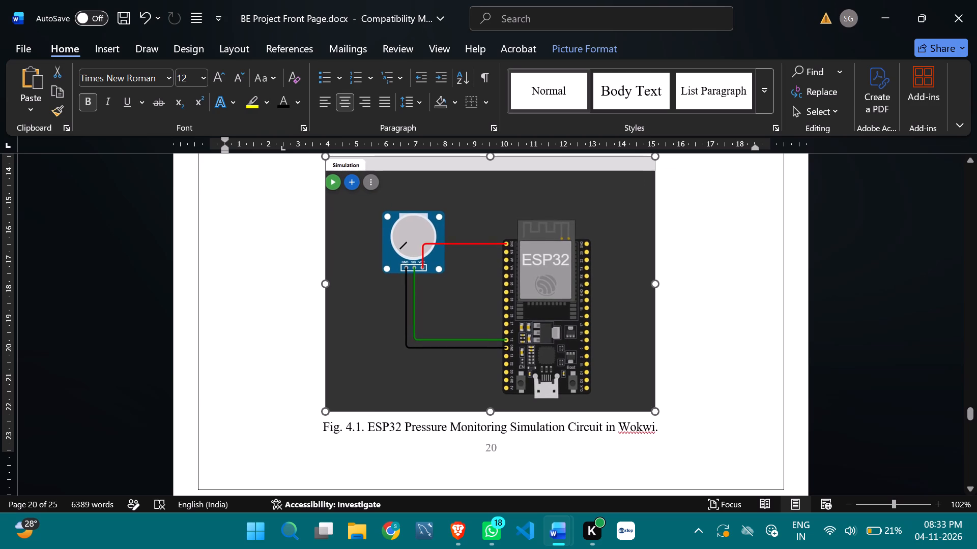
pyautogui.moveTo(651, 408); pyautogui.dragTo(652, 424)
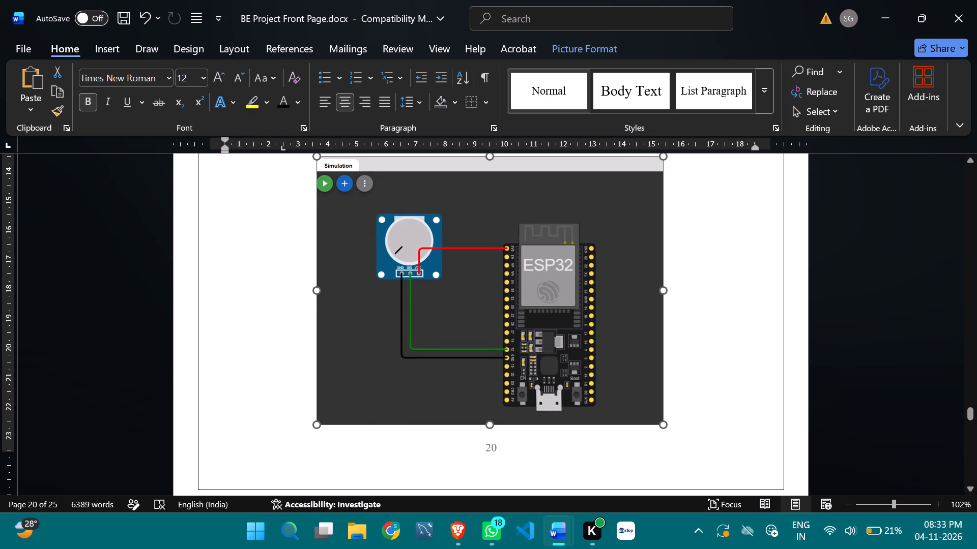
pyautogui.moveTo(652, 424); pyautogui.dragTo(653, 422)
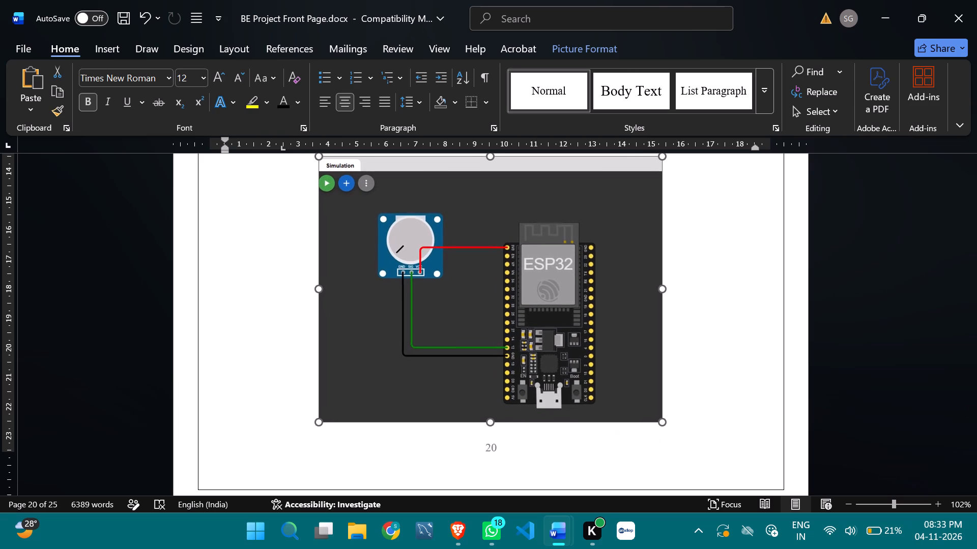
pyautogui.moveTo(653, 422); pyautogui.dragTo(651, 419)
pyautogui.click(716, 395)
pyautogui.scroll(2, 707, 398)
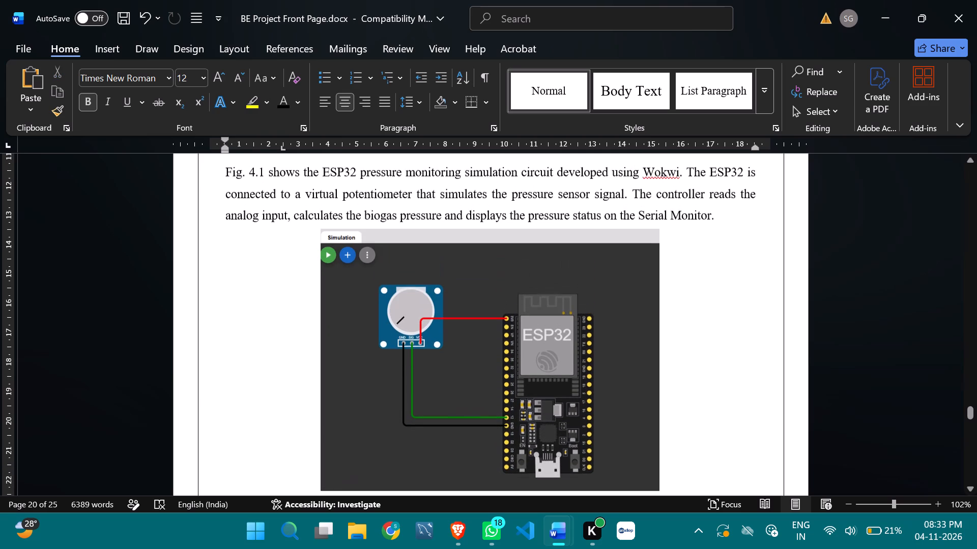
pyautogui.scroll(-10, 707, 399)
pyautogui.scroll(10, 696, 389)
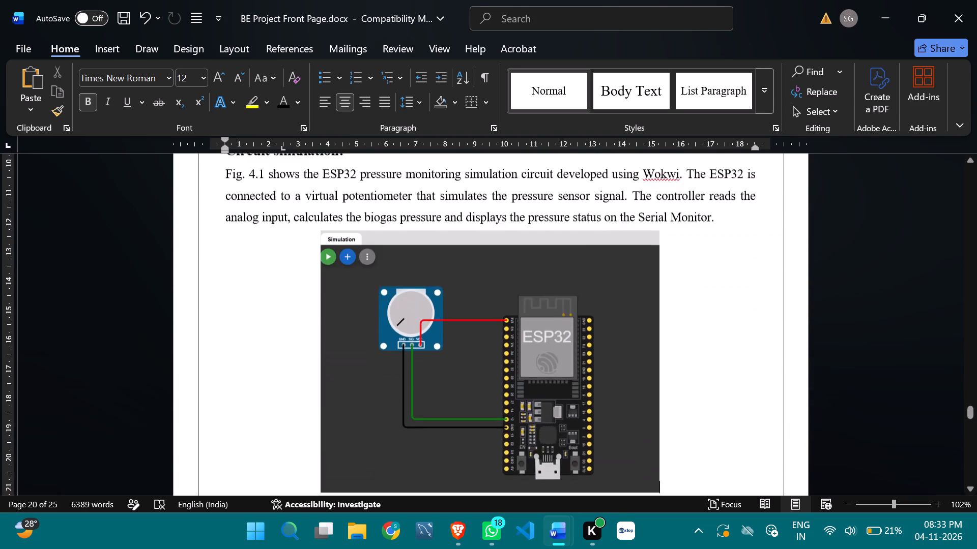
pyautogui.scroll(20, 695, 385)
pyautogui.scroll(5, 695, 385)
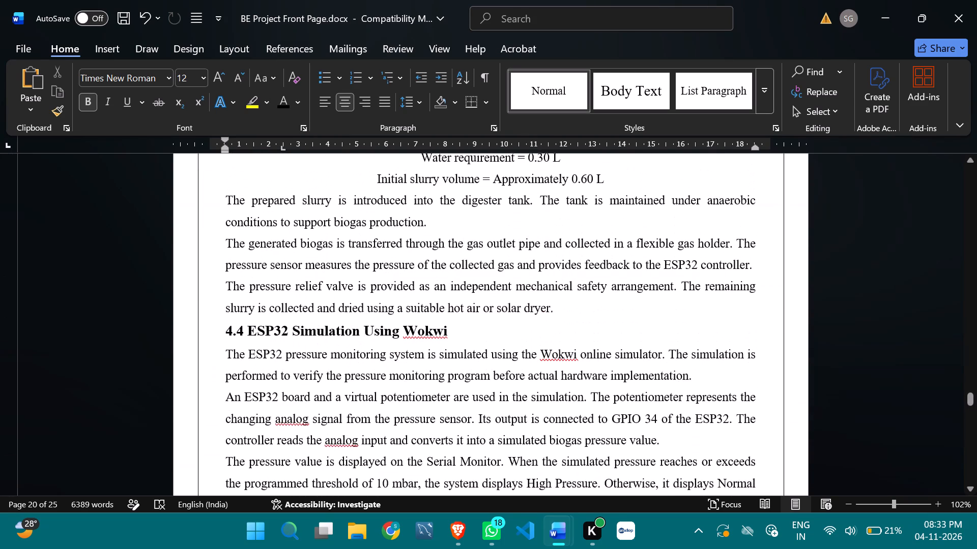
pyautogui.hotkey('ctrl', 's')
# Copy the full Fig. 3.1 caption, "Block Diagram of Smart Automated Biogas Production and Pressure Management System from Organic Waste".
pyautogui.scroll(19, 675, 354)
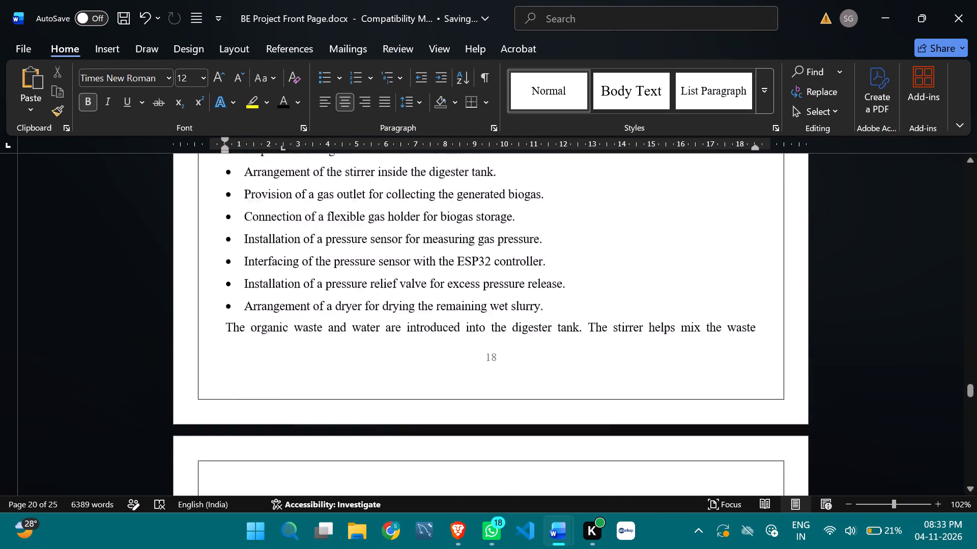
pyautogui.scroll(8, 664, 354)
pyautogui.scroll(3, 608, 328)
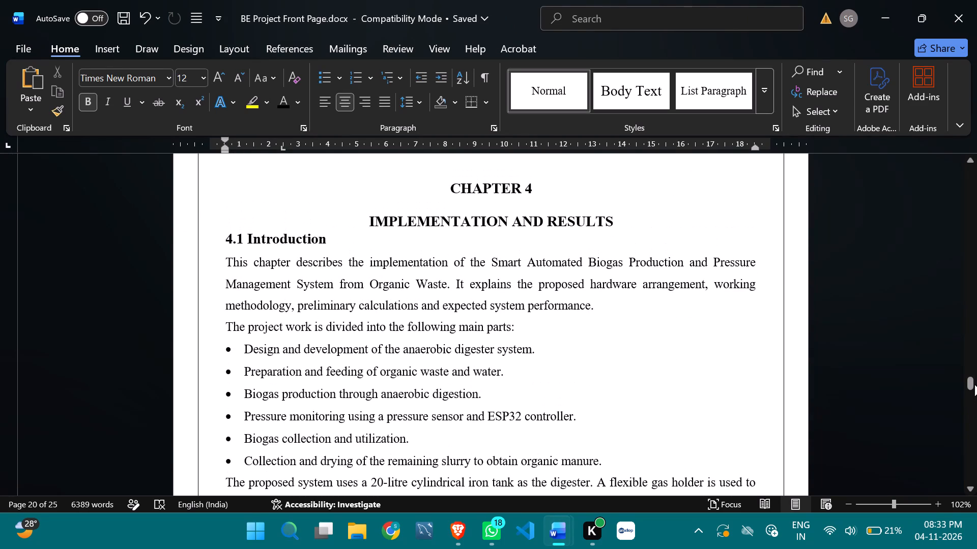
pyautogui.moveTo(974, 384); pyautogui.dragTo(969, 353)
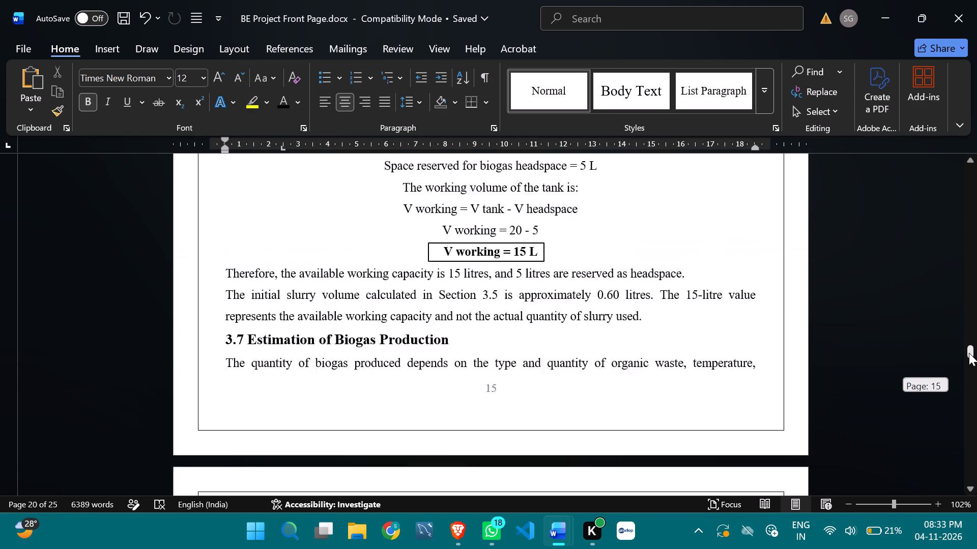
pyautogui.moveTo(969, 353); pyautogui.dragTo(968, 322)
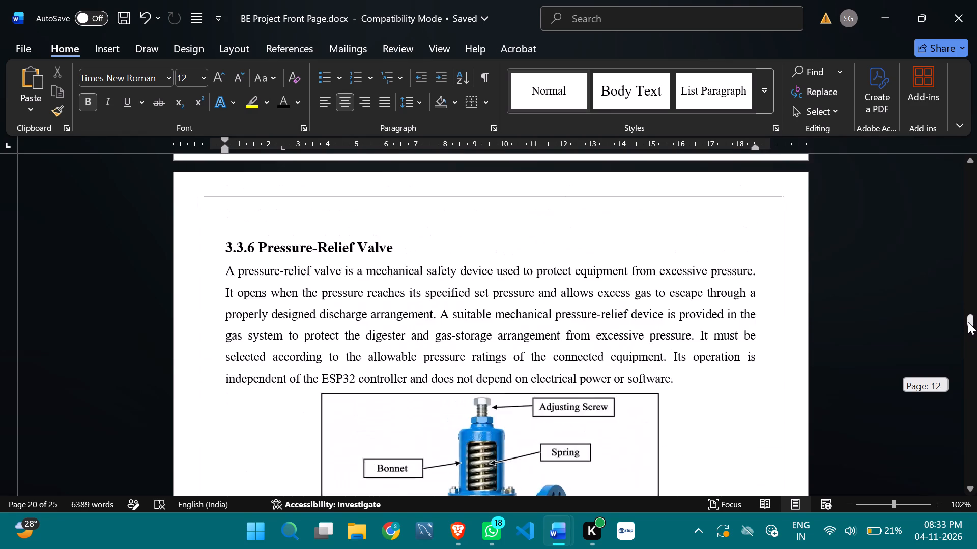
pyautogui.moveTo(968, 322); pyautogui.dragTo(968, 301)
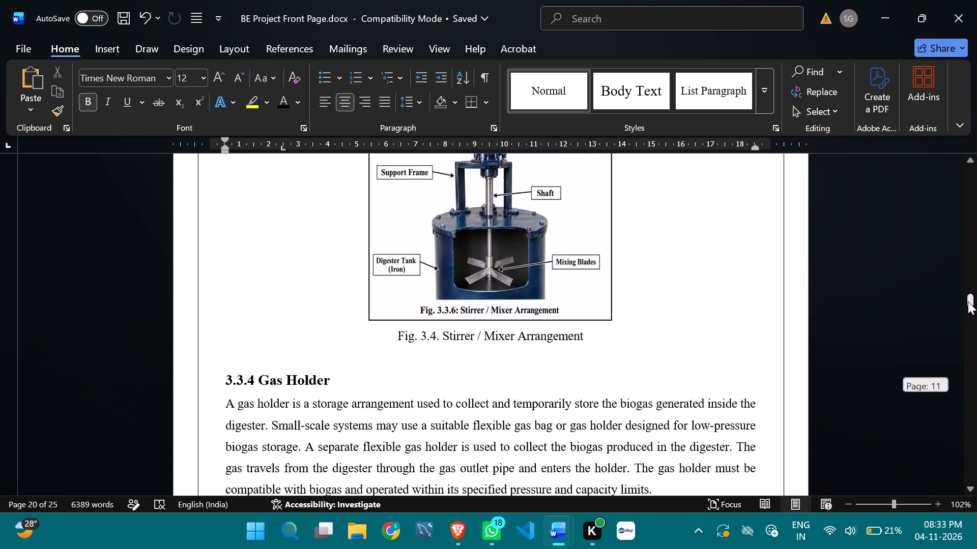
pyautogui.moveTo(968, 301); pyautogui.dragTo(970, 292)
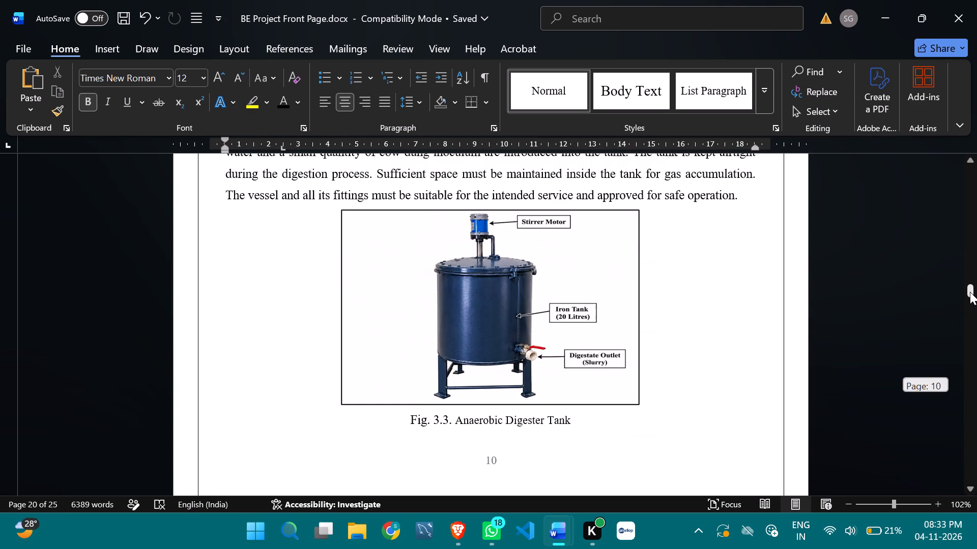
pyautogui.moveTo(970, 292); pyautogui.dragTo(975, 268)
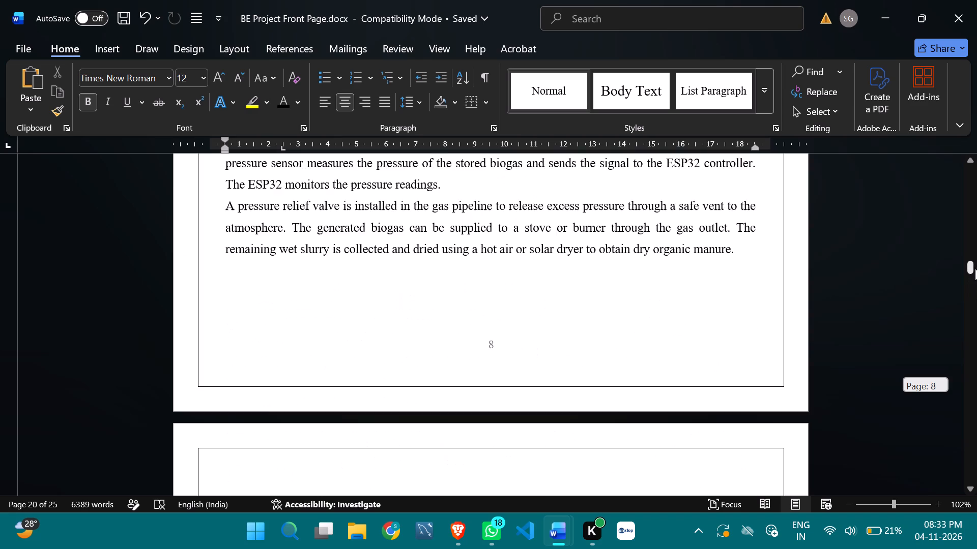
pyautogui.moveTo(975, 268); pyautogui.dragTo(975, 277)
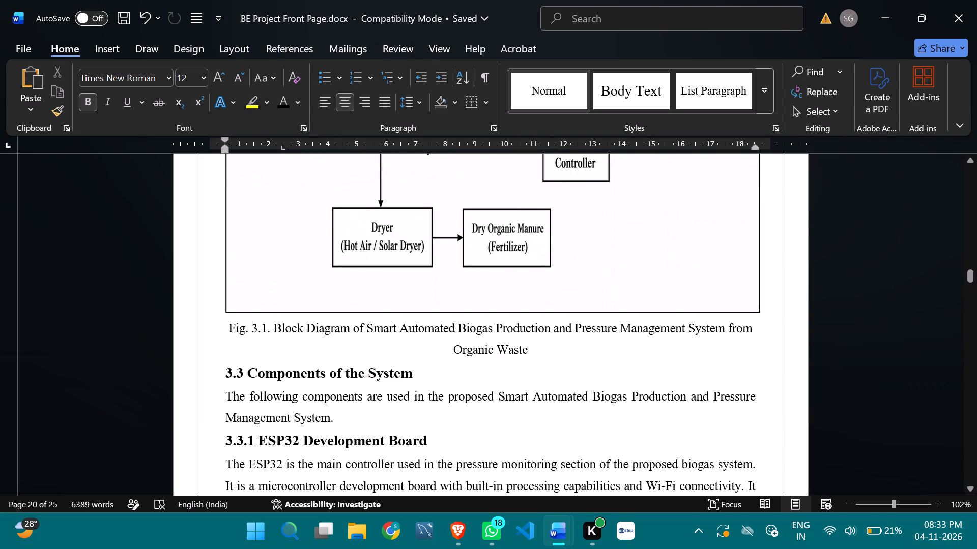
pyautogui.moveTo(229, 327); pyautogui.dragTo(503, 347)
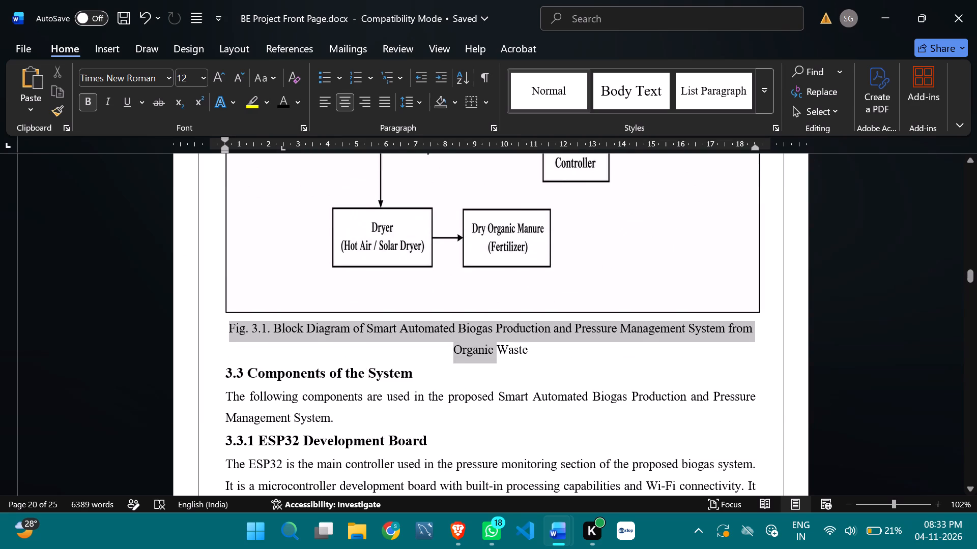
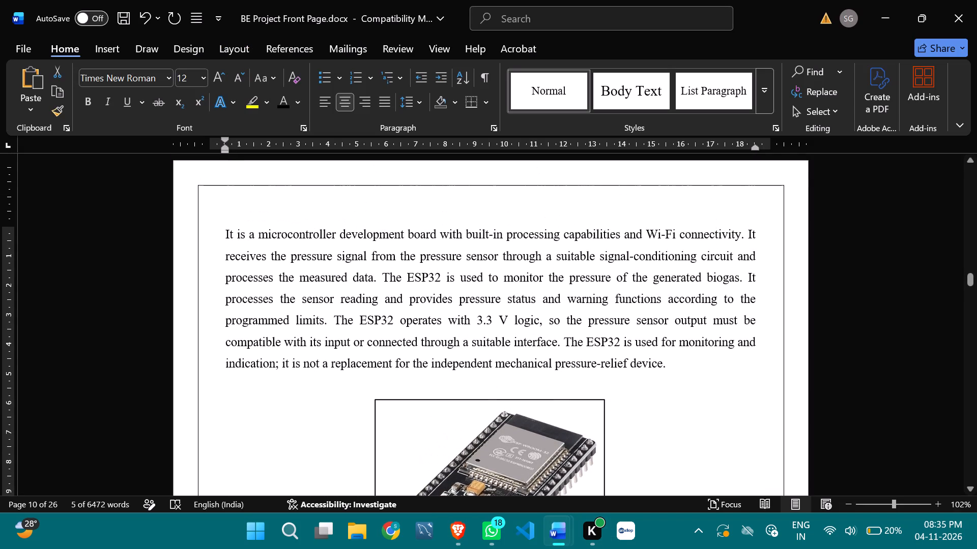
pyautogui.scroll(6, 595, 330)
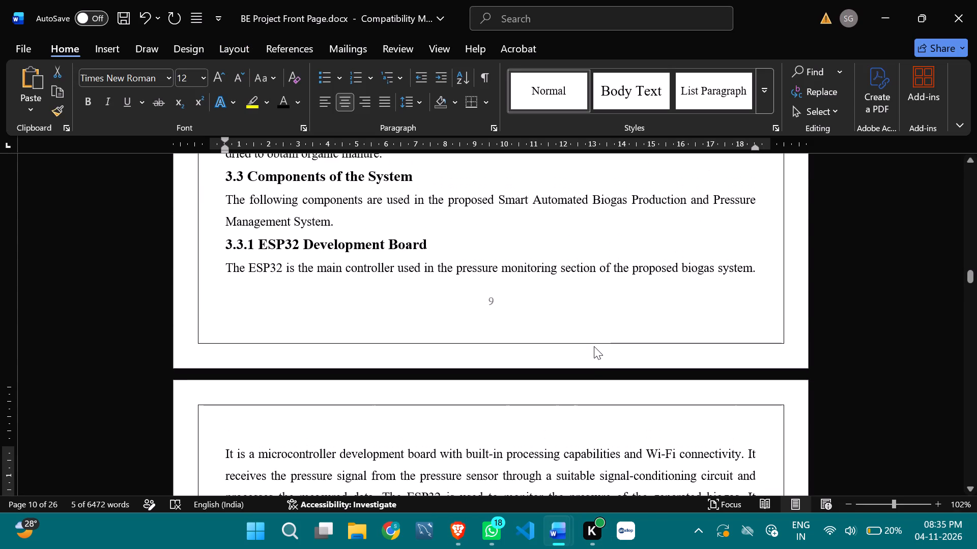
pyautogui.scroll(-5, 590, 346)
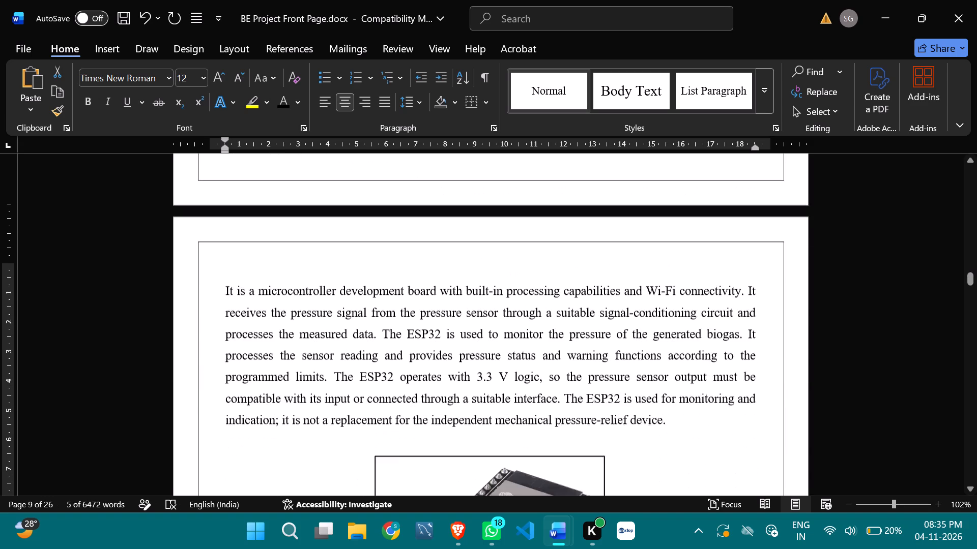
pyautogui.scroll(-7, 607, 360)
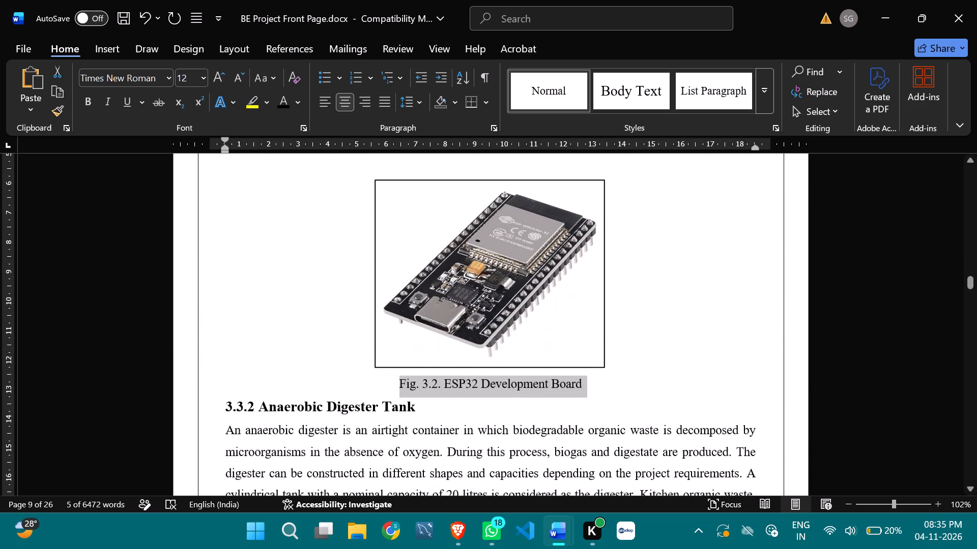
pyautogui.click(600, 387)
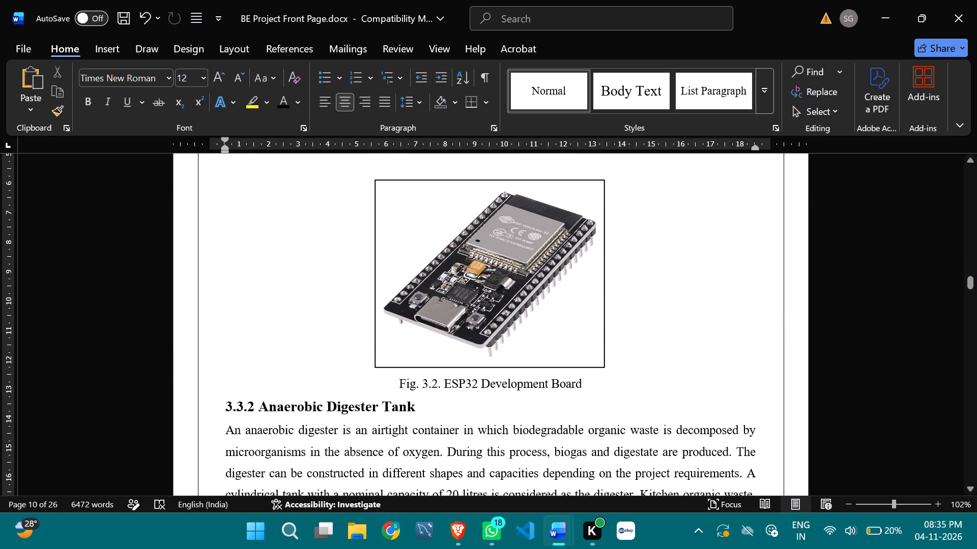
pyautogui.scroll(13, 597, 391)
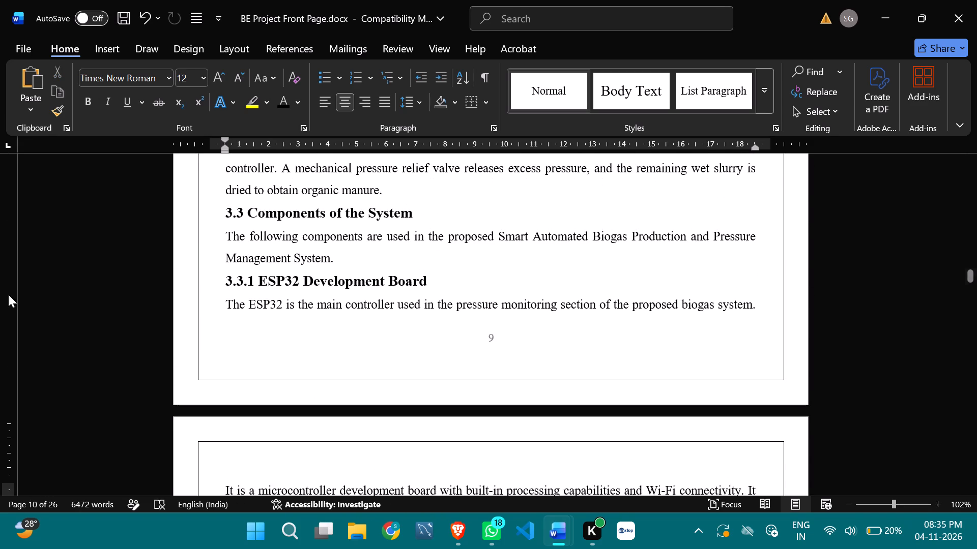
pyautogui.click(247, 300)
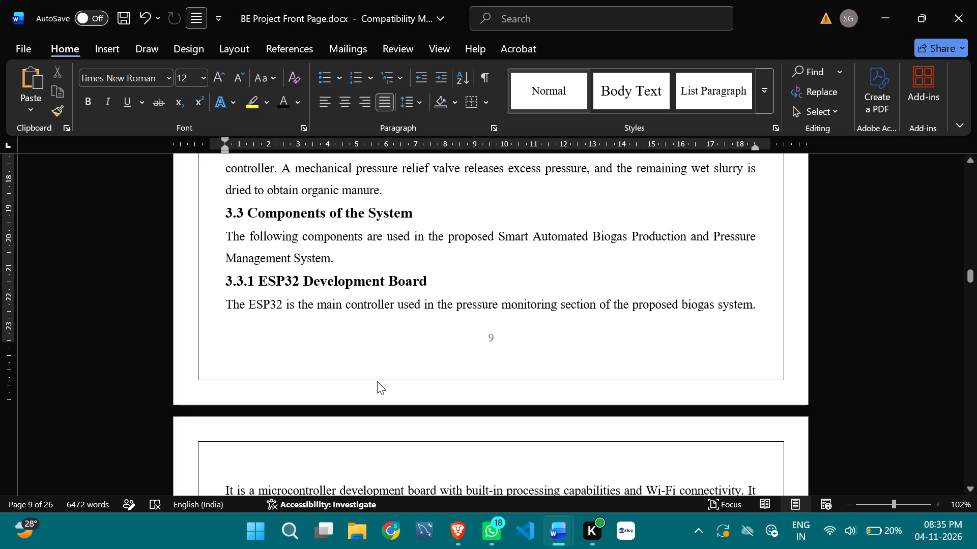
pyautogui.scroll(-1, 377, 381)
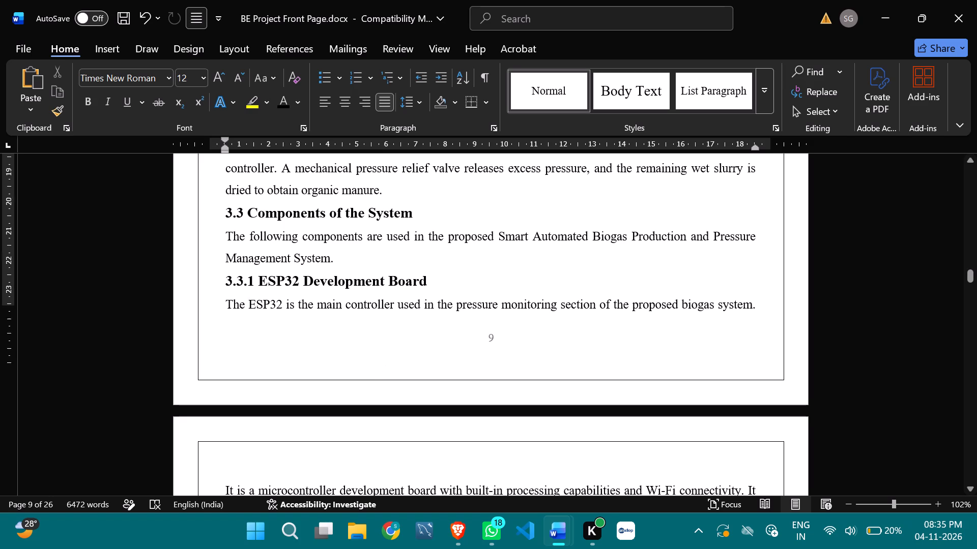
pyautogui.scroll(-11, 377, 381)
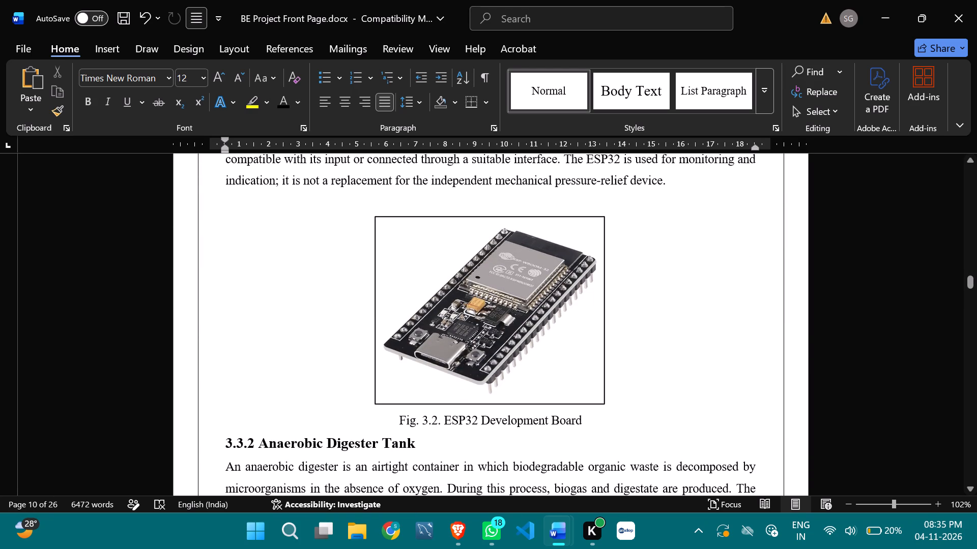
# Copy the label "Fig. 3.2." from the ESP32 board caption and insert it after "The" in the first sentence of section 3.3.1.
pyautogui.moveTo(396, 422); pyautogui.dragTo(444, 426)
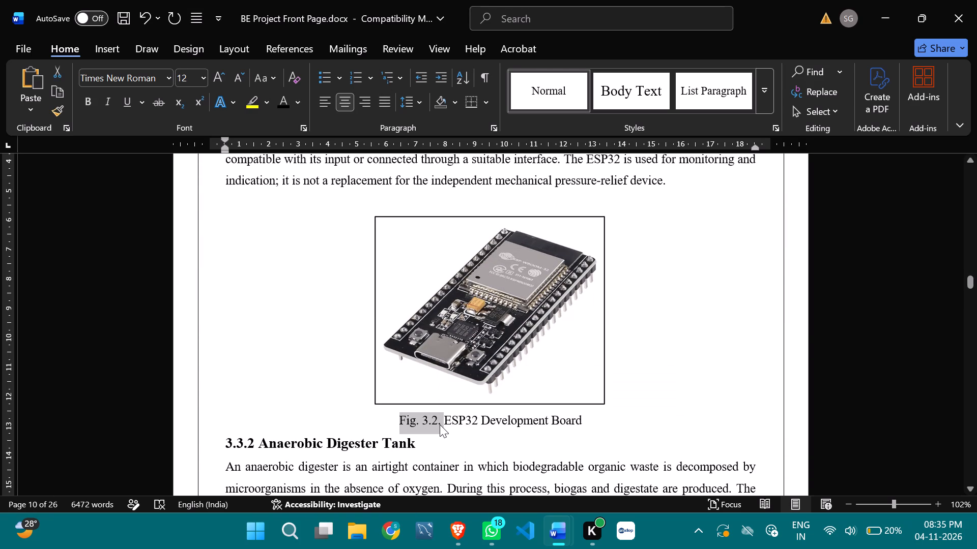
pyautogui.hotkey('ctrl', 'c')
pyautogui.scroll(13, 419, 413)
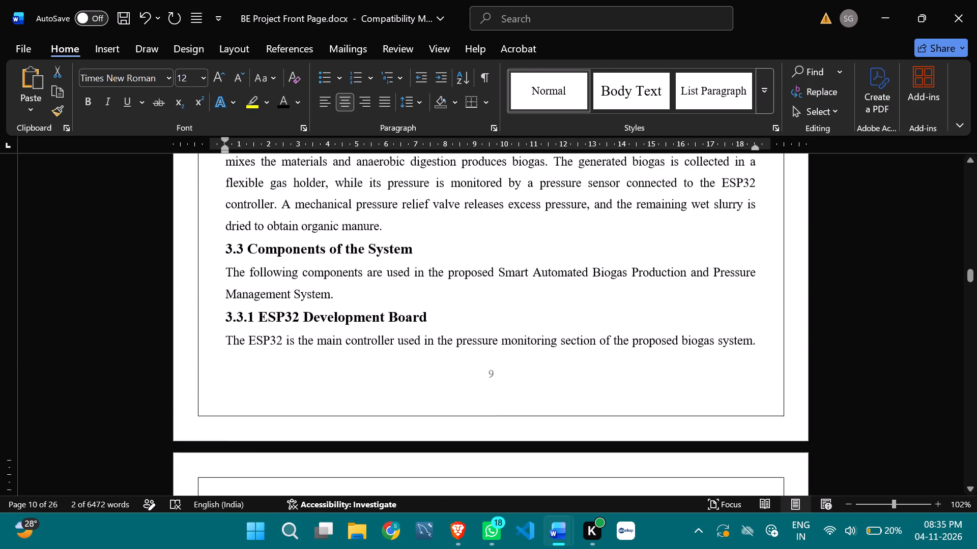
pyautogui.click(247, 344)
pyautogui.hotkey('ctrl', 'v')
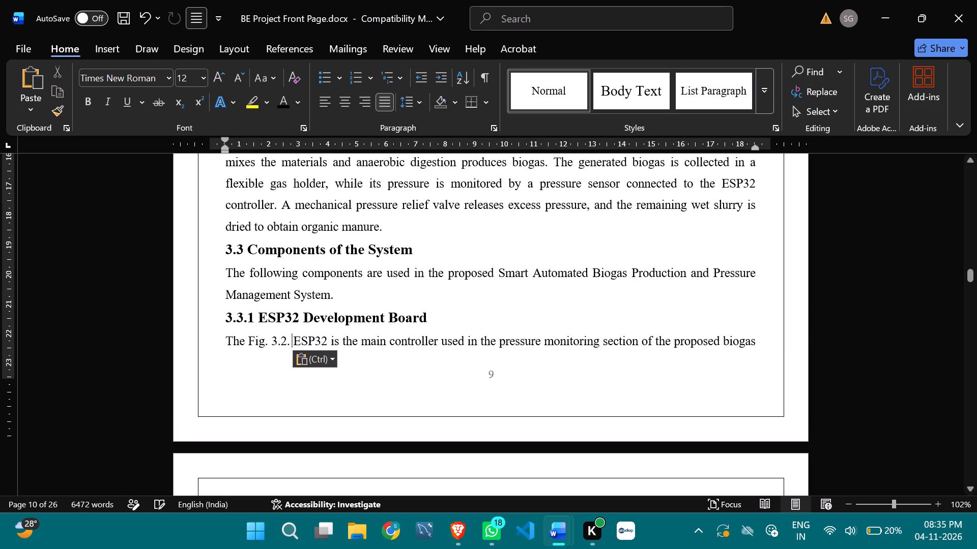
# Begin the 3.3.2 Anaerobic Digester Tank paragraph with "The Fig. 3.3. shows an", using the label copied from the tank's caption.
pyautogui.scroll(-10, 305, 370)
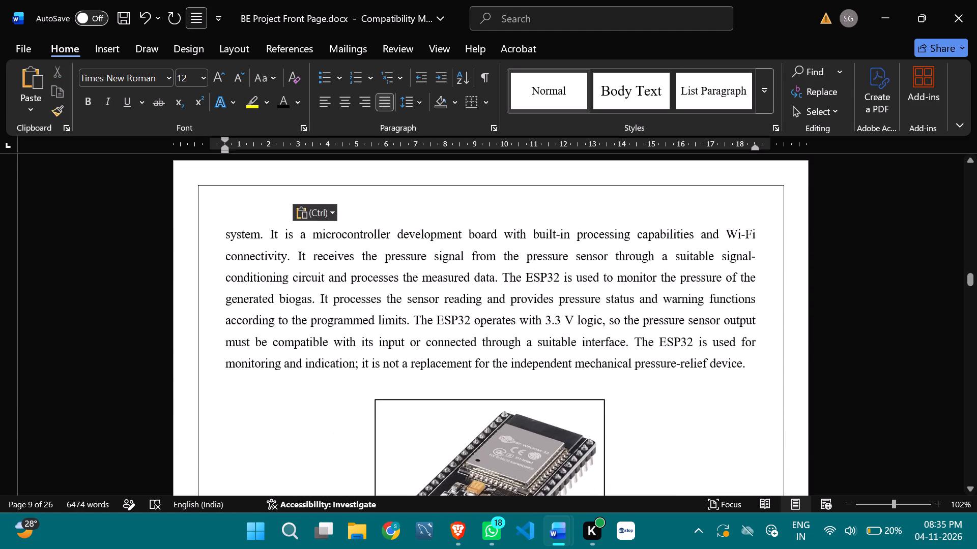
pyautogui.scroll(-10, 305, 376)
pyautogui.scroll(-4, 398, 331)
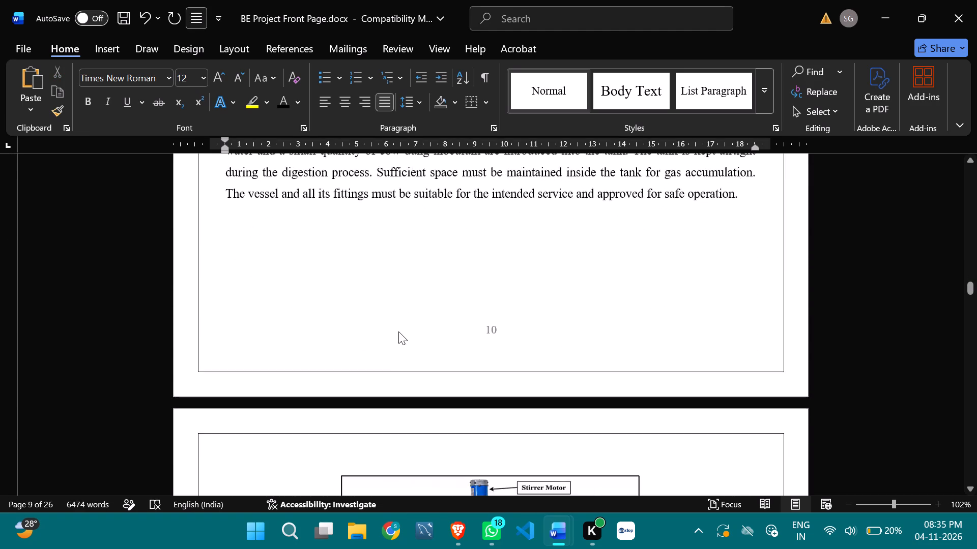
pyautogui.scroll(-7, 398, 331)
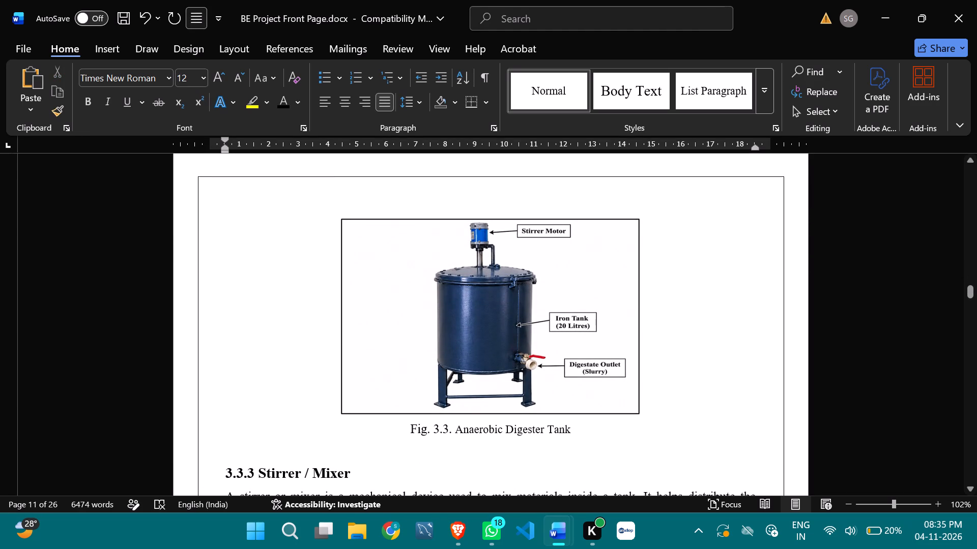
pyautogui.moveTo(401, 427); pyautogui.dragTo(450, 431)
pyautogui.hotkey('ctrl', 'c')
pyautogui.scroll(13, 426, 419)
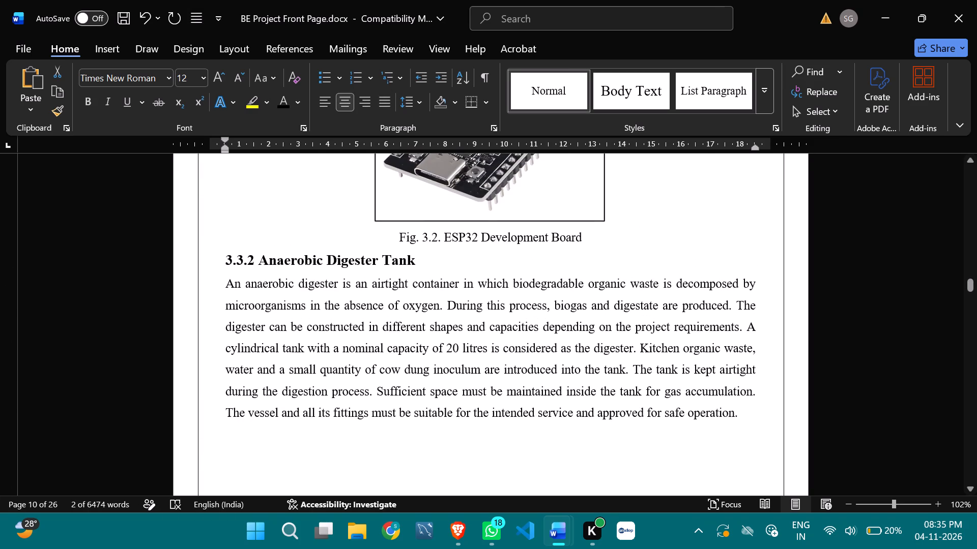
pyautogui.click(215, 285)
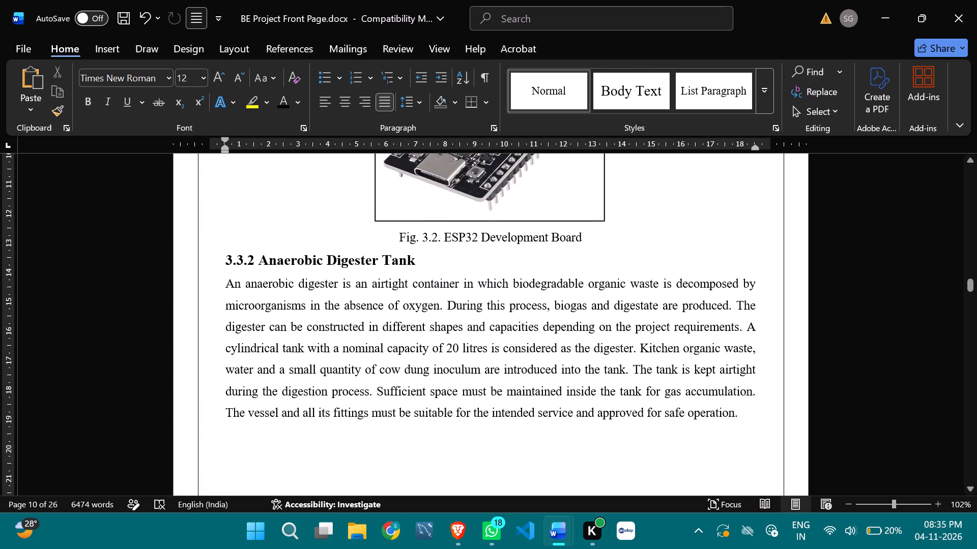
pyautogui.write('The')
pyautogui.press('space')
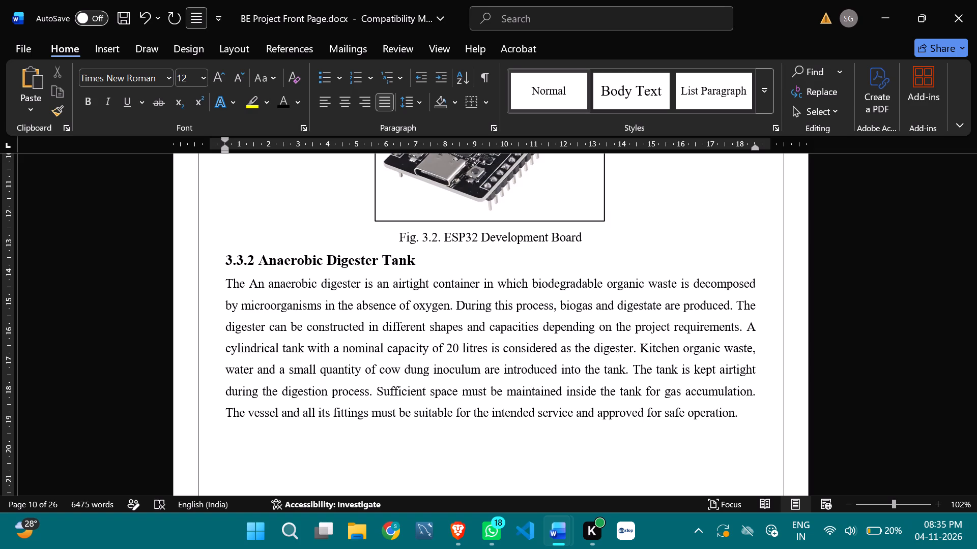
pyautogui.hotkey('ctrl', 'v')
pyautogui.write('shows')
pyautogui.press('space')
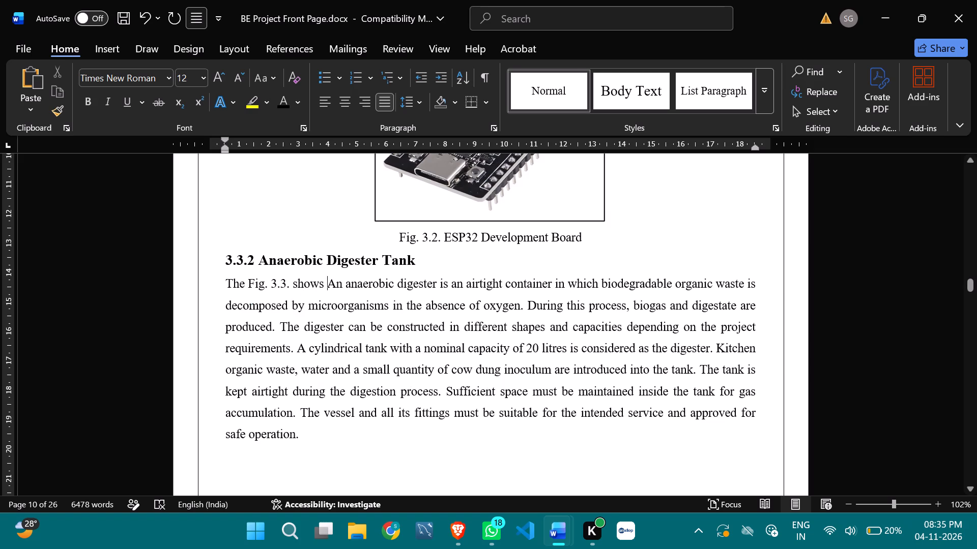
pyautogui.click(338, 286)
pyautogui.press('BackSpace')
pyautogui.press('a')
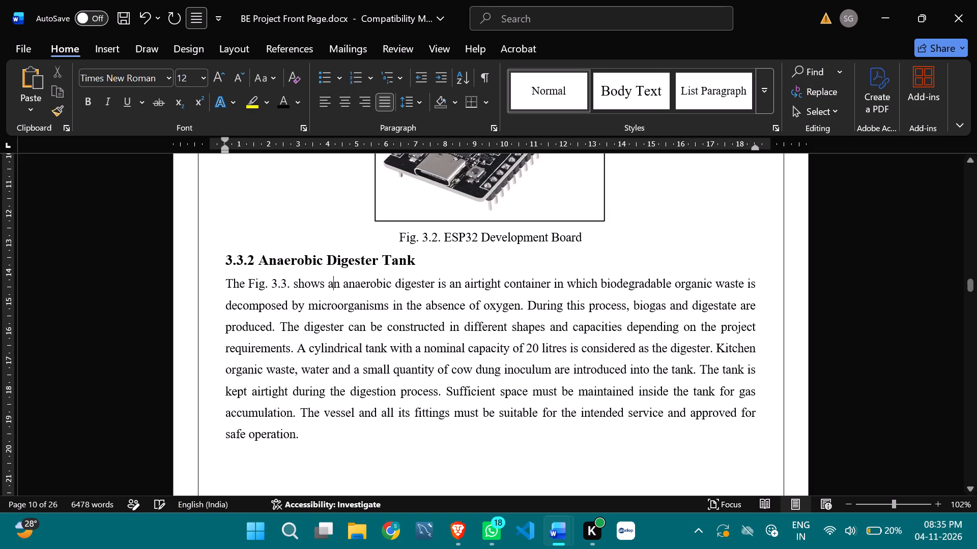
# Add the word "shows" after "The Fig. 3.2." in the first sentence of section 3.3.1.
pyautogui.scroll(20, 327, 275)
pyautogui.scroll(2, 327, 275)
pyautogui.scroll(-3, 330, 281)
pyautogui.click(290, 377)
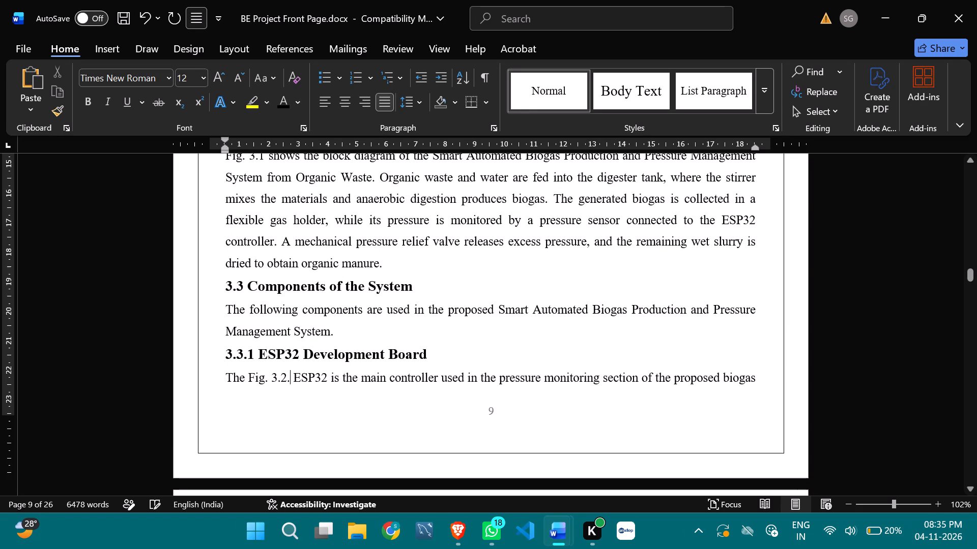
pyautogui.press('space')
pyautogui.write('shows')
# Copy the label "Fig. 3.4." from the Stirrer / Mixer Arrangement caption.
pyautogui.scroll(-10, 341, 378)
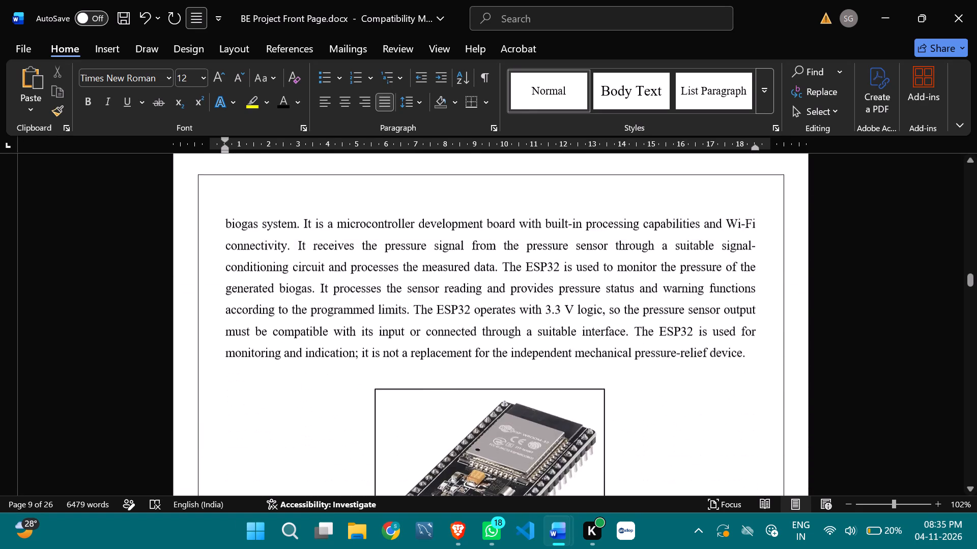
pyautogui.scroll(-17, 361, 411)
pyautogui.scroll(-5, 361, 411)
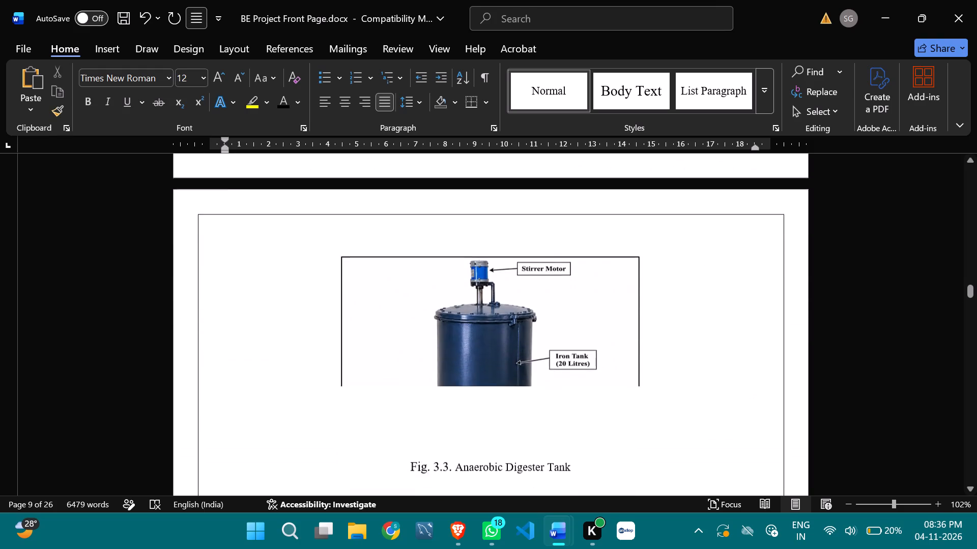
pyautogui.scroll(-9, 361, 411)
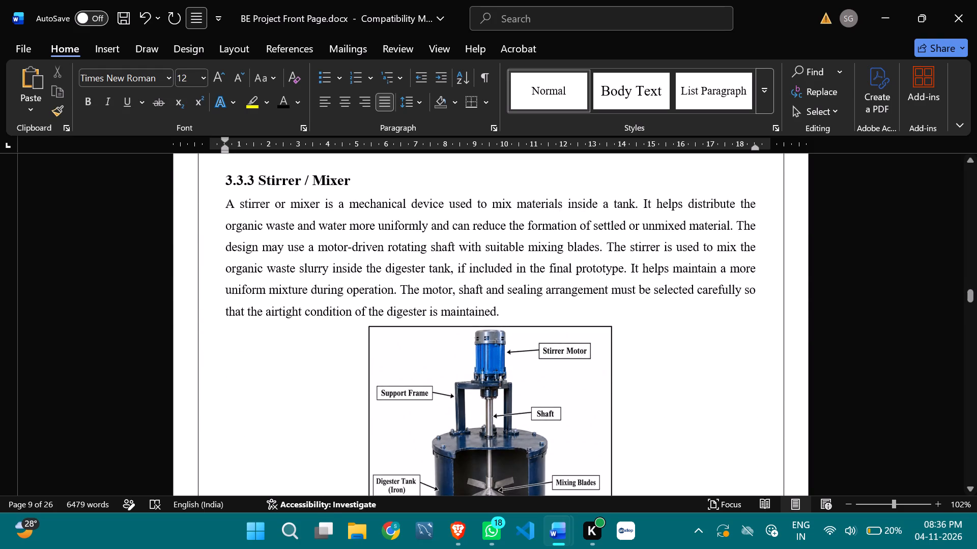
pyautogui.scroll(-1, 378, 438)
pyautogui.moveTo(393, 489); pyautogui.dragTo(440, 483)
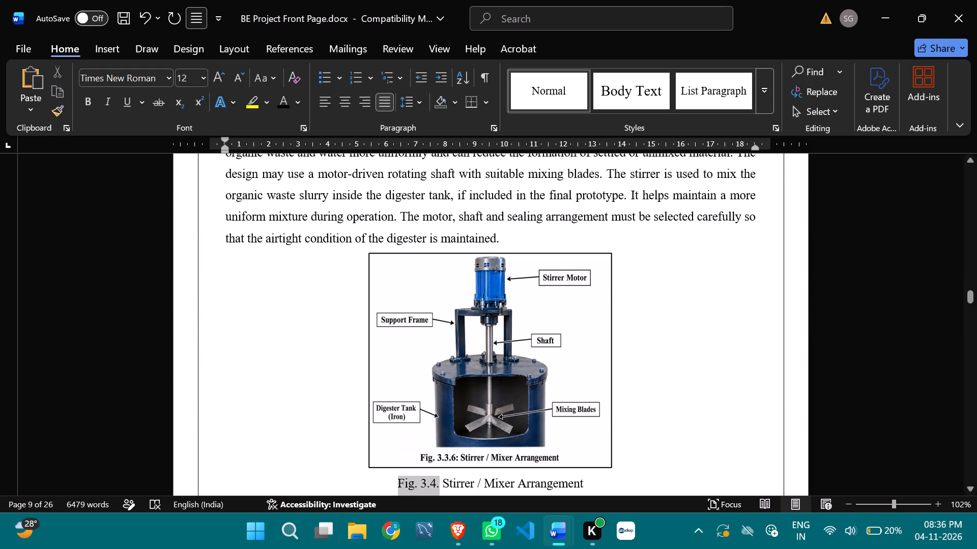
pyautogui.moveTo(440, 483); pyautogui.dragTo(440, 481)
pyautogui.hotkey('ctrl', 'c')
# Replace the opening "A" of the 3.3.3 Stirrer / Mixer paragraph with "The Fig. 3.4. shows a", pasting in the copied label.
pyautogui.scroll(7, 373, 470)
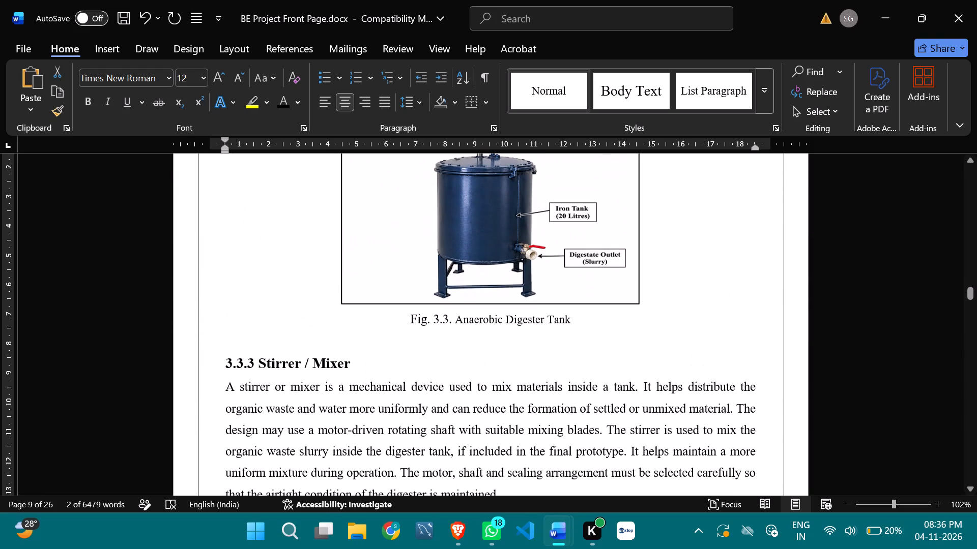
pyautogui.moveTo(233, 392); pyautogui.dragTo(226, 390)
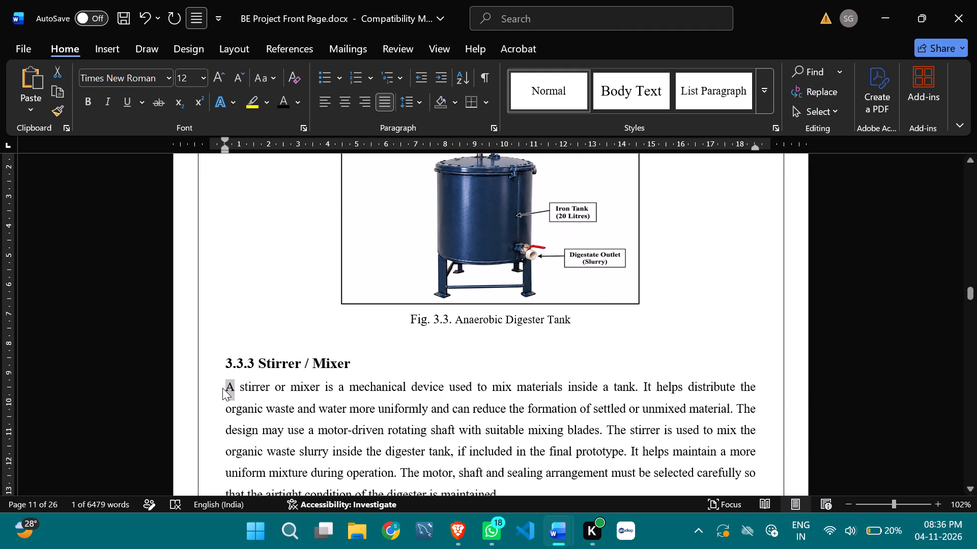
pyautogui.press('BackSpace')
pyautogui.press('a')
pyautogui.press('space')
pyautogui.press('Left')
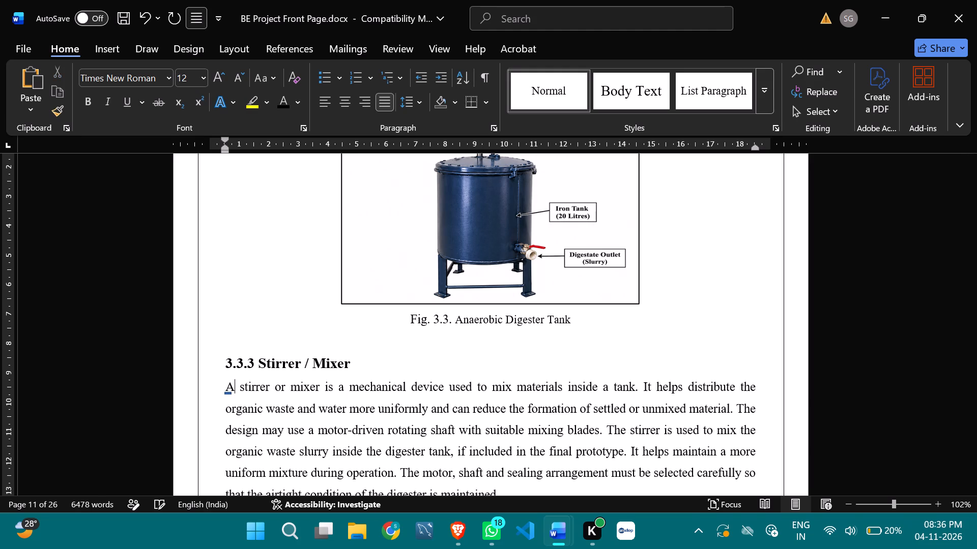
pyautogui.press('BackSpace')
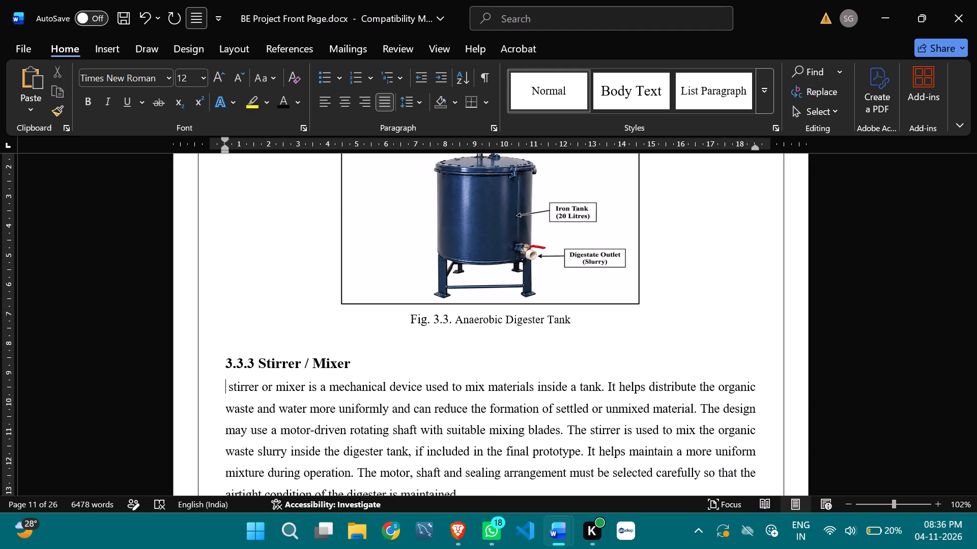
pyautogui.write('The')
pyautogui.press('space')
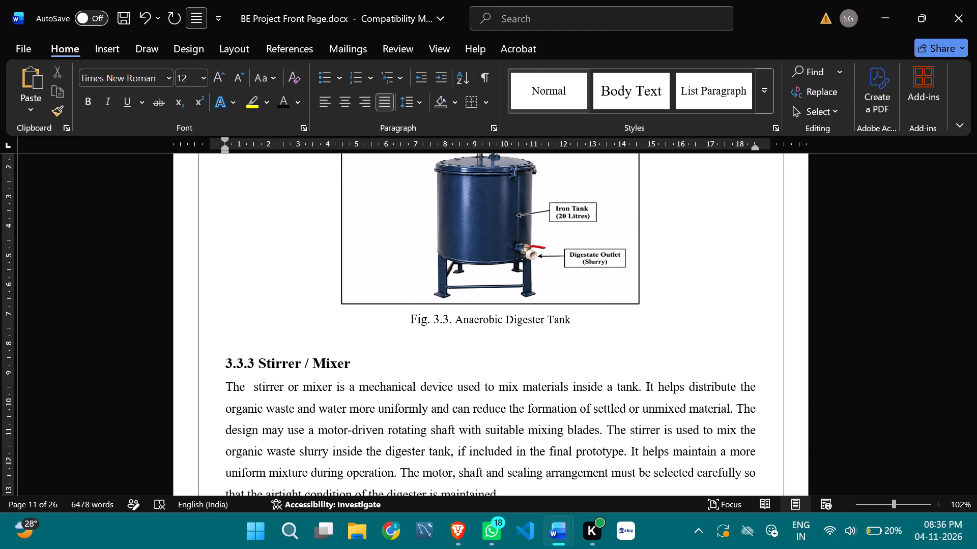
pyautogui.hotkey('ctrl', 'v')
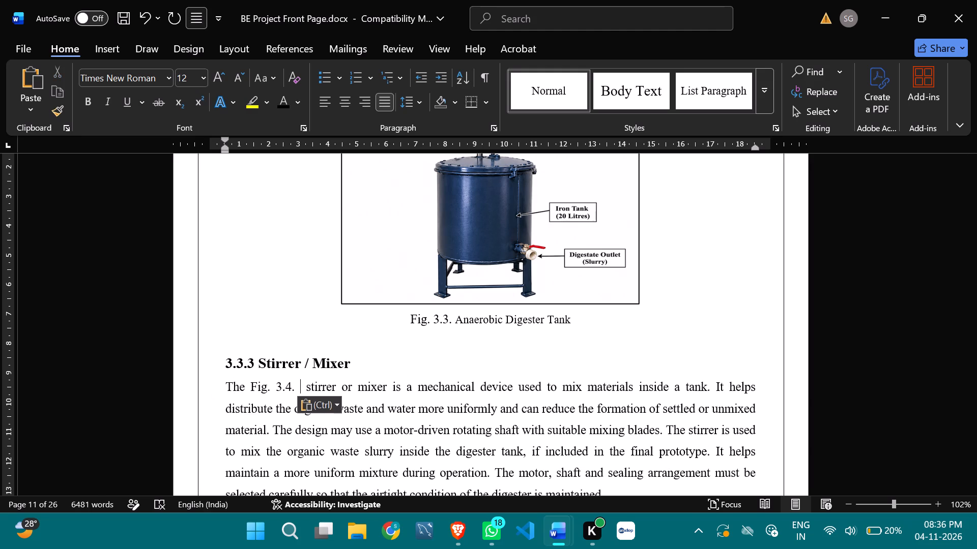
pyautogui.write('show')
pyautogui.write('s')
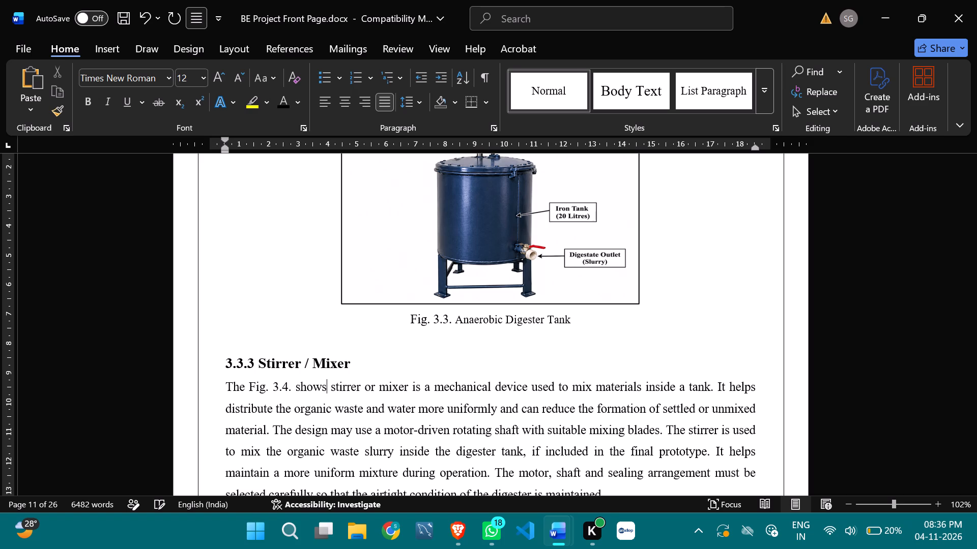
pyautogui.press('space')
pyautogui.press('a')
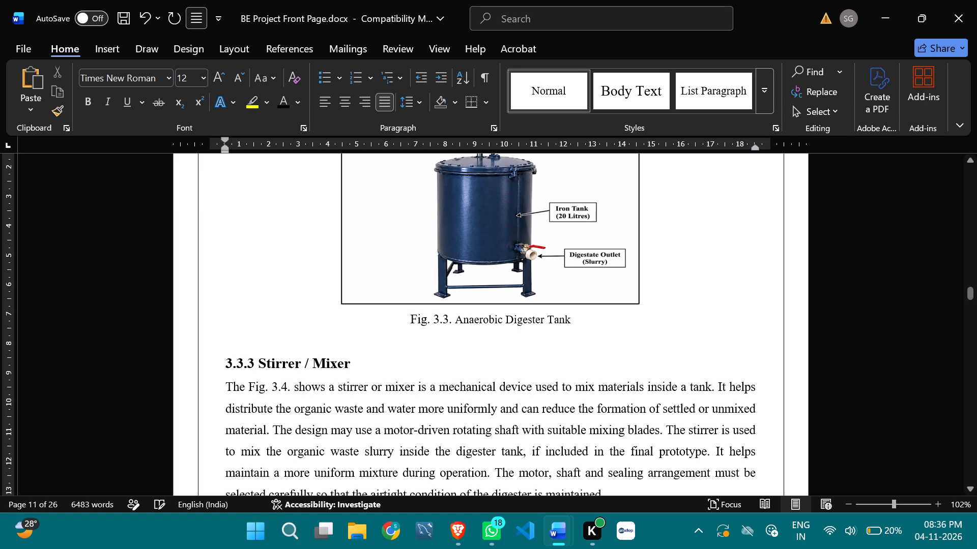
# Copy the label "Fig. 3.5." from the Biogas Gas Holder caption.
pyautogui.scroll(-2, 274, 268)
pyautogui.scroll(-10, 306, 328)
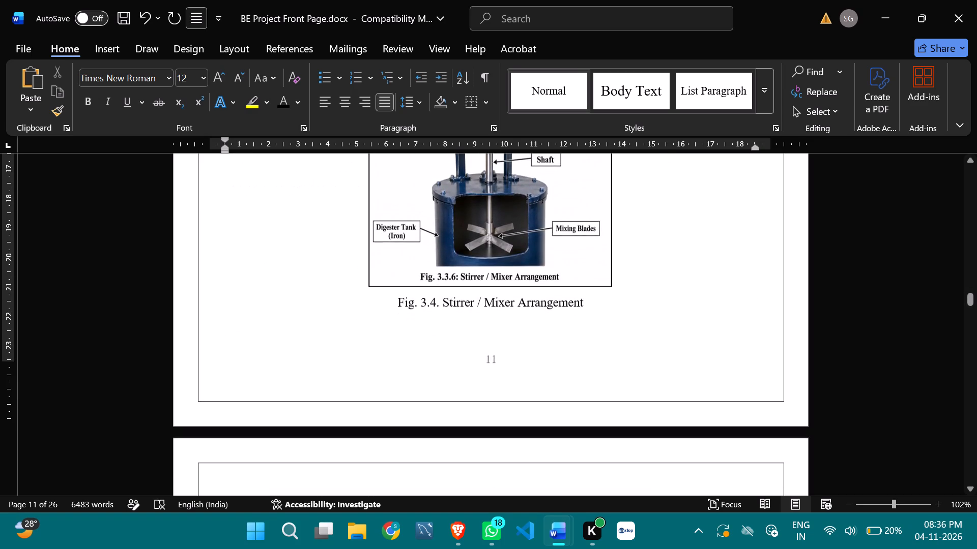
pyautogui.scroll(-7, 301, 338)
pyautogui.scroll(-6, 361, 335)
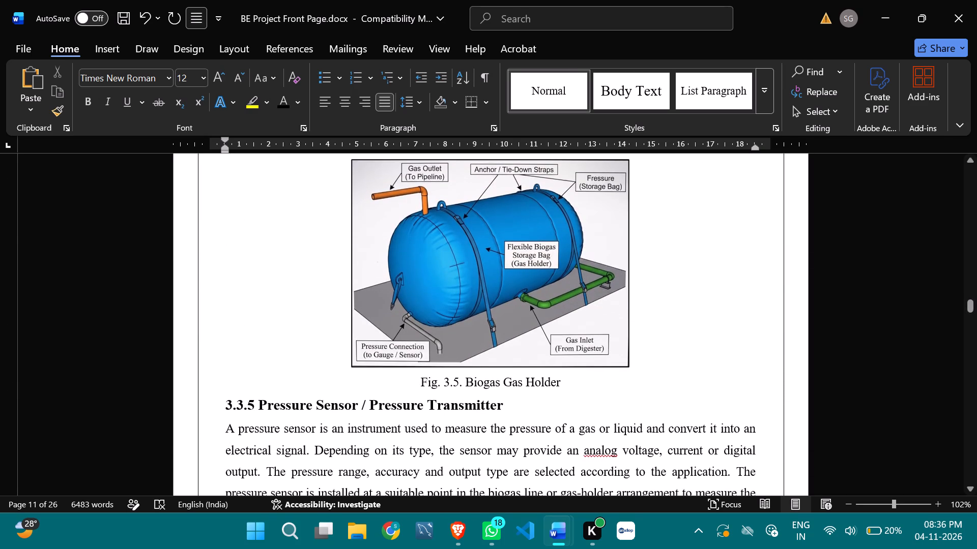
pyautogui.moveTo(419, 385); pyautogui.dragTo(461, 384)
pyautogui.hotkey('ctrl', 'c')
# Delete the opening "A" of the 3.3.4 Gas Holder paragraph.
pyautogui.scroll(5, 317, 324)
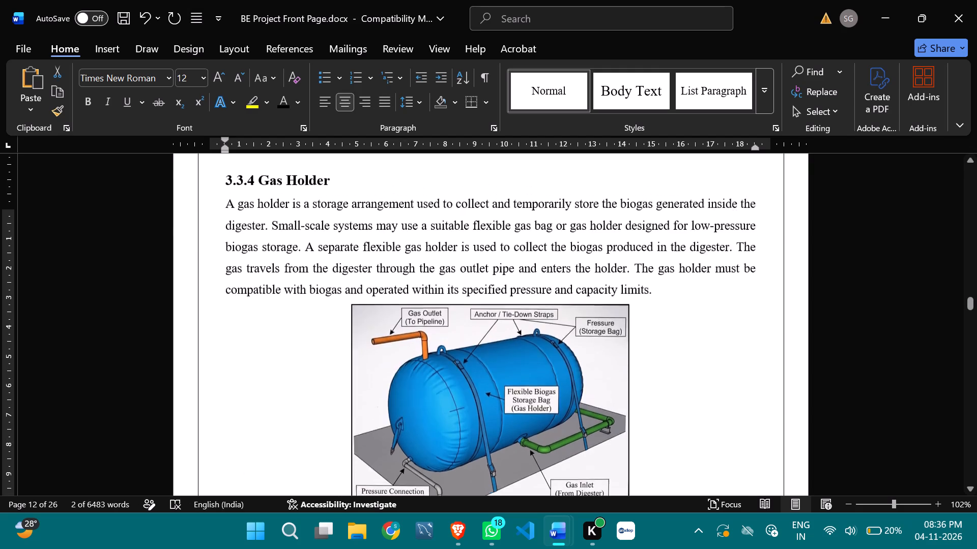
pyautogui.scroll(3, 315, 325)
pyautogui.click(230, 354)
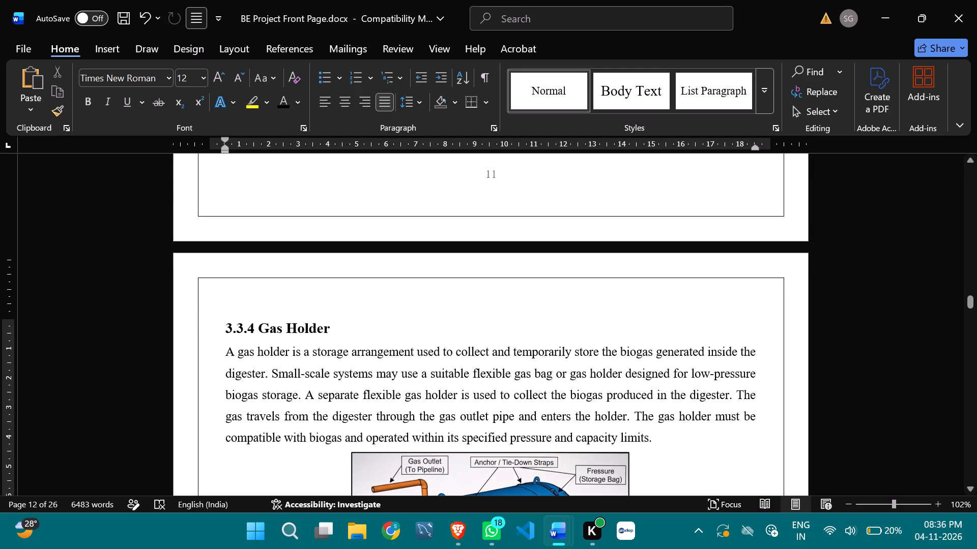
pyautogui.press('BackSpace')
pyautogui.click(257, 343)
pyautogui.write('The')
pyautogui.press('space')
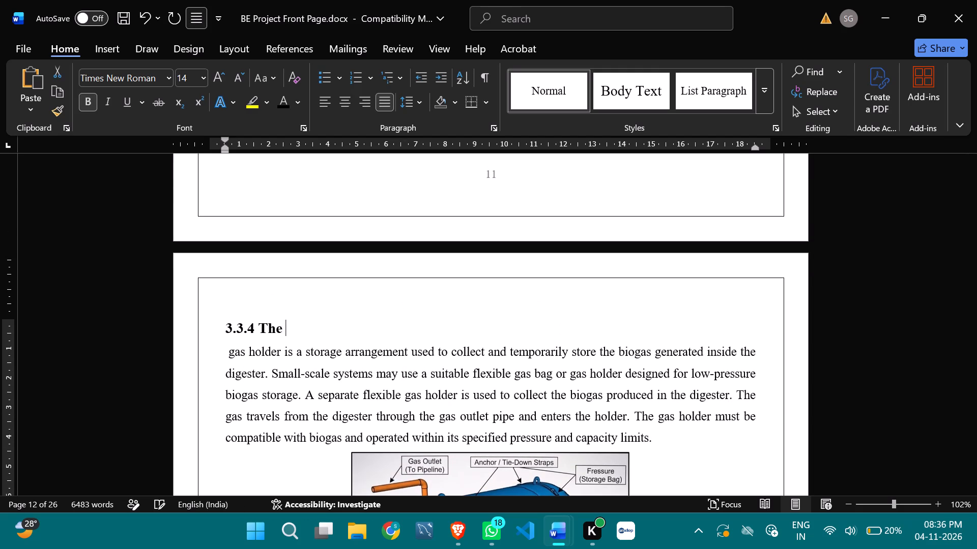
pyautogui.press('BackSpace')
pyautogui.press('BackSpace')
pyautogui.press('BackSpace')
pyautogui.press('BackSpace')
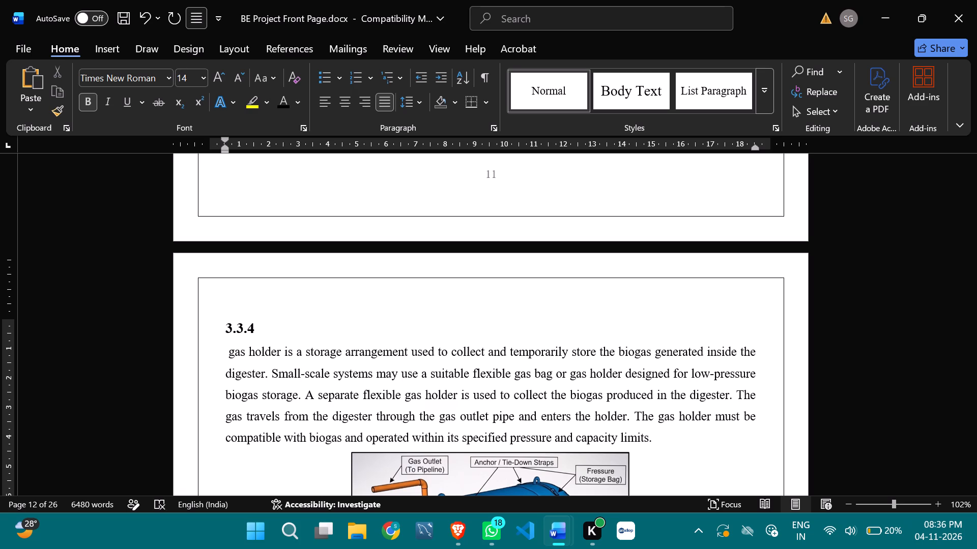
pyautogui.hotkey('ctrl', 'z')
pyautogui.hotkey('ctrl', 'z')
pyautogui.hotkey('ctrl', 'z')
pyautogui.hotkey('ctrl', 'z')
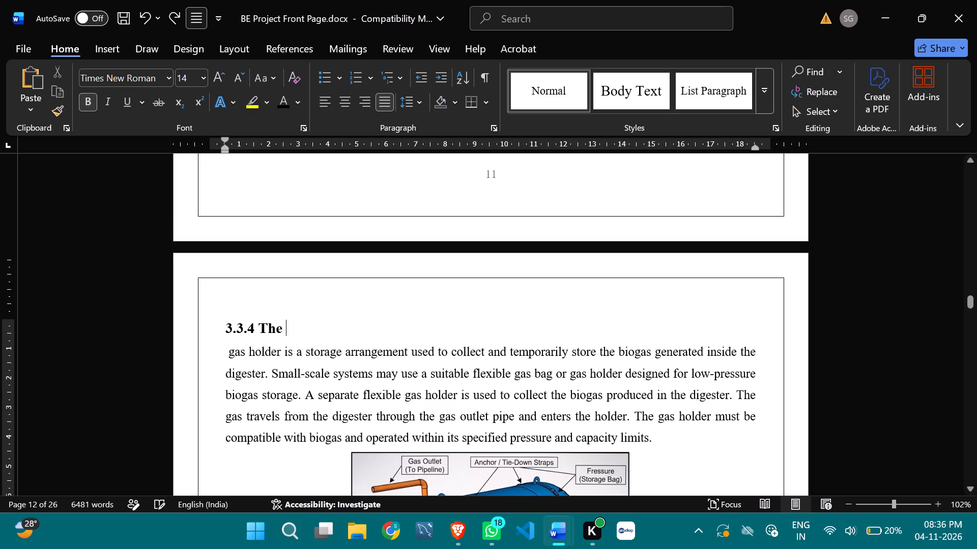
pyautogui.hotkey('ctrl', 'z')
# Begin the 3.3.4 Gas Holder paragraph with "The Fig. 3.5. shows a", pasting in the copied label.
pyautogui.click(245, 356)
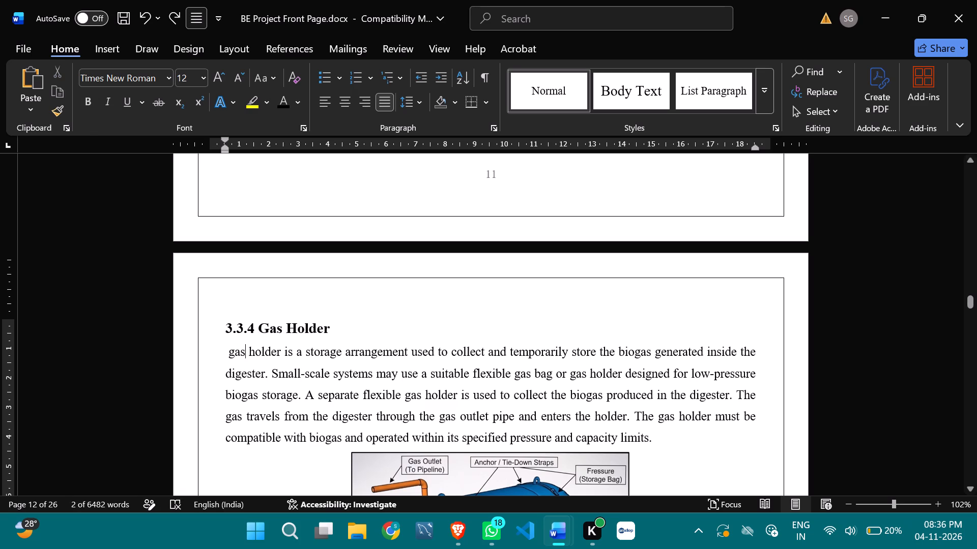
pyautogui.click(228, 355)
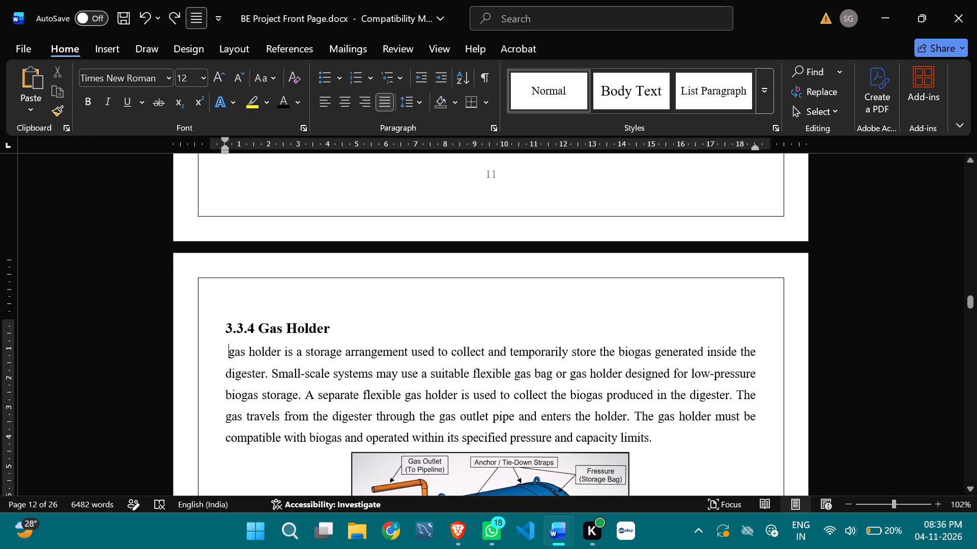
pyautogui.write('The')
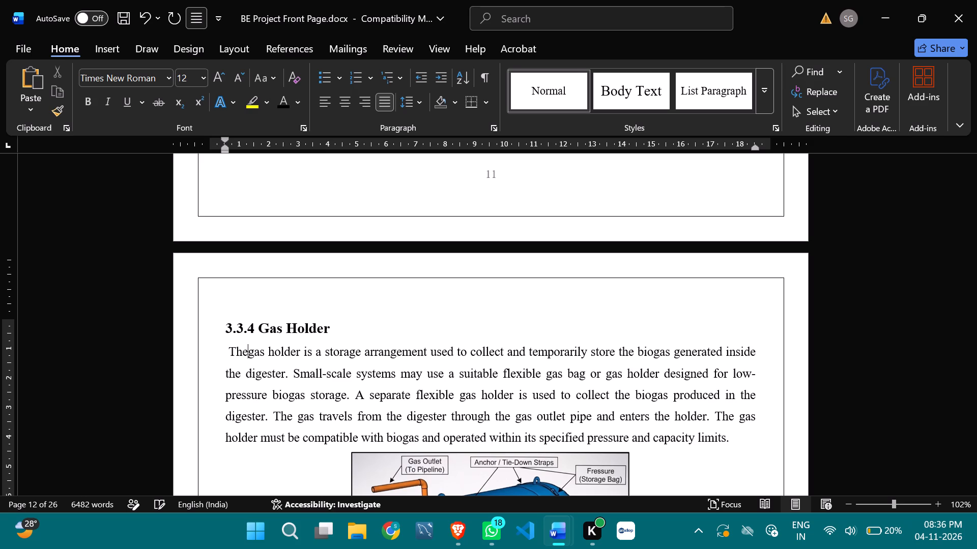
pyautogui.press('space')
pyautogui.hotkey('ctrl', 'v')
pyautogui.write('shows a')
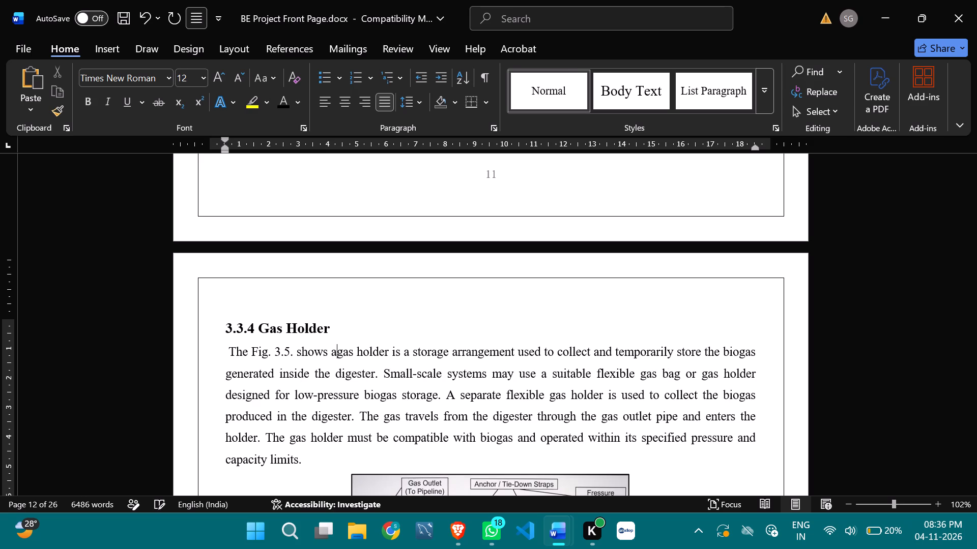
pyautogui.press('space')
# Copy the label "Fig. 3.6." from the Pressure Sensor / Pressure Transmitter caption.
pyautogui.scroll(-20, 325, 393)
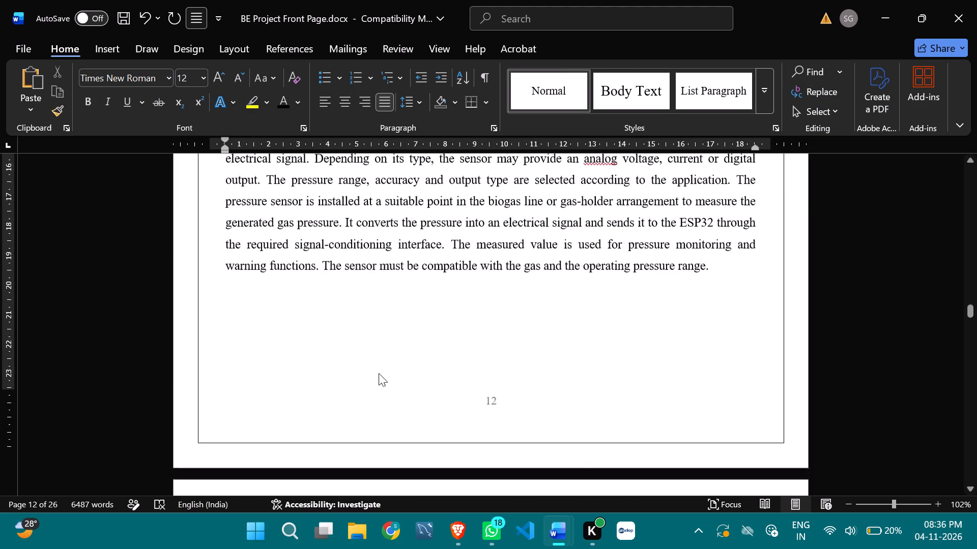
pyautogui.scroll(-9, 379, 373)
pyautogui.moveTo(368, 340); pyautogui.dragTo(404, 339)
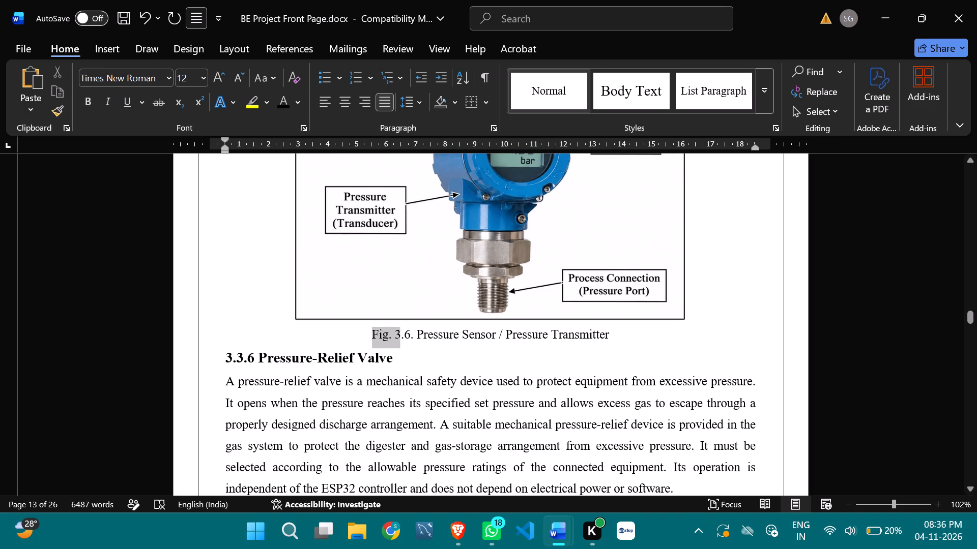
pyautogui.moveTo(404, 339); pyautogui.dragTo(416, 339)
pyautogui.hotkey('ctrl', 'c')
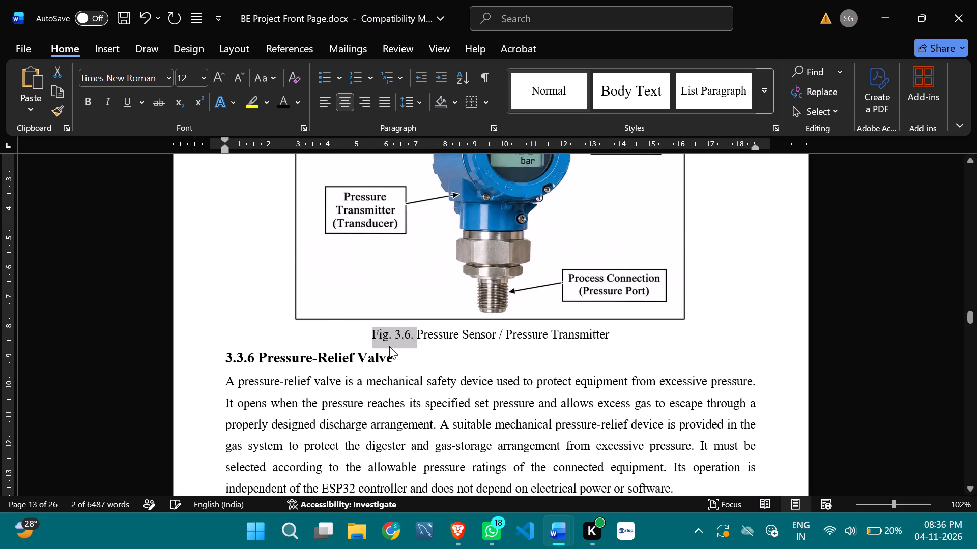
# Begin the 3.3.5 Pressure Sensor paragraph with "The Fig. 3.6. shows", pasting in the copied label, and change its original opening "A" to lowercase "a".
pyautogui.scroll(18, 389, 346)
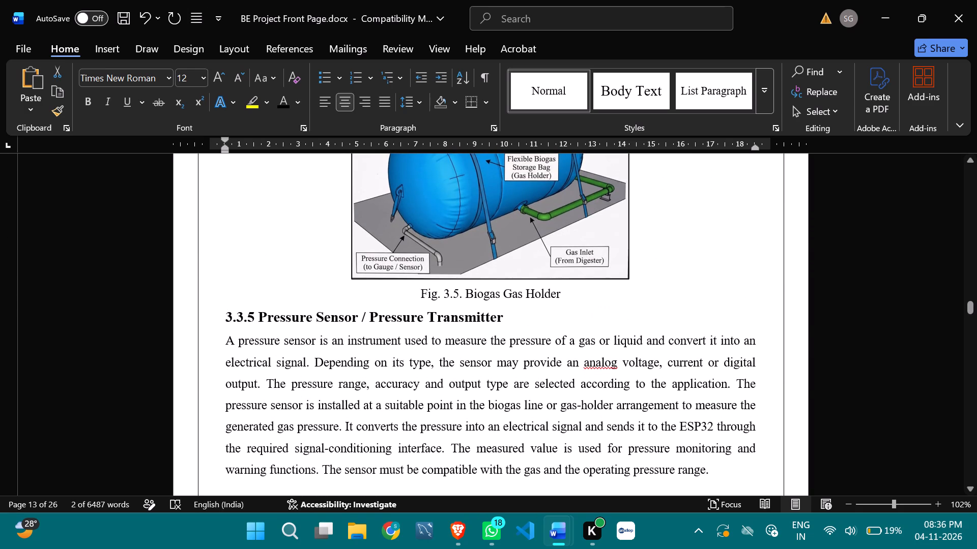
pyautogui.click(229, 343)
pyautogui.write('The')
pyautogui.press('space')
pyautogui.hotkey('ctrl', 'v')
pyautogui.write('shows')
pyautogui.press('space')
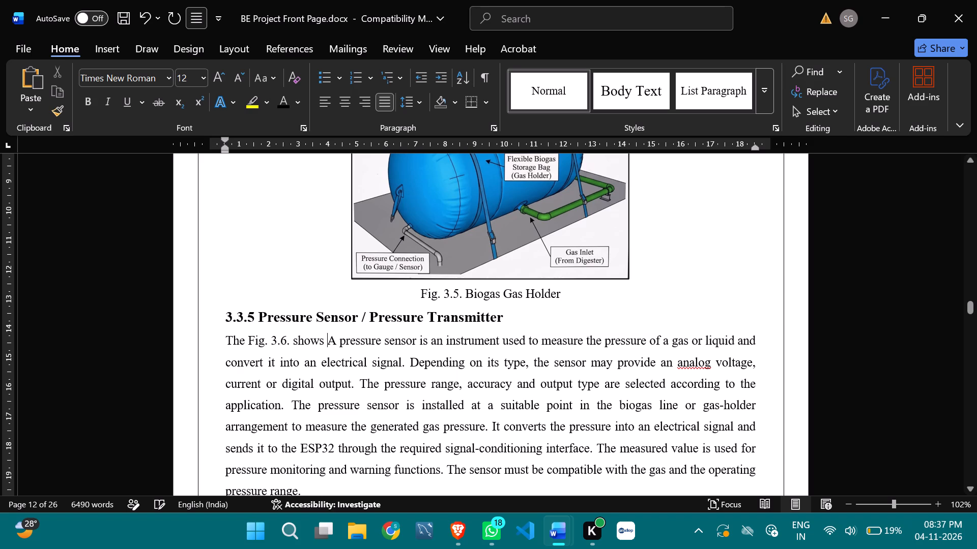
pyautogui.click(339, 338)
pyautogui.press('Left')
pyautogui.write('\\a')
pyautogui.press('BackSpace')
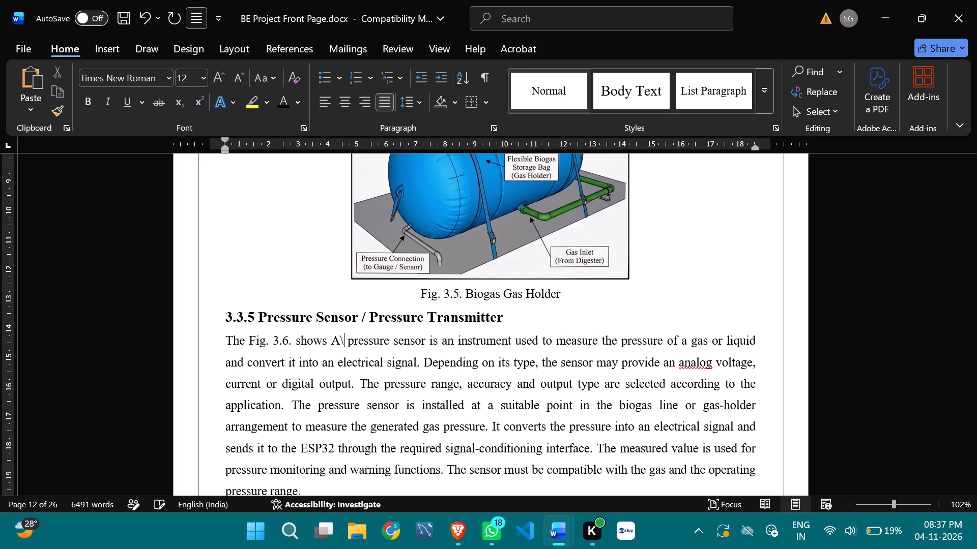
pyautogui.press('BackSpace')
pyautogui.press('BackSpace')
pyautogui.press('a')
# Copy the label "Fig. 3.7." from the Pressure-Relief Valve caption.
pyautogui.scroll(-4, 386, 342)
pyautogui.scroll(-20, 387, 348)
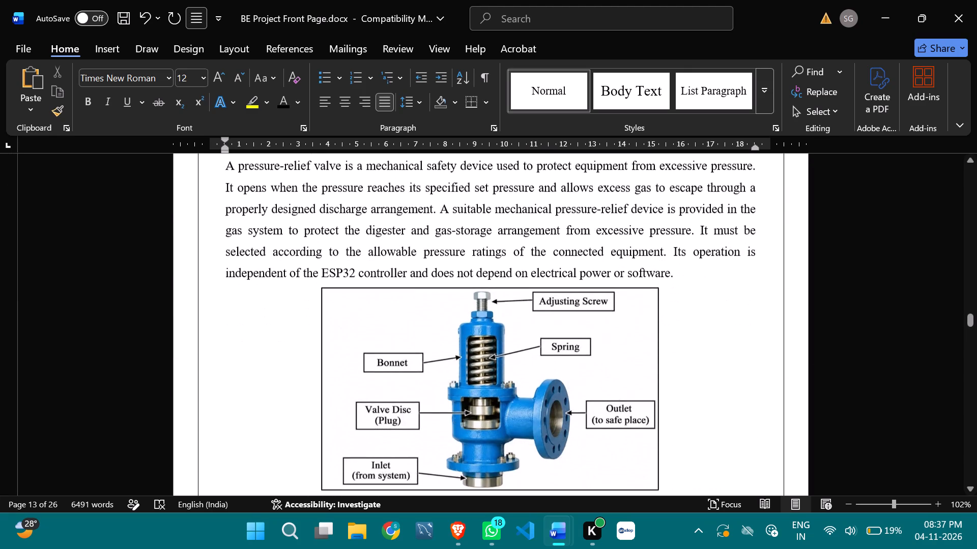
pyautogui.scroll(-3, 388, 350)
pyautogui.moveTo(406, 396); pyautogui.dragTo(452, 398)
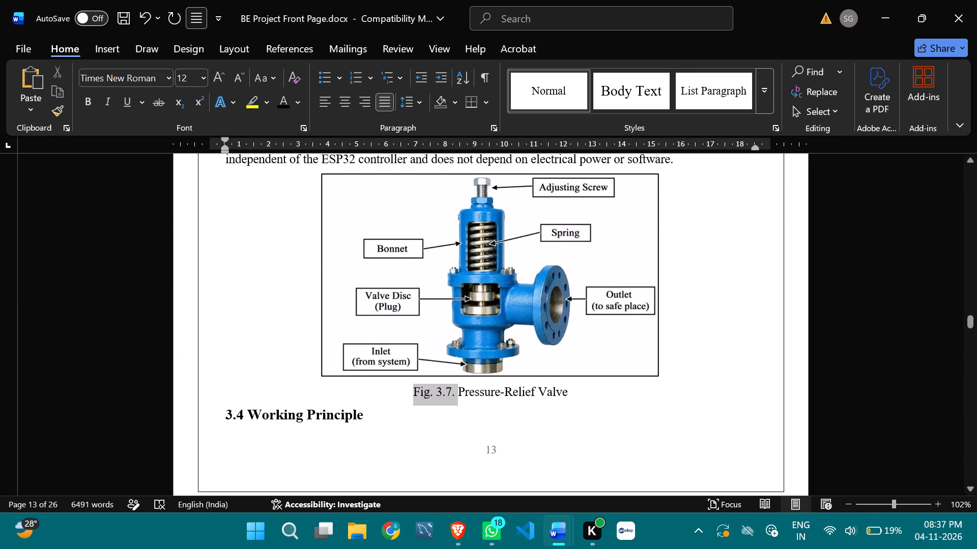
pyautogui.moveTo(452, 398); pyautogui.dragTo(453, 395)
pyautogui.hotkey('ctrl', 'c')
# Replace the opening "A" of the 3.3.6 Pressure-Relief Valve paragraph with "The Fig. 3.7. shows a", pasting in the copied label.
pyautogui.scroll(7, 448, 393)
pyautogui.click(230, 309)
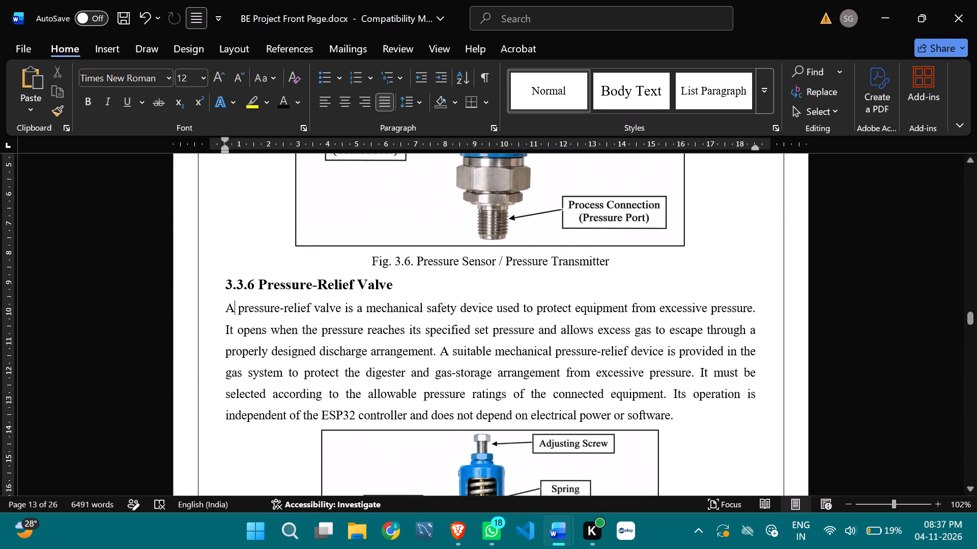
pyautogui.press('BackSpace')
pyautogui.hotkey('shift', 't')
pyautogui.press('h')
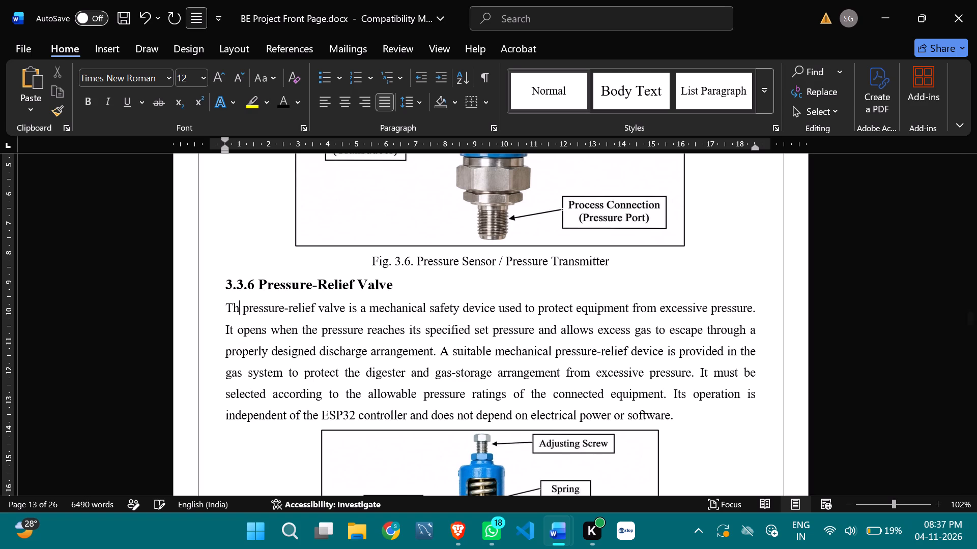
pyautogui.press('e')
pyautogui.press('space')
pyautogui.hotkey('ctrl', 'v')
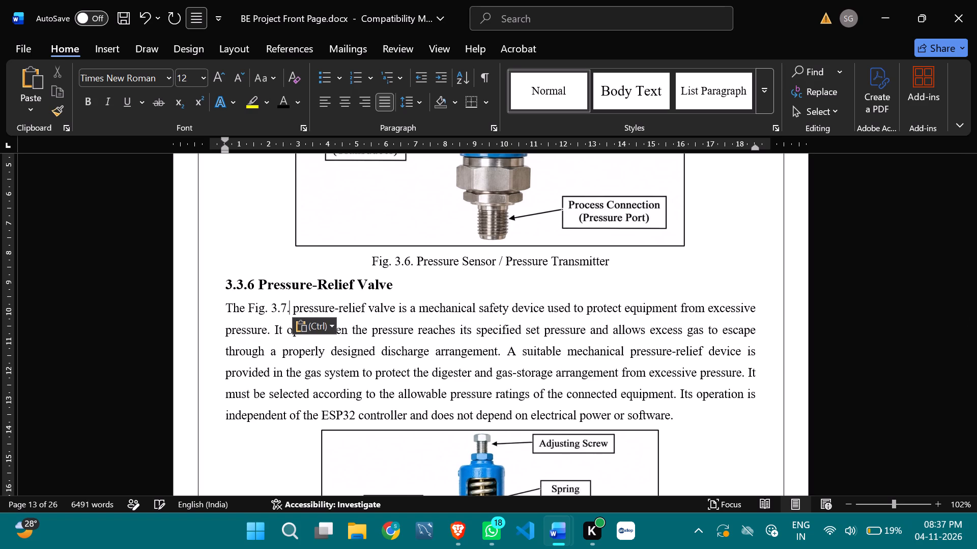
pyautogui.press('space')
pyautogui.write('shows a')
# Insert an empty line after the Fig. 3.7. caption to push the 3.4 Working Principle heading onto the next page.
pyautogui.scroll(-11, 232, 303)
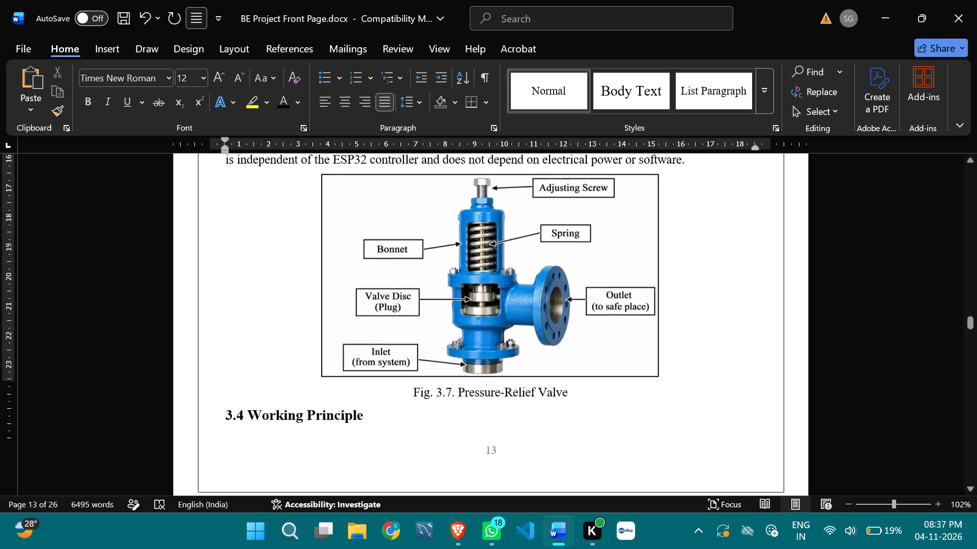
pyautogui.scroll(-2, 242, 310)
pyautogui.scroll(-1, 327, 337)
pyautogui.scroll(3, 328, 337)
pyautogui.click(593, 252)
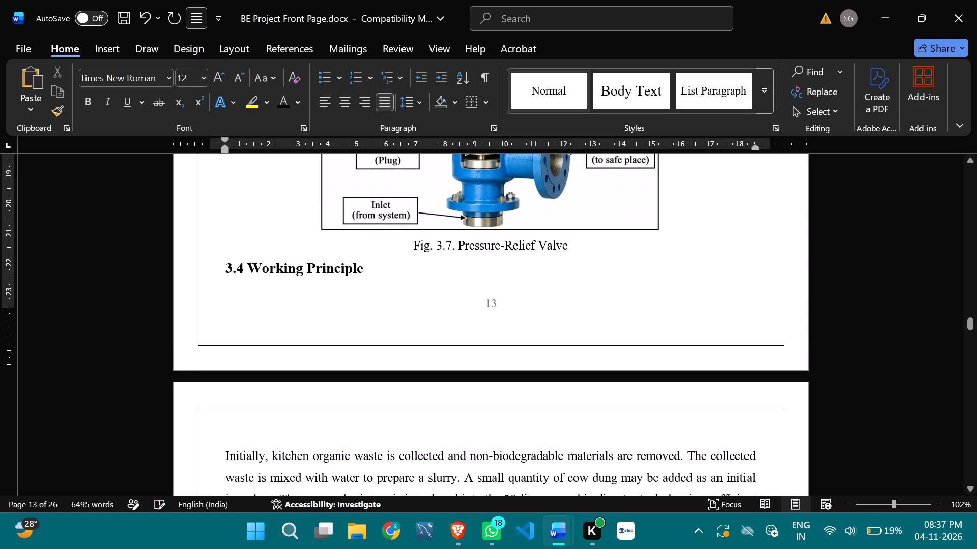
pyautogui.press('Return')
# Enlarge the pressure-relief valve picture slightly, keeping it and its caption on page 13.
pyautogui.click(589, 185)
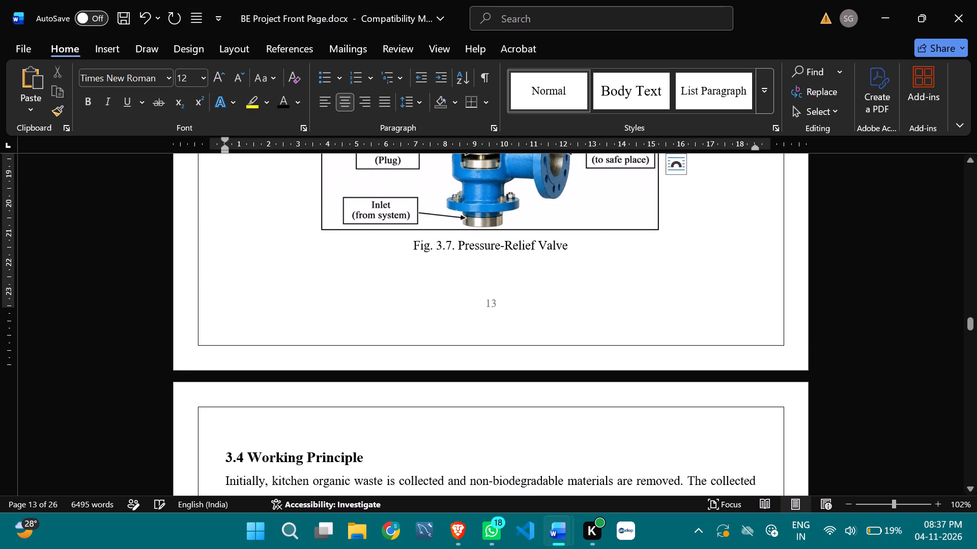
pyautogui.moveTo(657, 229); pyautogui.dragTo(669, 246)
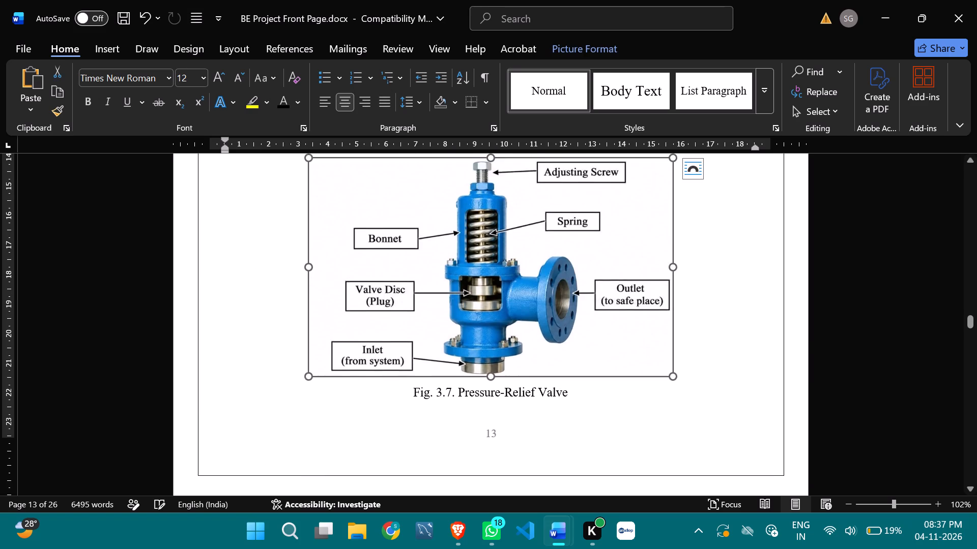
# Enlarge the biogas gas holder picture above the Fig. 3.5. caption to use more of page 12.
pyautogui.scroll(-4, 669, 246)
pyautogui.scroll(16, 669, 246)
pyautogui.scroll(5, 669, 246)
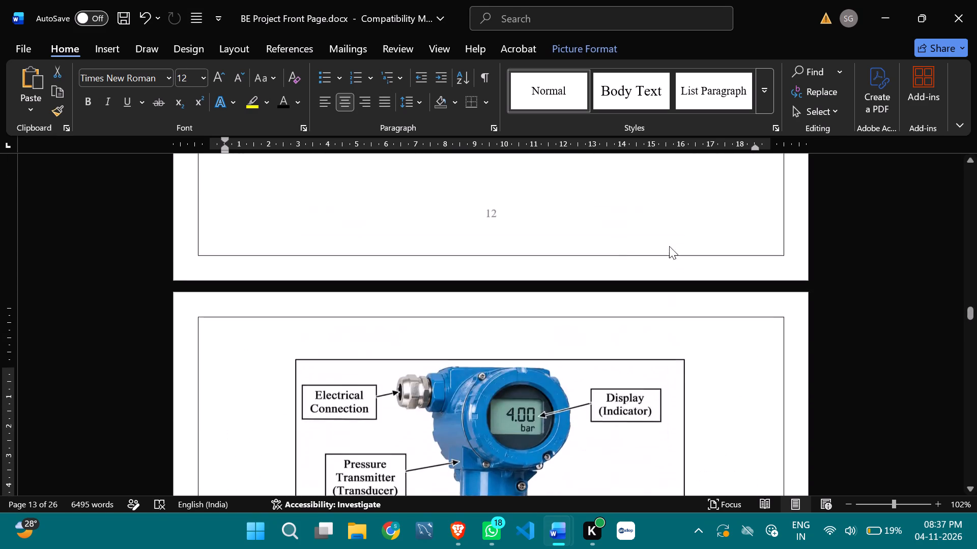
pyautogui.scroll(14, 669, 246)
pyautogui.click(557, 270)
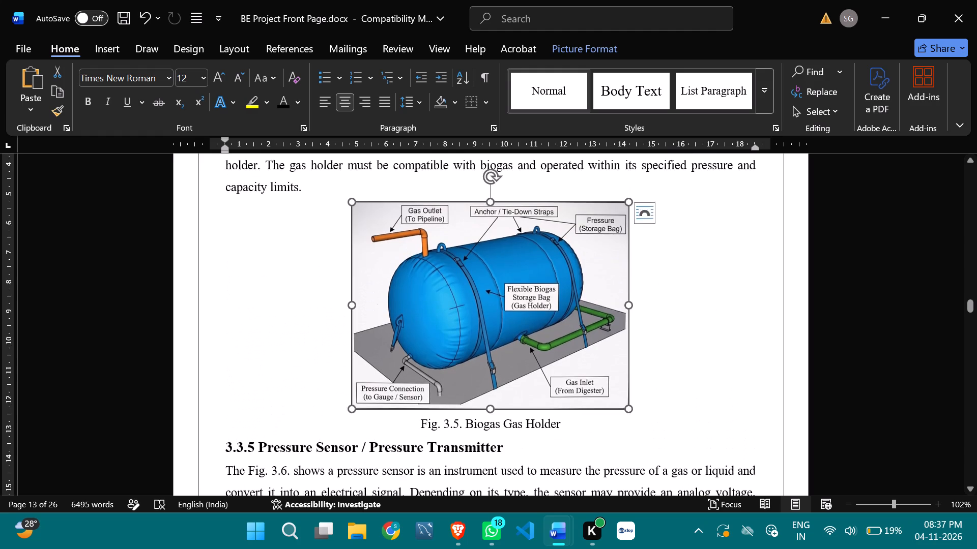
pyautogui.scroll(-4, 564, 288)
pyautogui.scroll(2, 564, 286)
pyautogui.scroll(-4, 564, 286)
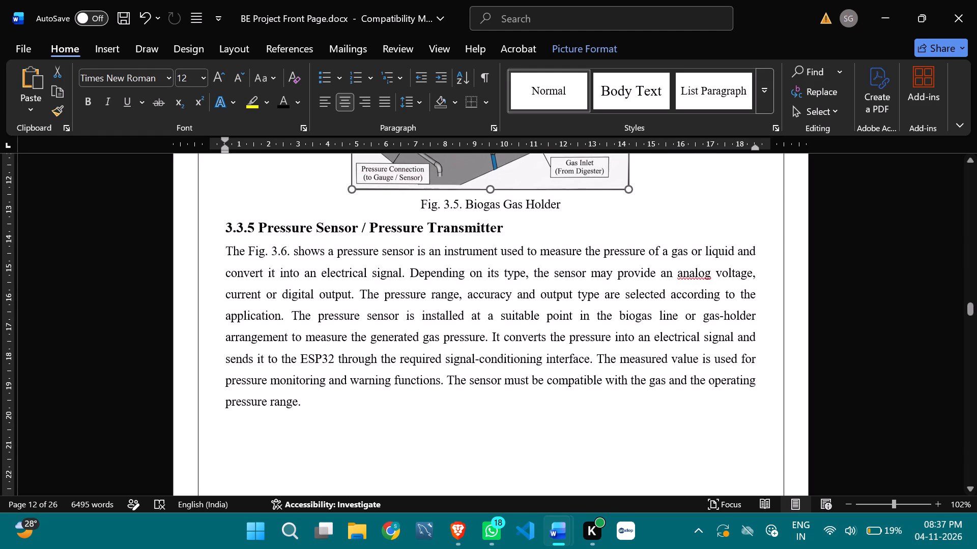
pyautogui.moveTo(628, 189); pyautogui.dragTo(655, 234)
# Enlarge the stirrer / mixer picture above the Fig. 3.4. caption to about the width of its section's former gas holder picture.
pyautogui.scroll(3, 648, 231)
pyautogui.scroll(-11, 647, 231)
pyautogui.scroll(9, 646, 231)
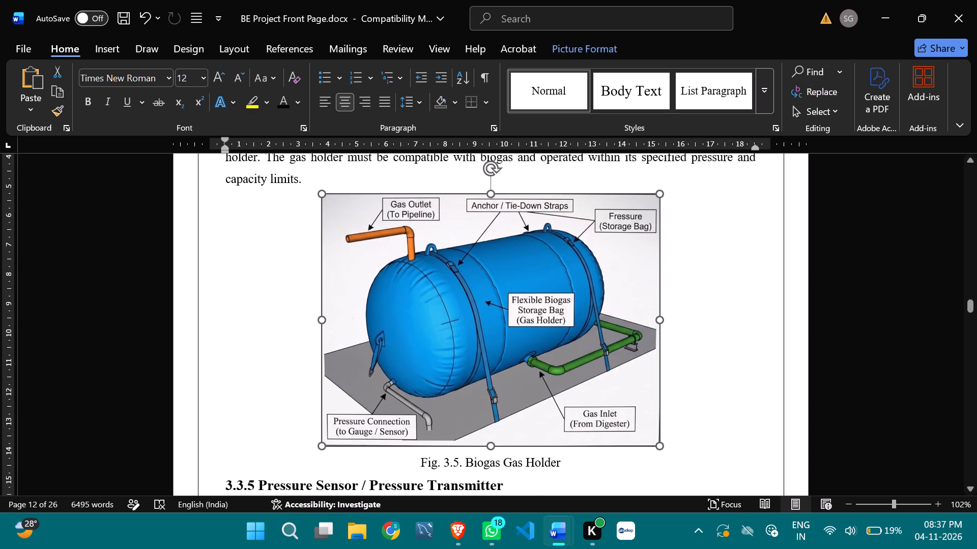
pyautogui.scroll(17, 638, 269)
pyautogui.scroll(-4, 636, 265)
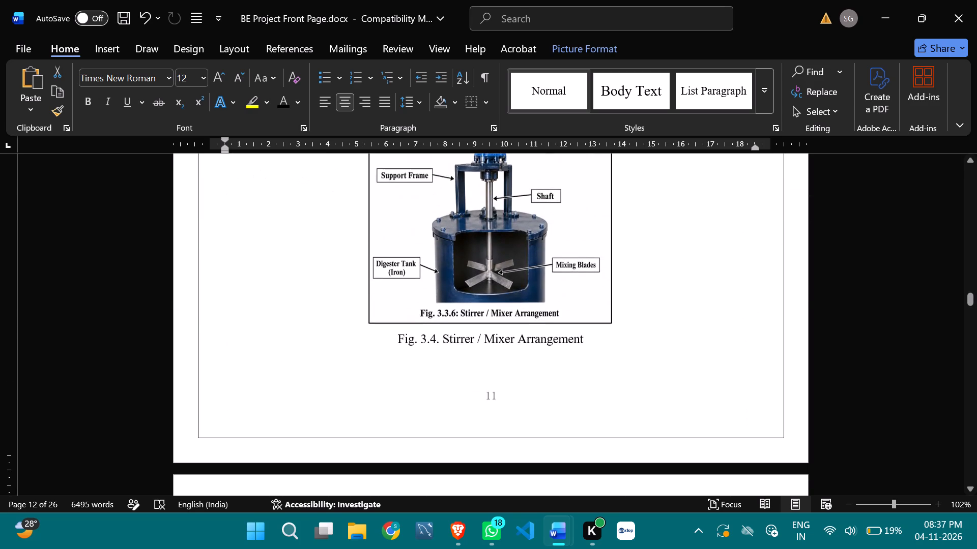
pyautogui.click(552, 249)
pyautogui.moveTo(614, 295); pyautogui.dragTo(634, 335)
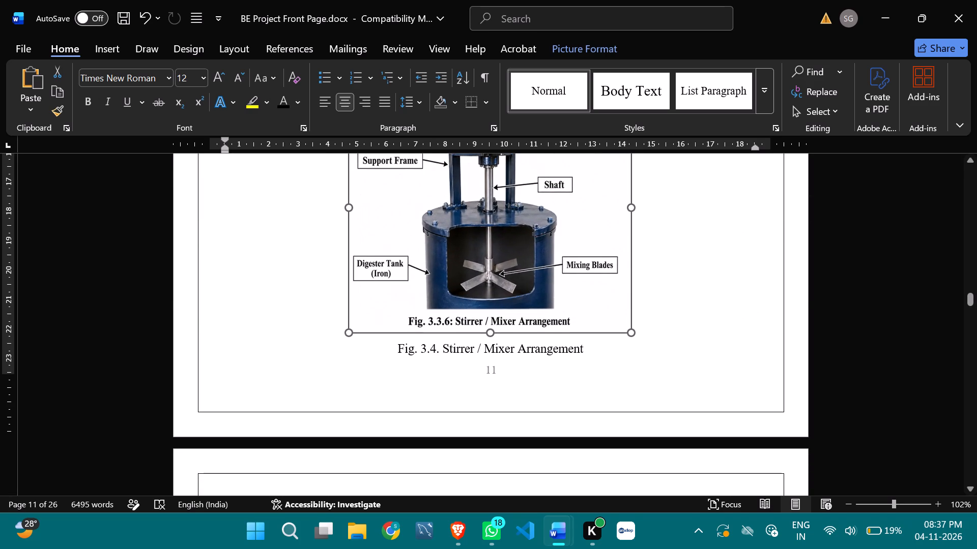
pyautogui.moveTo(634, 335); pyautogui.dragTo(634, 327)
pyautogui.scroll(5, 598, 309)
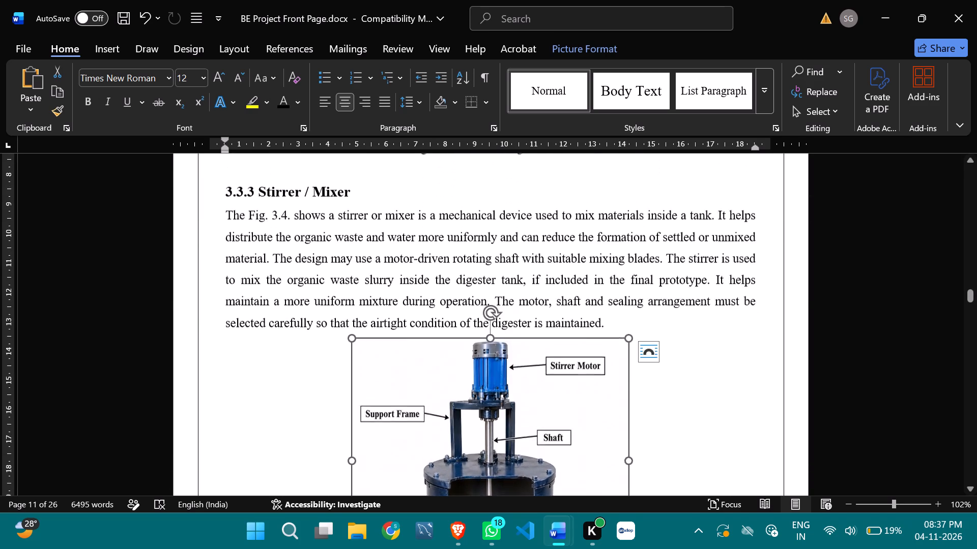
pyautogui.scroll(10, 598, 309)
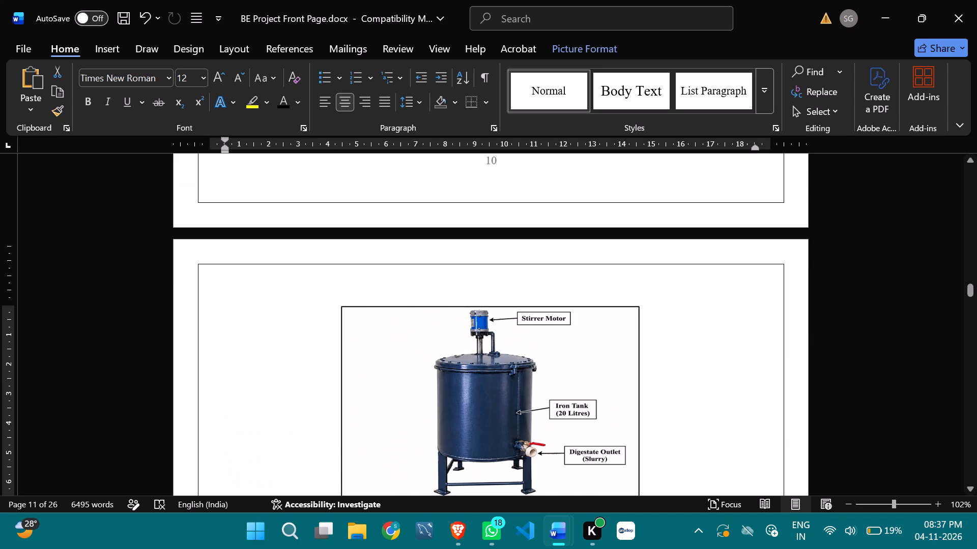
# Enlarge the ESP32 development board picture above the Fig. 3.2. caption to fill more of page 10.
pyautogui.scroll(18, 588, 302)
pyautogui.click(523, 339)
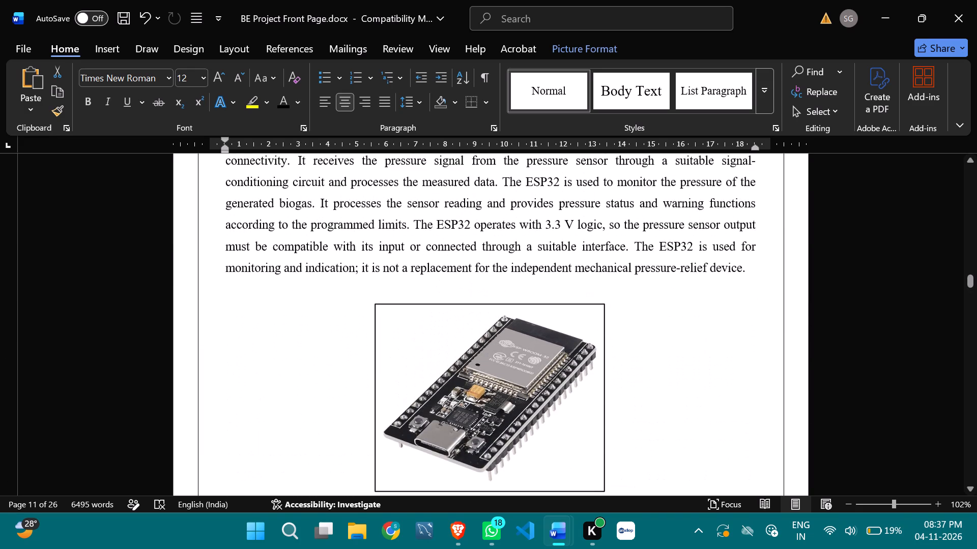
pyautogui.scroll(-5, 522, 339)
pyautogui.moveTo(607, 307); pyautogui.dragTo(618, 337)
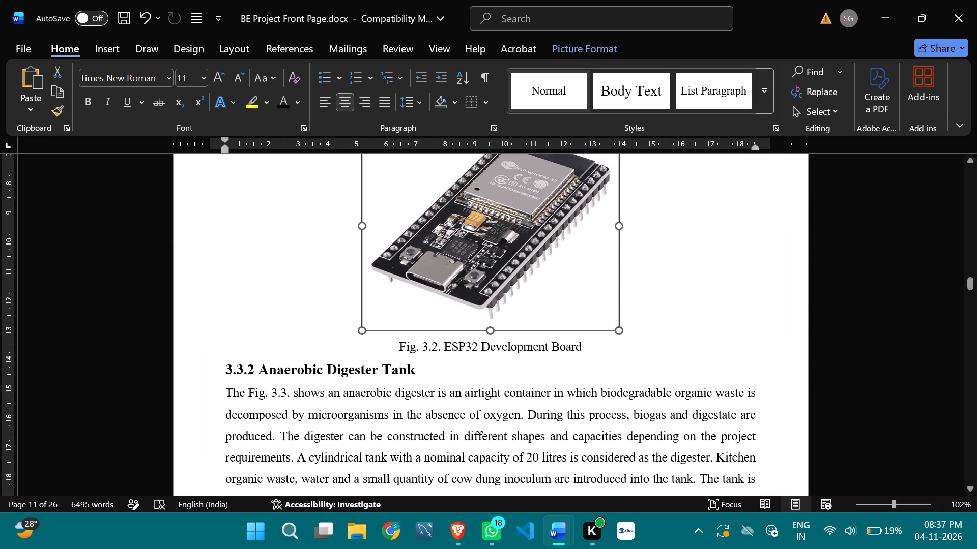
pyautogui.moveTo(618, 337); pyautogui.dragTo(619, 341)
pyautogui.scroll(-7, 604, 331)
pyautogui.scroll(9, 597, 322)
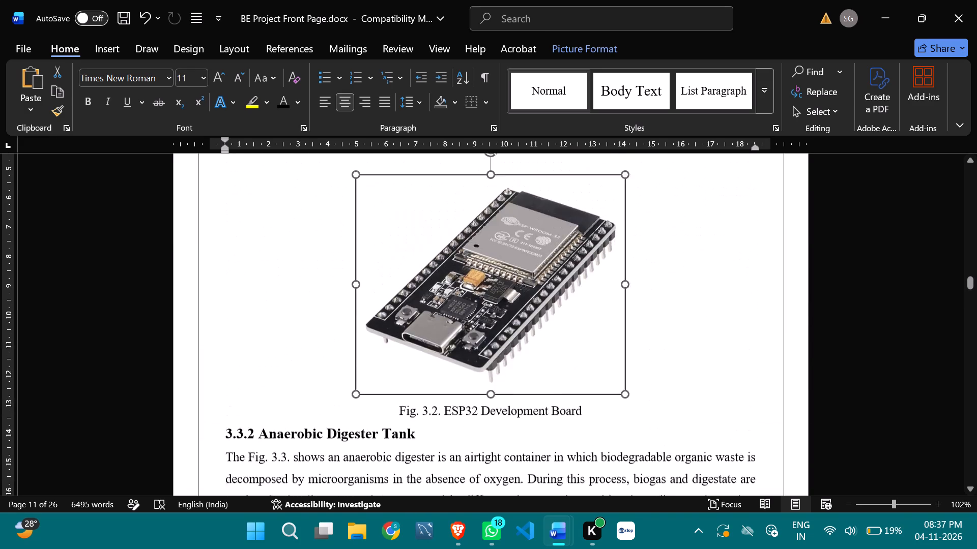
pyautogui.scroll(20, 595, 320)
pyautogui.scroll(9, 595, 320)
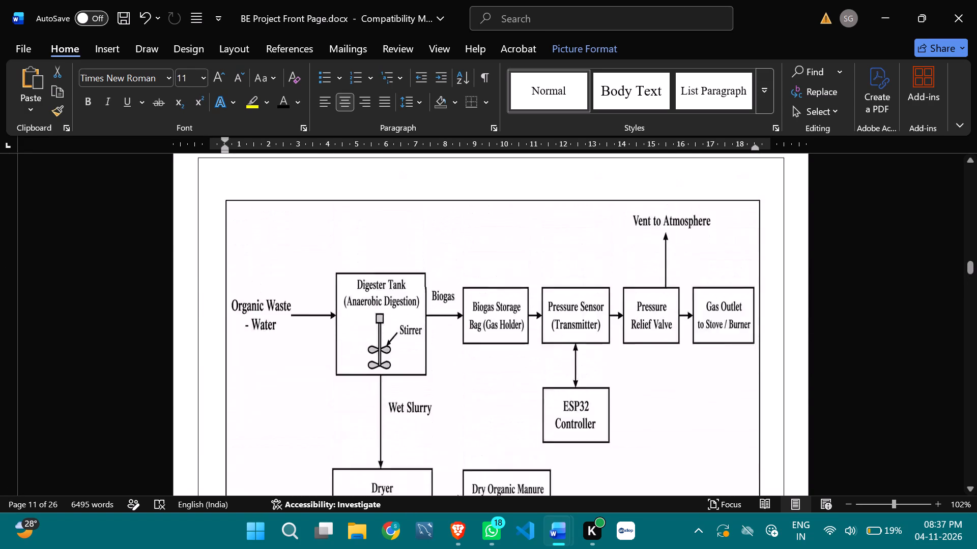
# Save the report document.
pyautogui.hotkey('ctrl', 's')
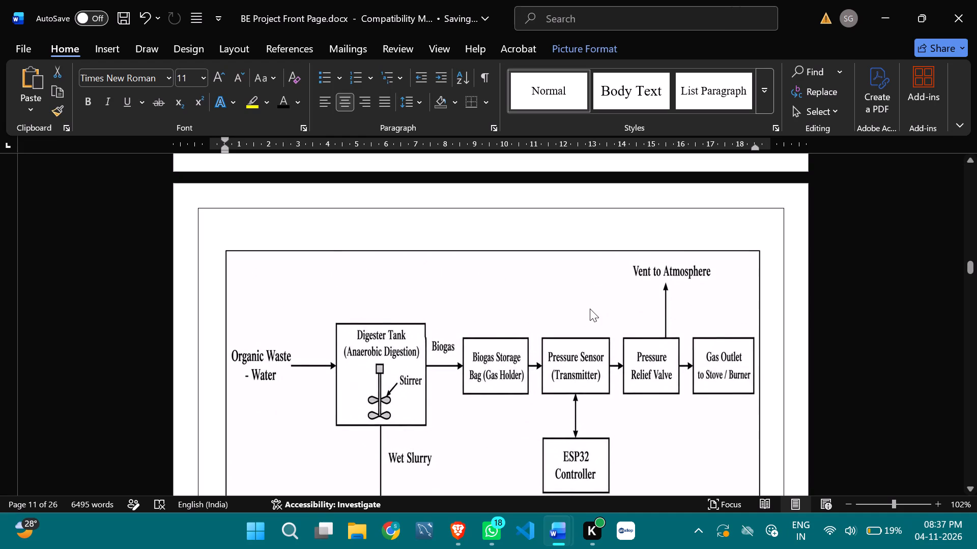
# Review the chapter 3 page layout, figures and captions from the Fig. 3.1. block diagram through the Fig. 3.7. pressure-relief valve.
pyautogui.scroll(-10, 590, 309)
pyautogui.scroll(3, 590, 307)
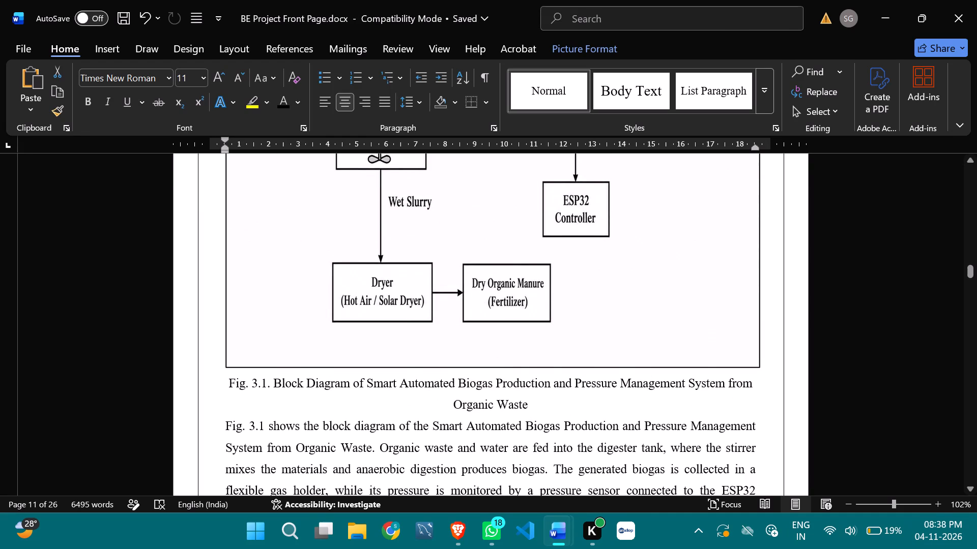
pyautogui.scroll(-16, 574, 344)
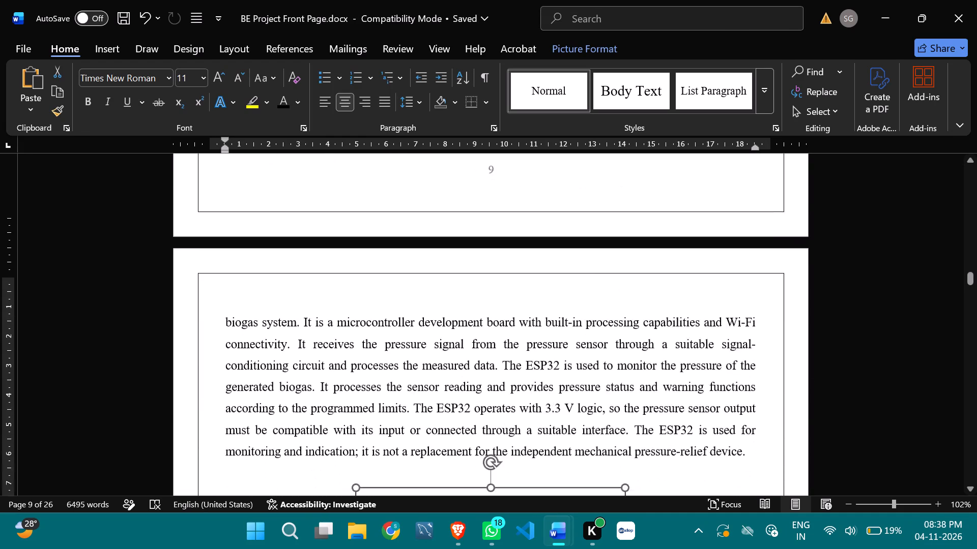
pyautogui.scroll(-20, 573, 345)
pyautogui.scroll(-5, 573, 345)
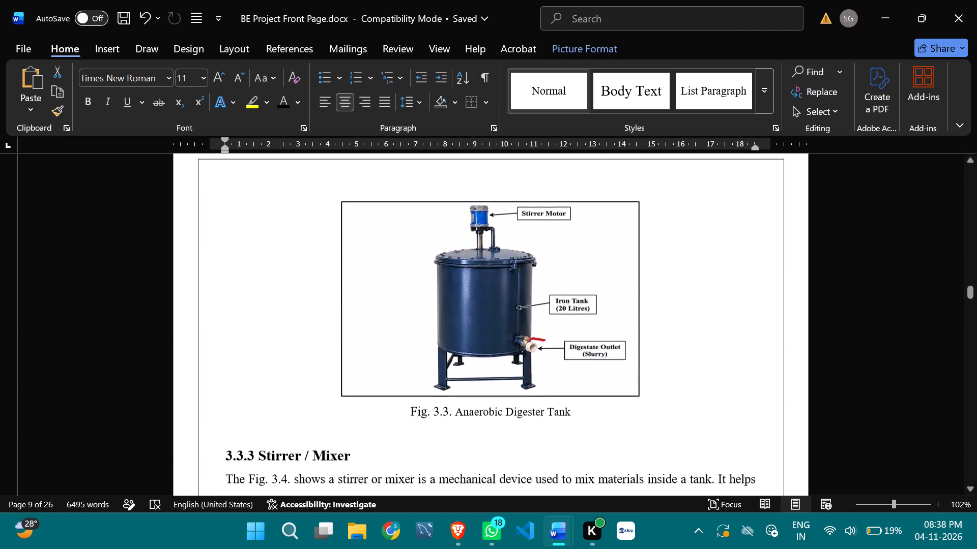
pyautogui.scroll(-18, 577, 345)
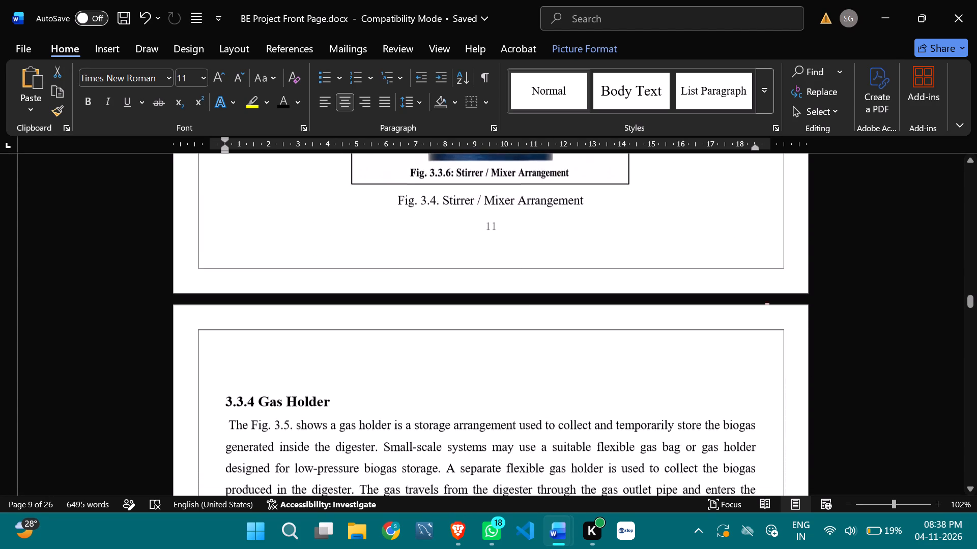
pyautogui.scroll(-13, 577, 344)
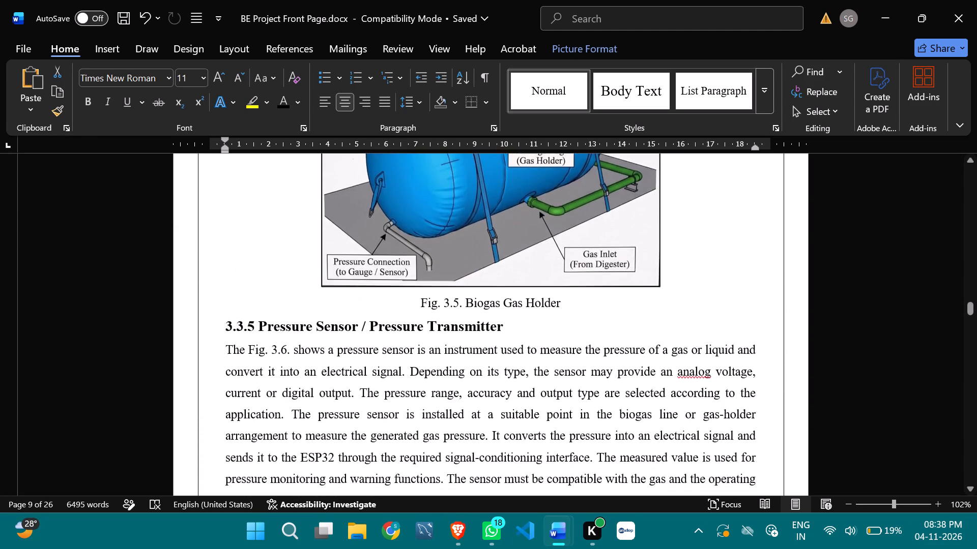
pyautogui.scroll(-18, 577, 339)
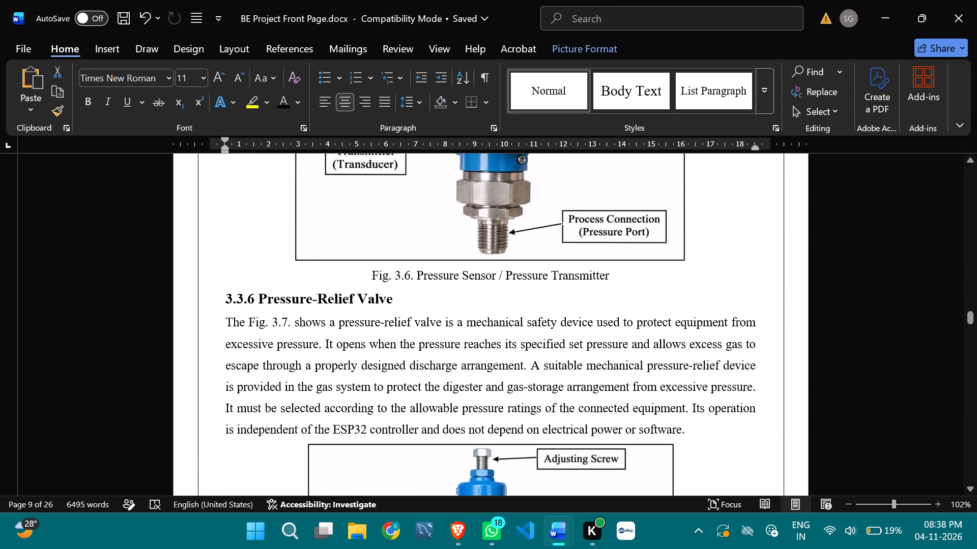
pyautogui.scroll(19, 578, 334)
pyautogui.scroll(4, 582, 318)
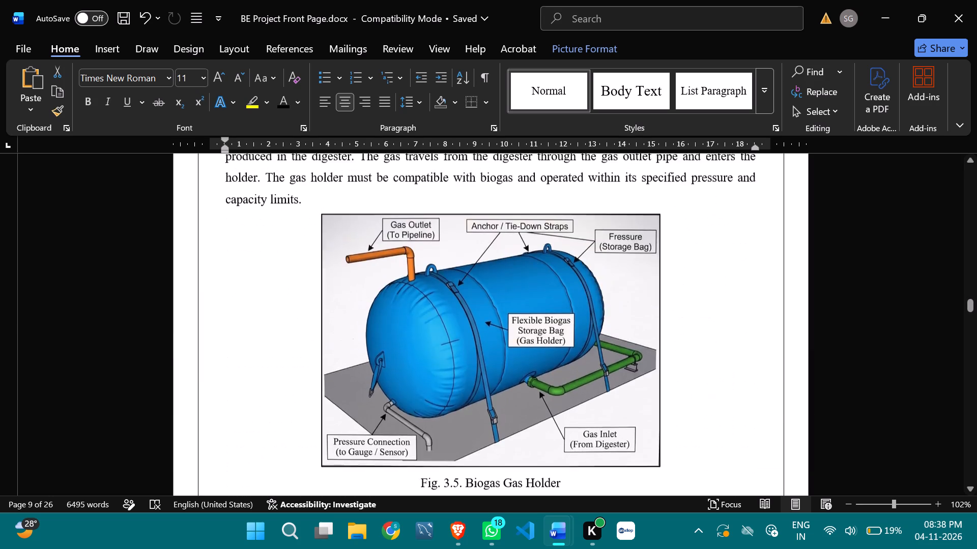
pyautogui.scroll(18, 582, 318)
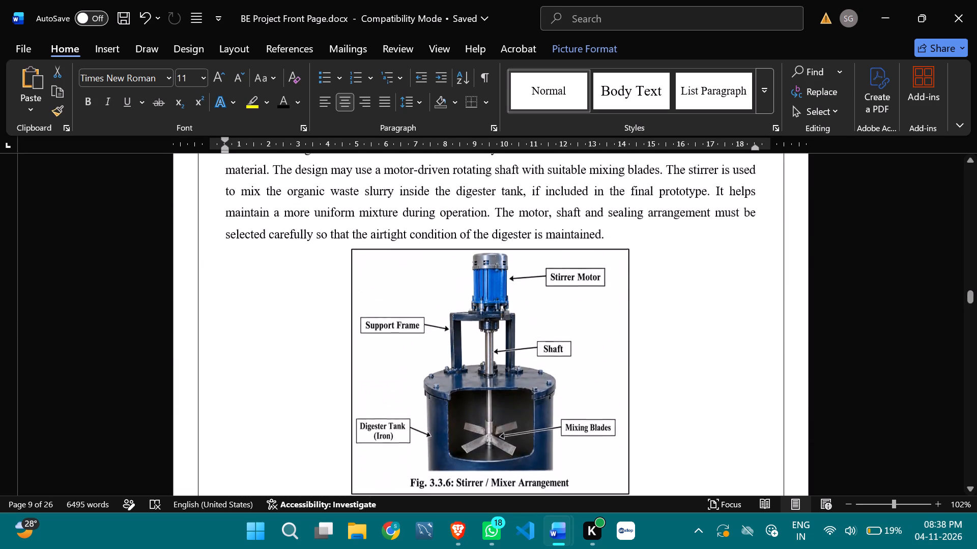
pyautogui.scroll(15, 585, 320)
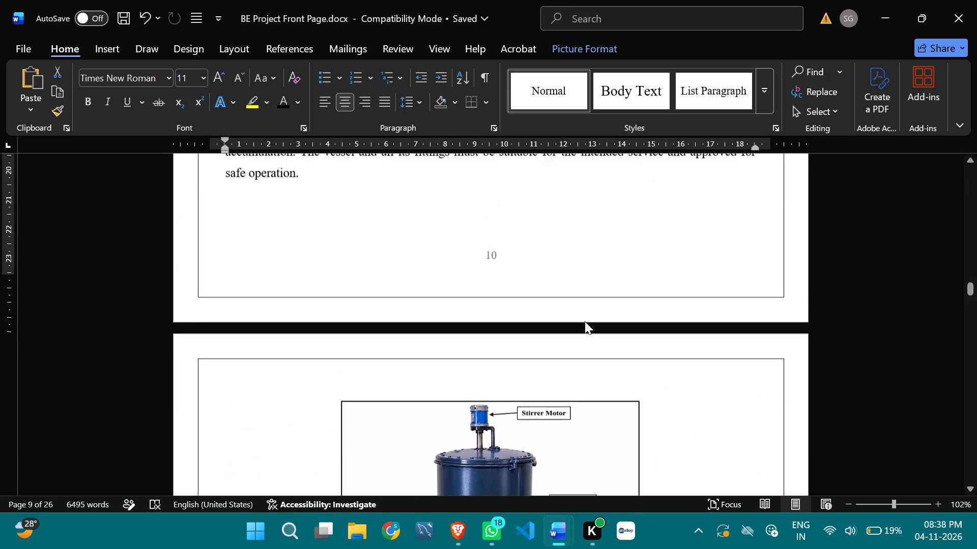
pyautogui.scroll(8, 585, 321)
pyautogui.scroll(-13, 584, 319)
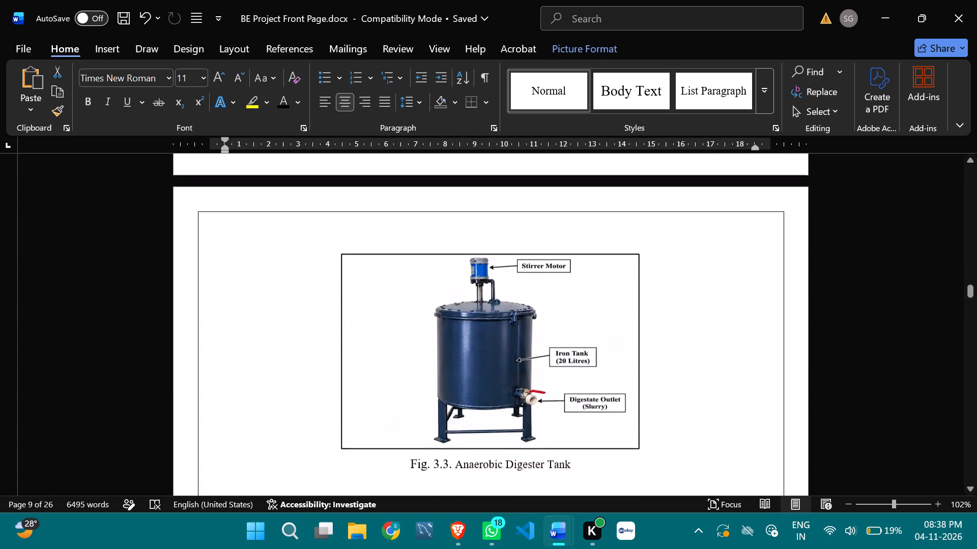
pyautogui.scroll(-20, 606, 360)
pyautogui.scroll(-11, 606, 360)
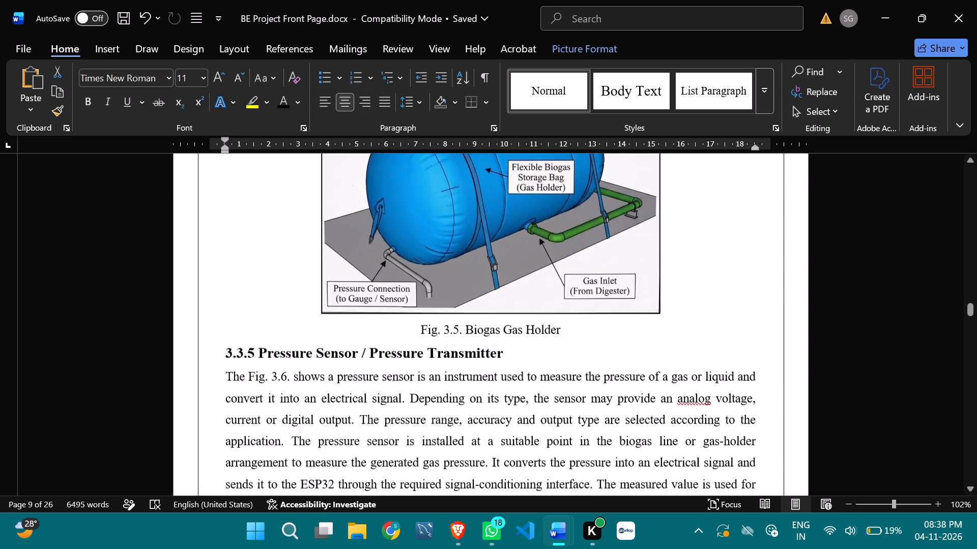
pyautogui.scroll(-20, 606, 362)
pyautogui.scroll(-11, 606, 362)
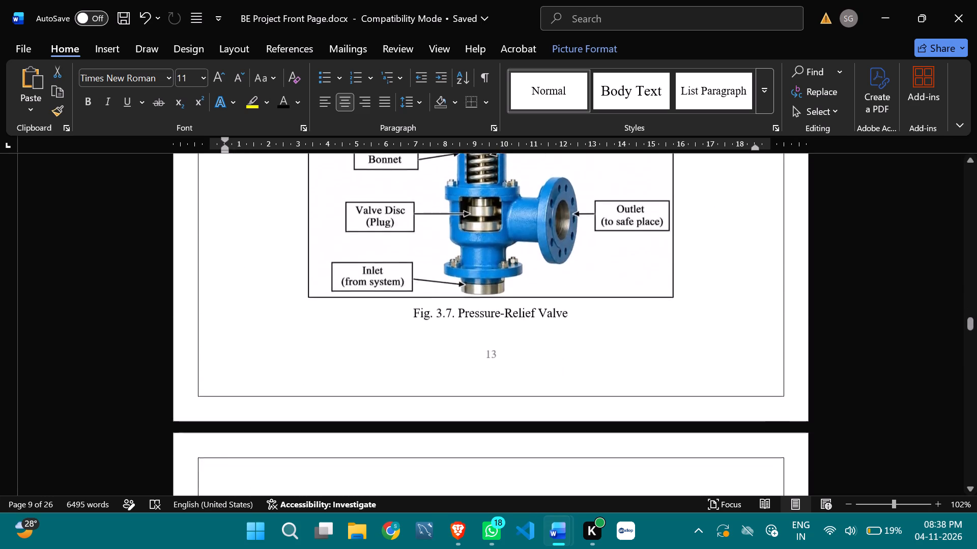
# Insert two empty lines after the Fig. 3.7. Pressure-Relief Valve caption at the end of page 13.
pyautogui.scroll(-8, 606, 362)
pyautogui.scroll(12, 606, 362)
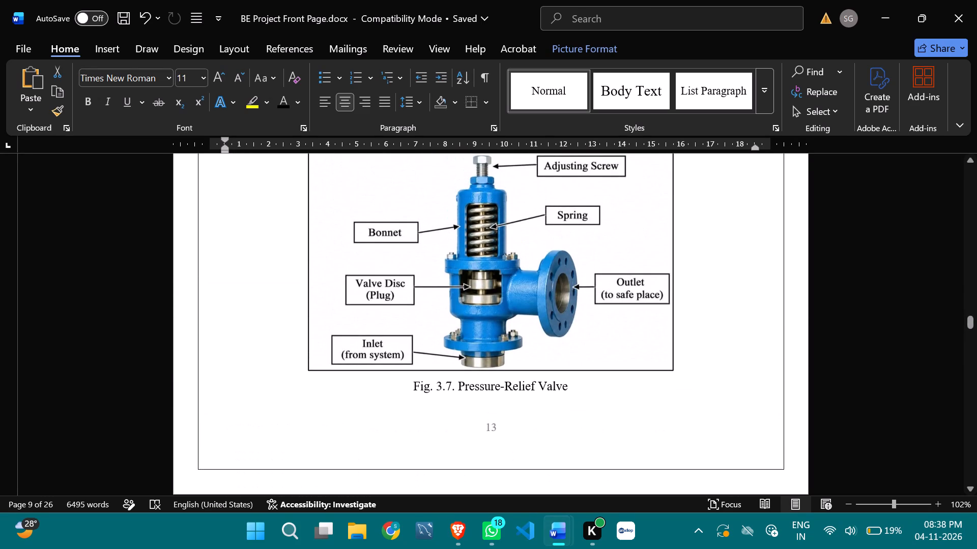
pyautogui.click(600, 391)
pyautogui.press('Return')
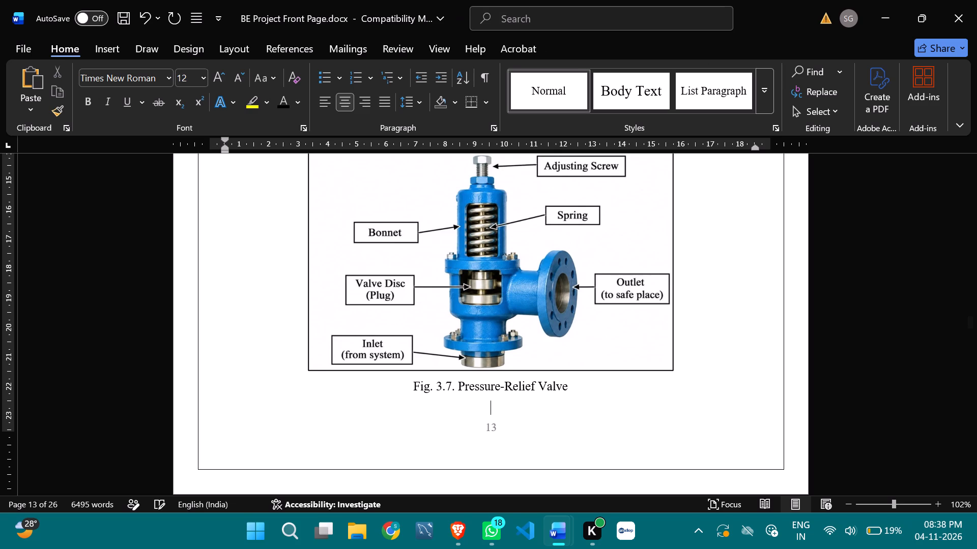
pyautogui.press('Return')
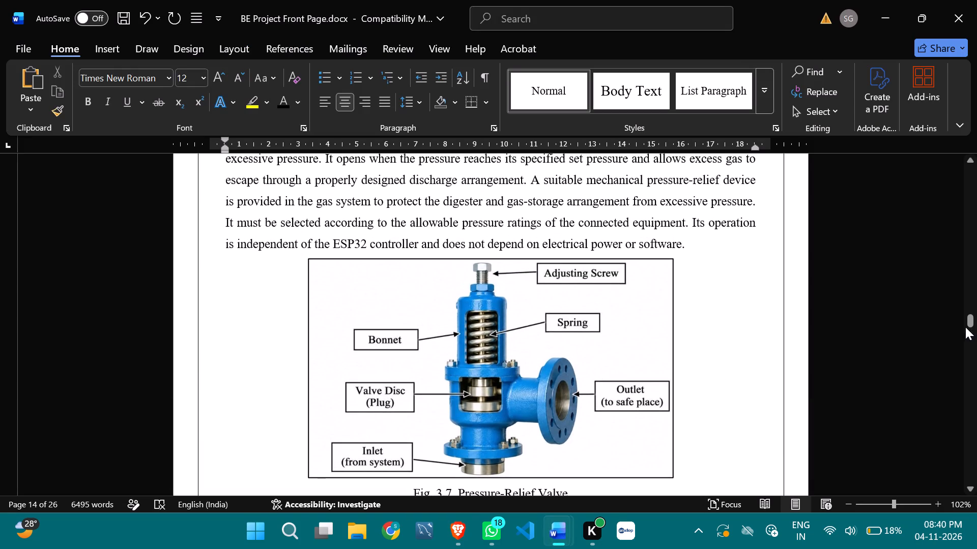
pyautogui.moveTo(965, 324); pyautogui.dragTo(975, 193)
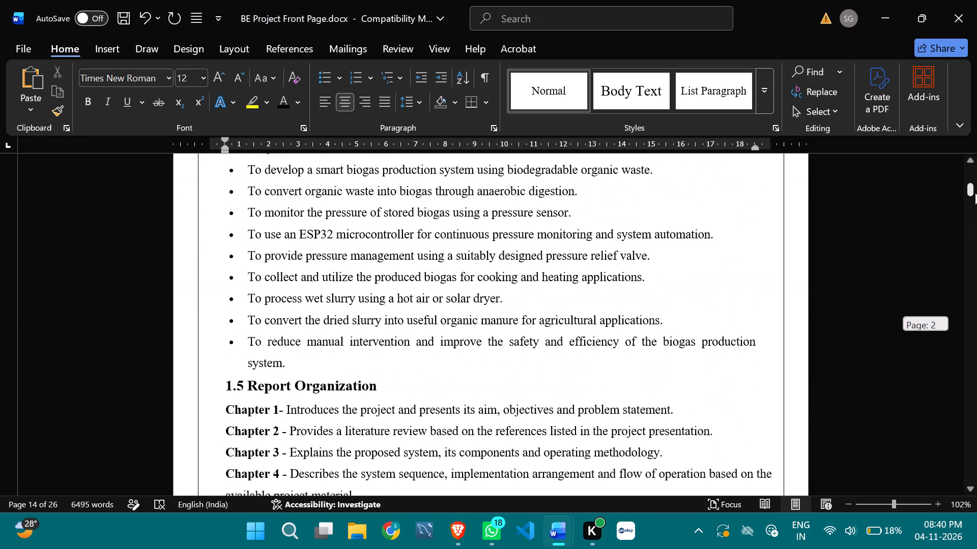
pyautogui.moveTo(975, 193); pyautogui.dragTo(974, 191)
pyautogui.scroll(-3, 457, 341)
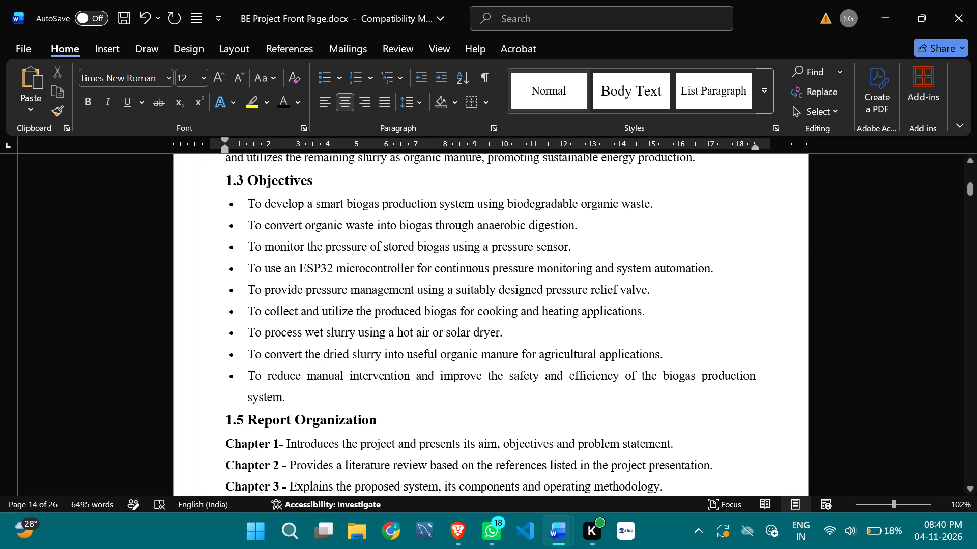
pyautogui.moveTo(248, 332); pyautogui.dragTo(507, 339)
pyautogui.press('BackSpace')
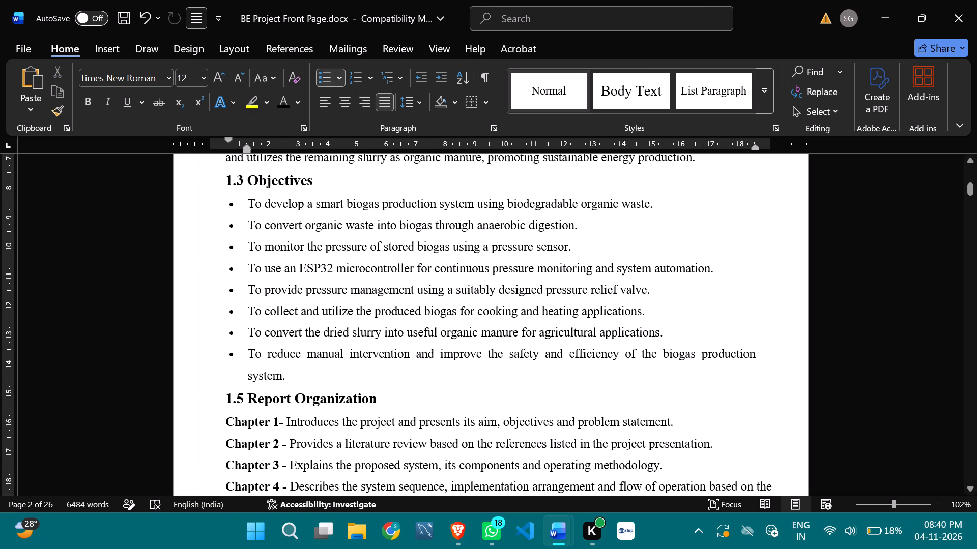
# Remove "providing alerts through LEDs and a buzzer" from 1.2 Problem Statement and end the sentence with a single period after "ESP32 controller".
pyautogui.scroll(-4, 519, 355)
pyautogui.scroll(14, 518, 356)
pyautogui.scroll(-3, 514, 350)
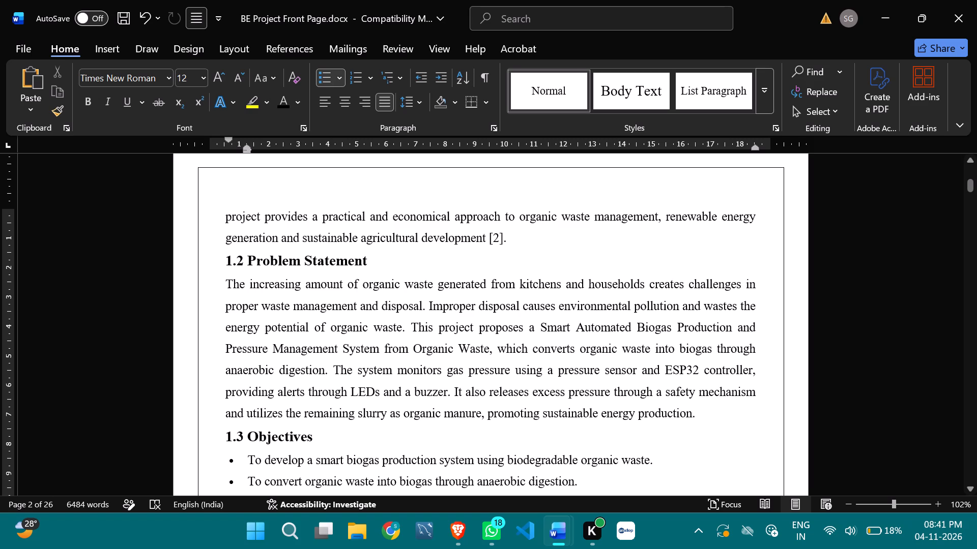
pyautogui.moveTo(232, 396); pyautogui.dragTo(448, 393)
pyautogui.press('BackSpace')
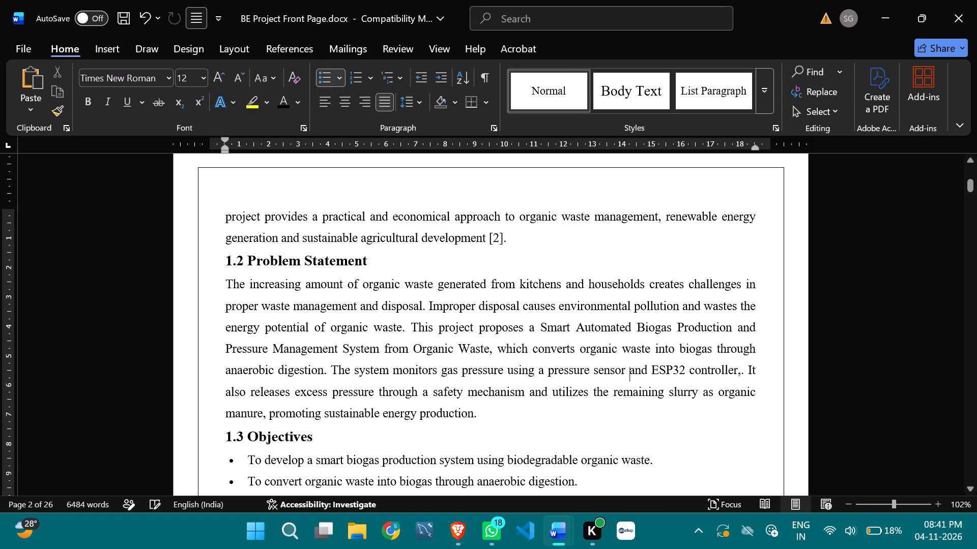
pyautogui.press('BackSpace')
pyautogui.press('.')
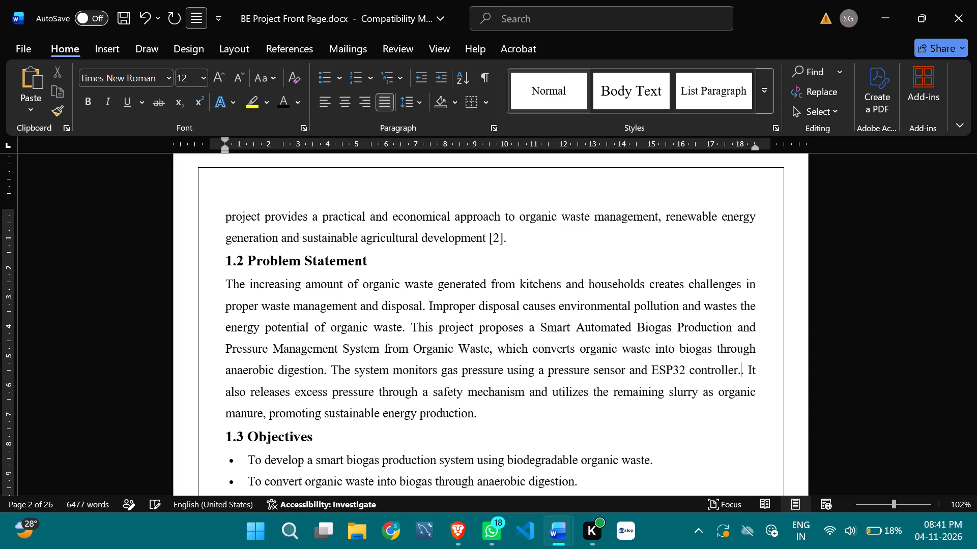
pyautogui.press('BackSpace')
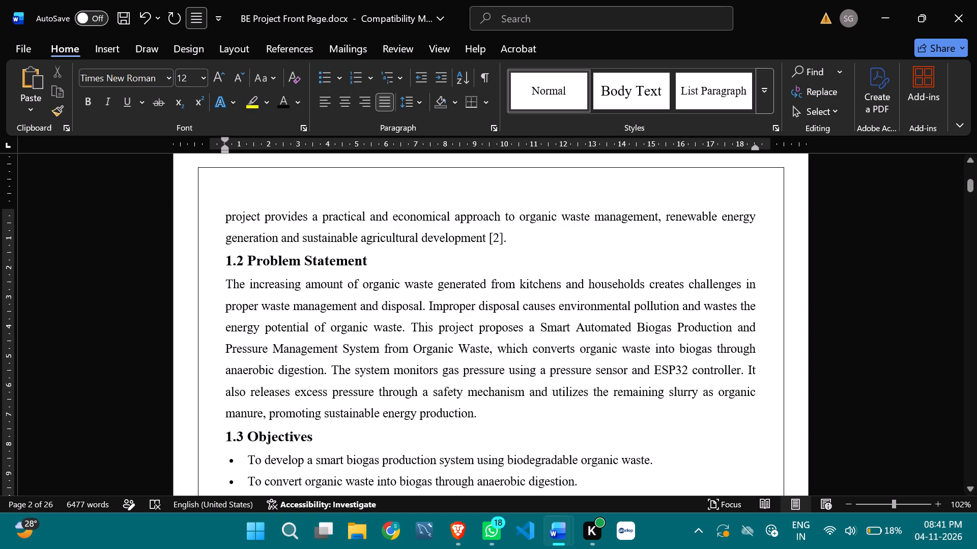
# Apply the suggested grammar correction to "product" before citation [5] in the slurry paragraph on page 1.
pyautogui.scroll(11, 257, 383)
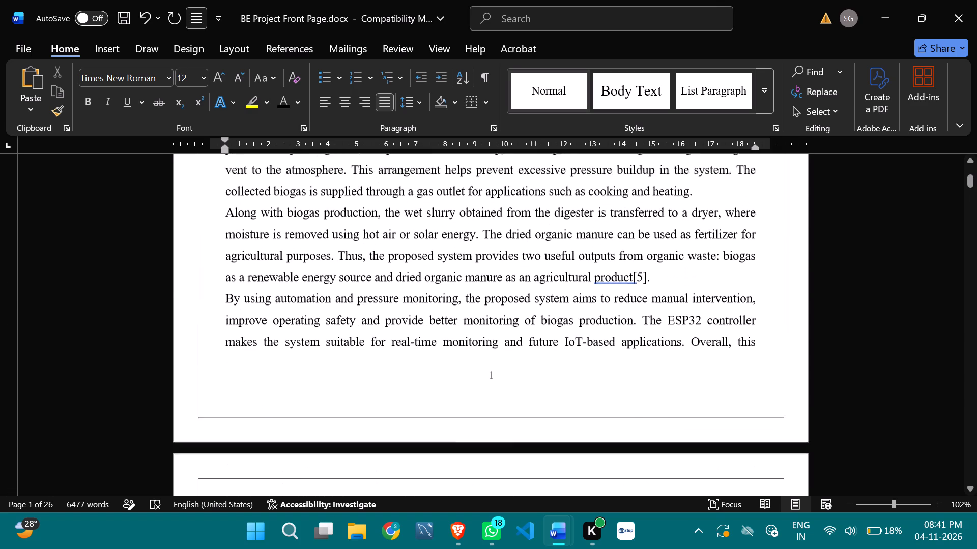
pyautogui.rightClick(600, 368)
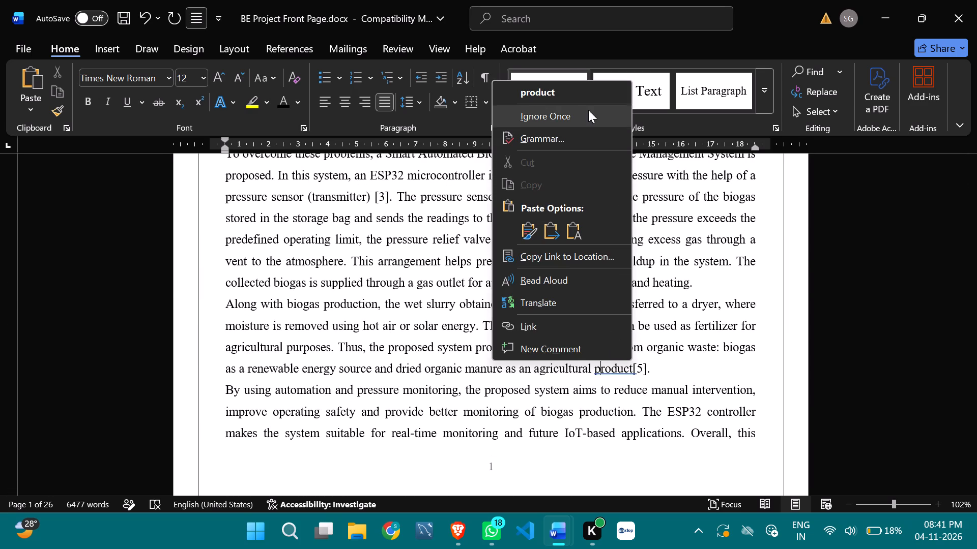
pyautogui.click(580, 85)
# Remove "and dryer" from the component list that ends the first paragraph of 3.1 Introduction, keeping the period after "valve".
pyautogui.scroll(-16, 506, 285)
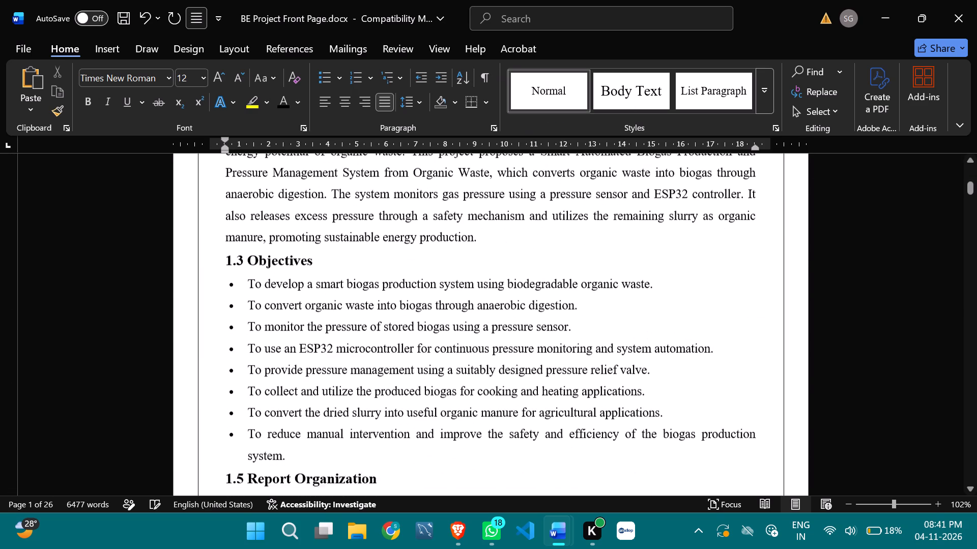
pyautogui.scroll(-14, 490, 320)
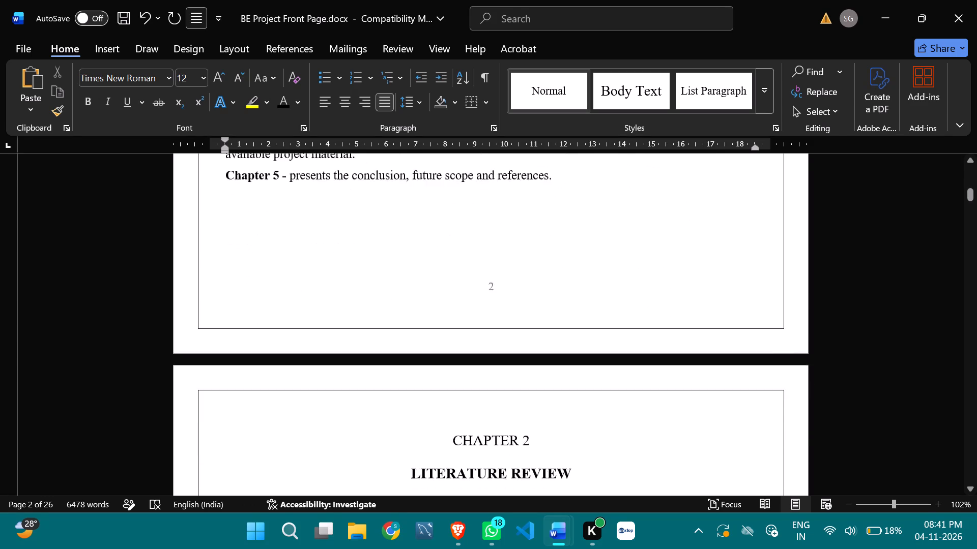
pyautogui.scroll(-8, 487, 328)
pyautogui.scroll(-20, 485, 331)
pyautogui.scroll(-1, 485, 331)
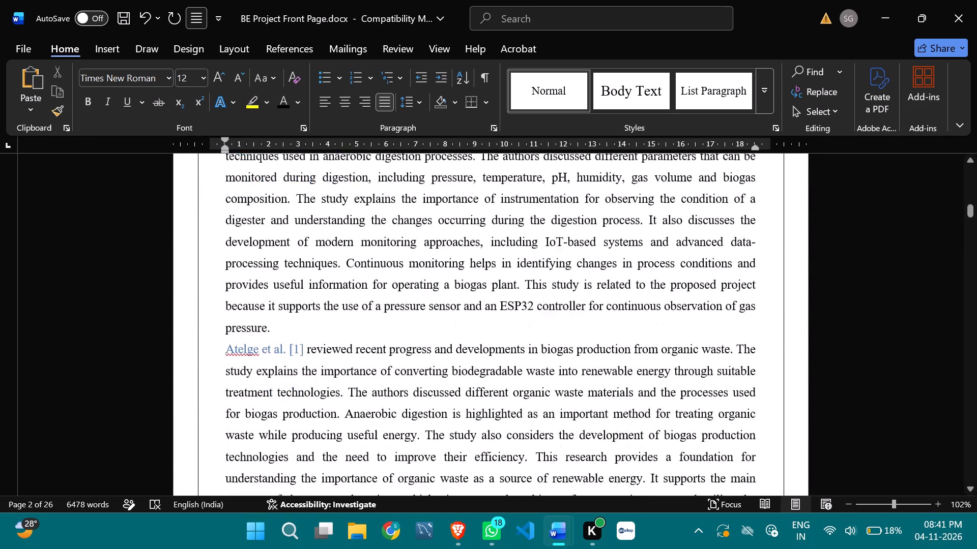
pyautogui.scroll(-20, 482, 334)
pyautogui.scroll(-12, 482, 334)
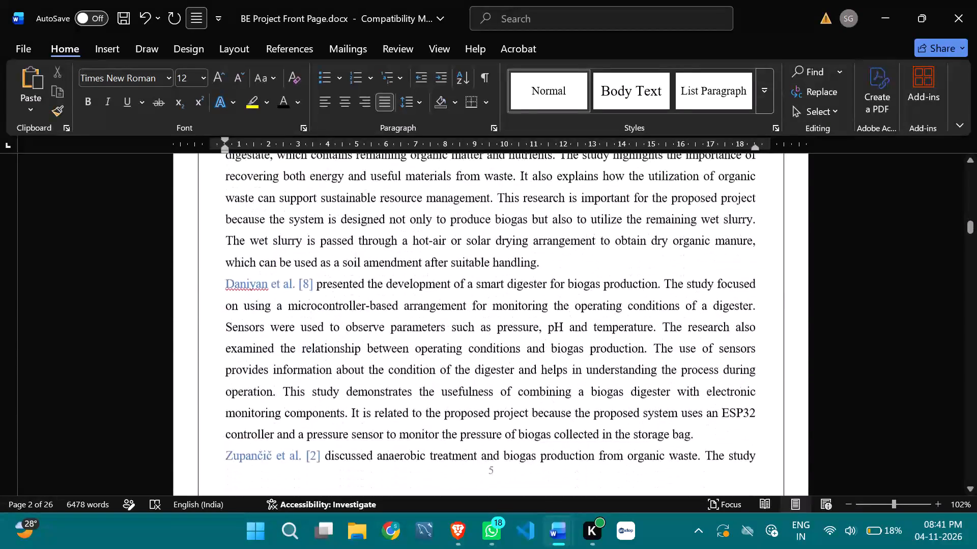
pyautogui.scroll(-20, 474, 337)
pyautogui.scroll(-12, 474, 337)
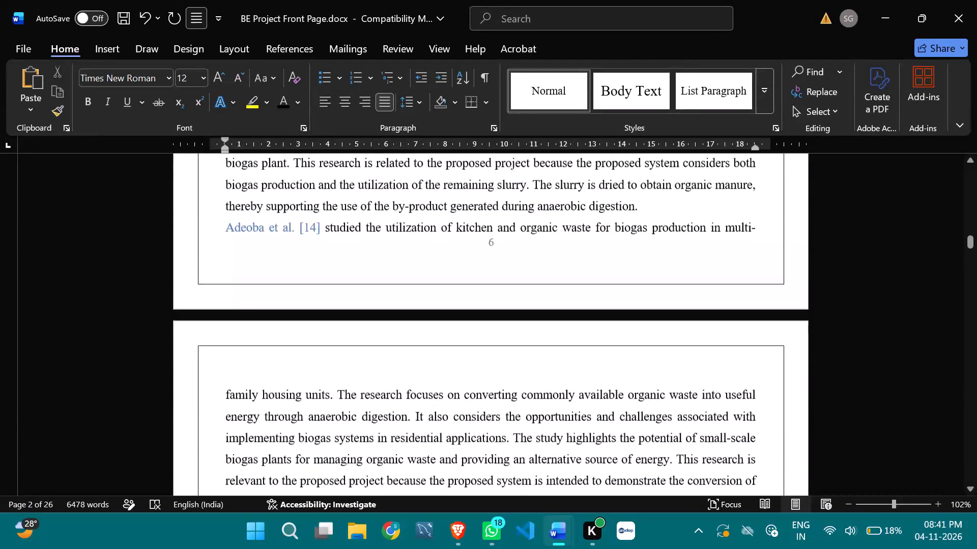
pyautogui.scroll(-20, 474, 344)
pyautogui.scroll(-7, 474, 344)
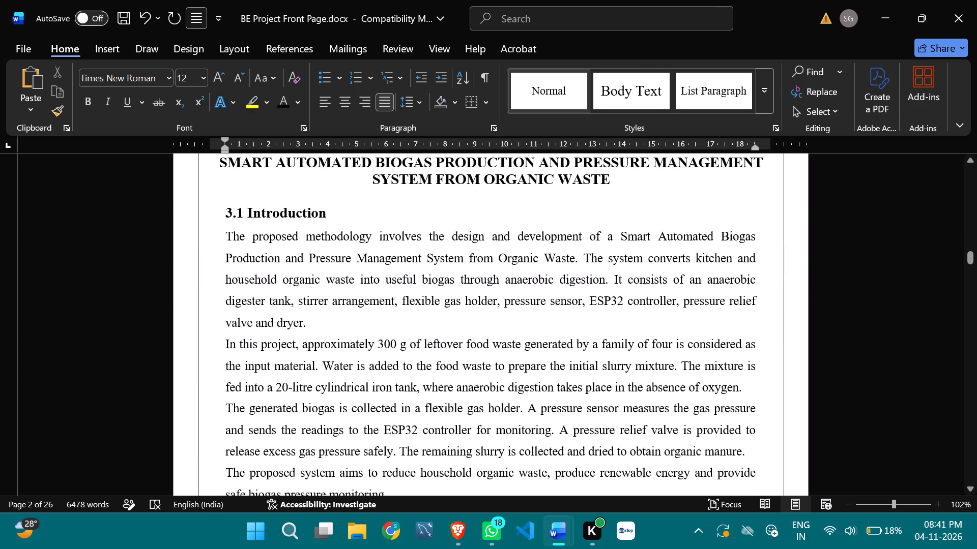
pyautogui.scroll(-4, 473, 346)
pyautogui.scroll(3, 473, 346)
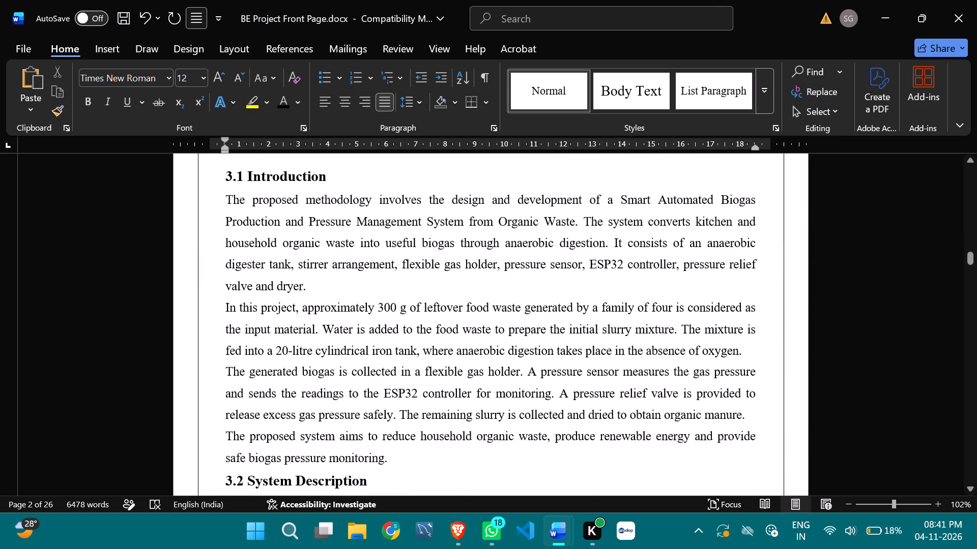
pyautogui.click(273, 287)
pyautogui.moveTo(258, 286); pyautogui.dragTo(301, 288)
pyautogui.press('BackSpace')
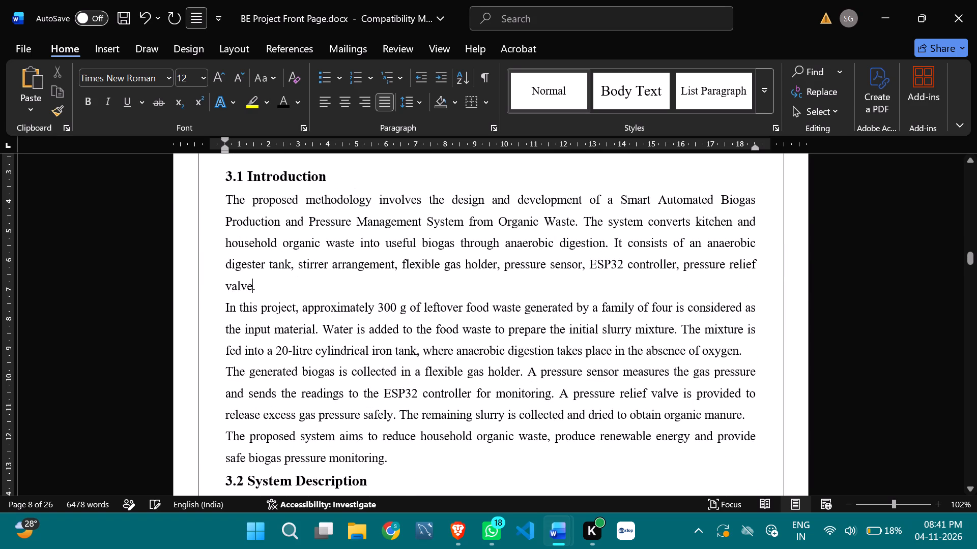
# Delete the sentence about collecting and drying the remaining slurry from 3.1 Introduction, ending the paragraph with a period after "safely".
pyautogui.scroll(-3, 299, 293)
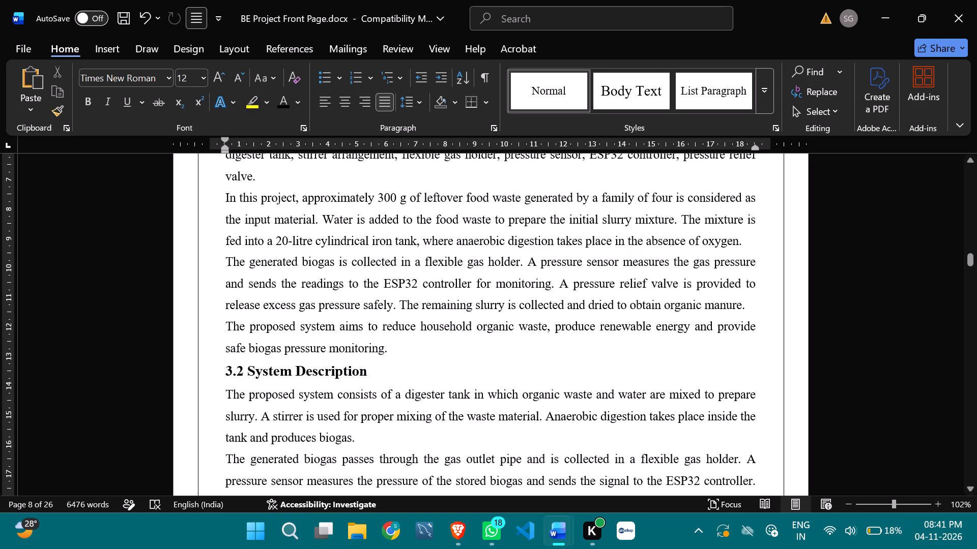
pyautogui.moveTo(400, 304); pyautogui.dragTo(409, 304)
pyautogui.moveTo(409, 304); pyautogui.dragTo(722, 307)
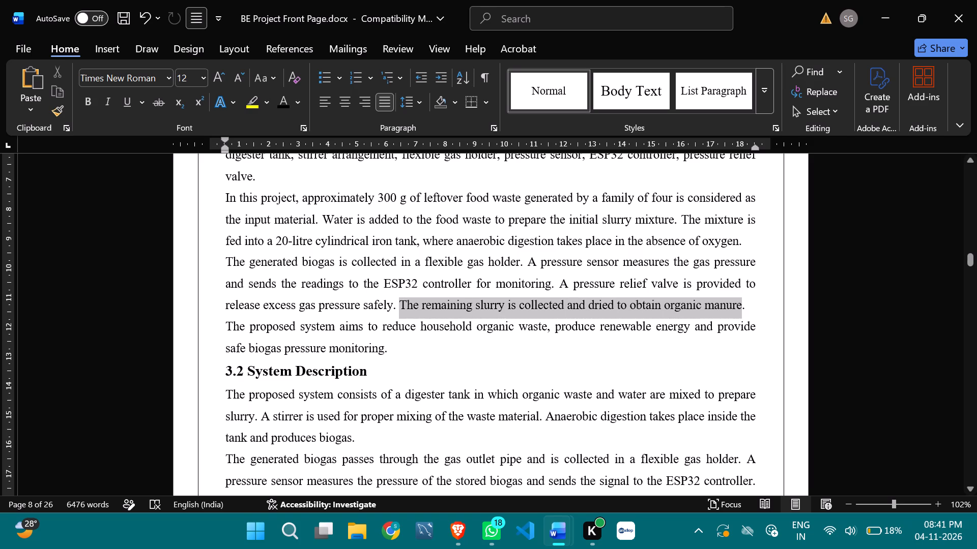
pyautogui.moveTo(722, 307); pyautogui.dragTo(745, 305)
pyautogui.press('BackSpace')
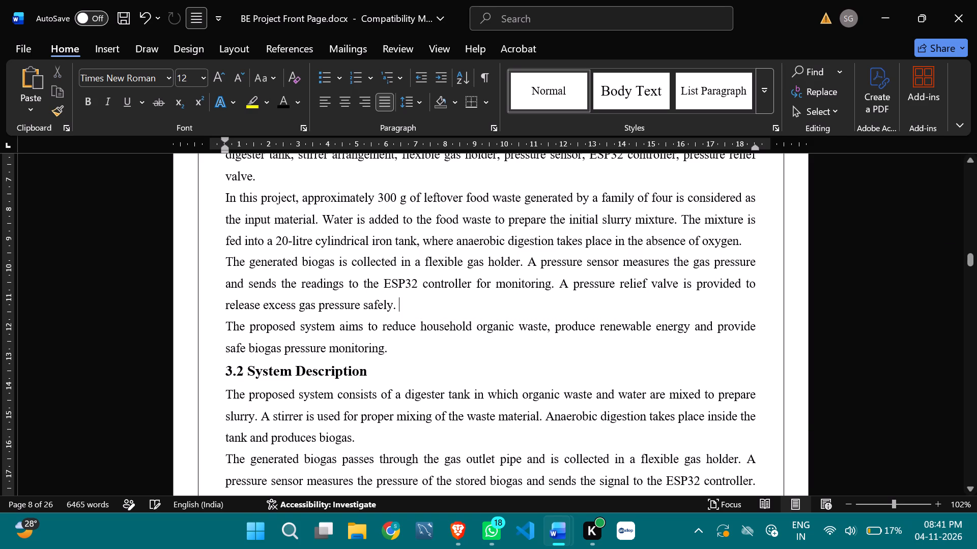
pyautogui.press('BackSpace')
pyautogui.press('BackSpace')
pyautogui.press('.')
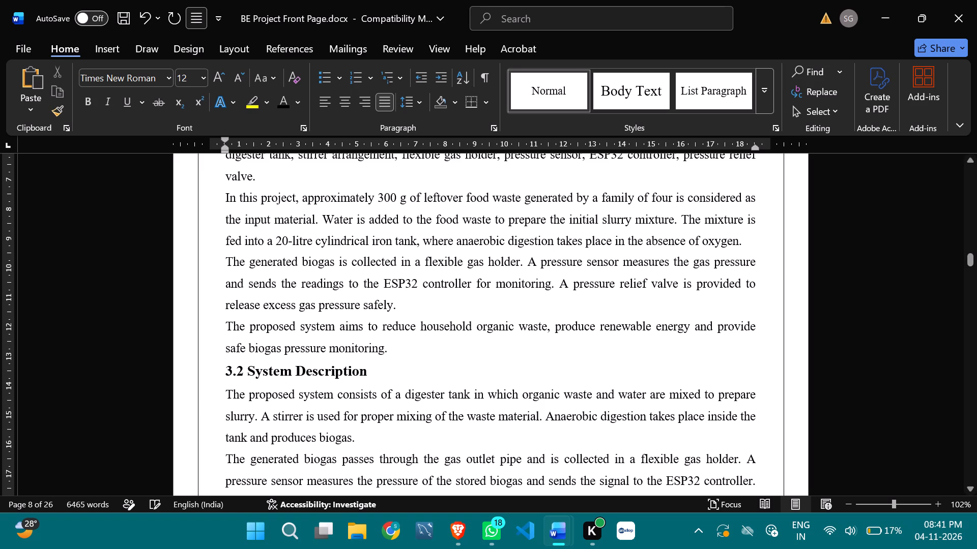
# Join the paragraph starting "The proposed system aims" to the preceding paragraph in 3.1 Introduction, separated by a single space.
pyautogui.click(226, 322)
pyautogui.press('BackSpace')
pyautogui.press('BackSpace')
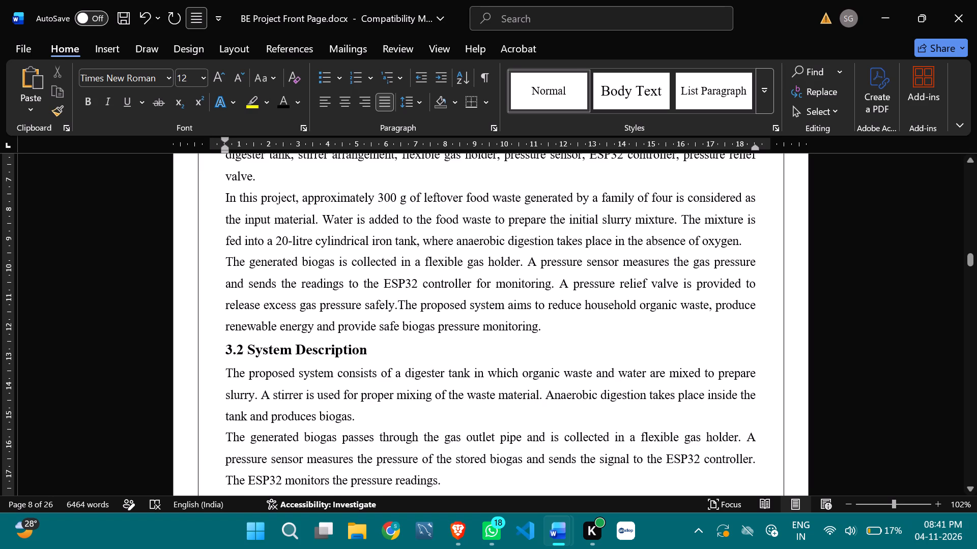
pyautogui.press('space')
# Delete the closing sentence of 3.2 System Description about drying the wet slurry in a hot air or solar dryer.
pyautogui.scroll(-4, 340, 340)
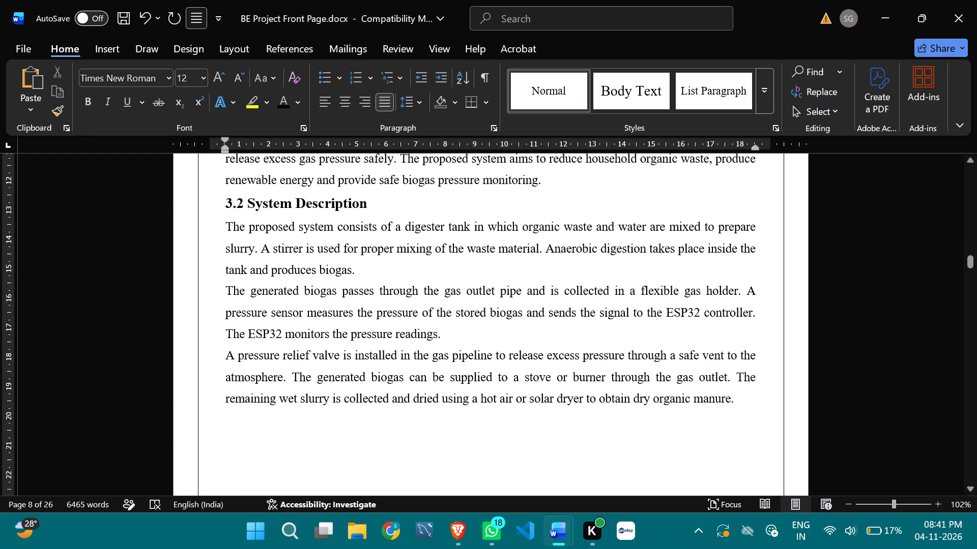
pyautogui.moveTo(733, 377); pyautogui.dragTo(742, 394)
pyautogui.moveTo(742, 394); pyautogui.dragTo(743, 400)
pyautogui.press('BackSpace')
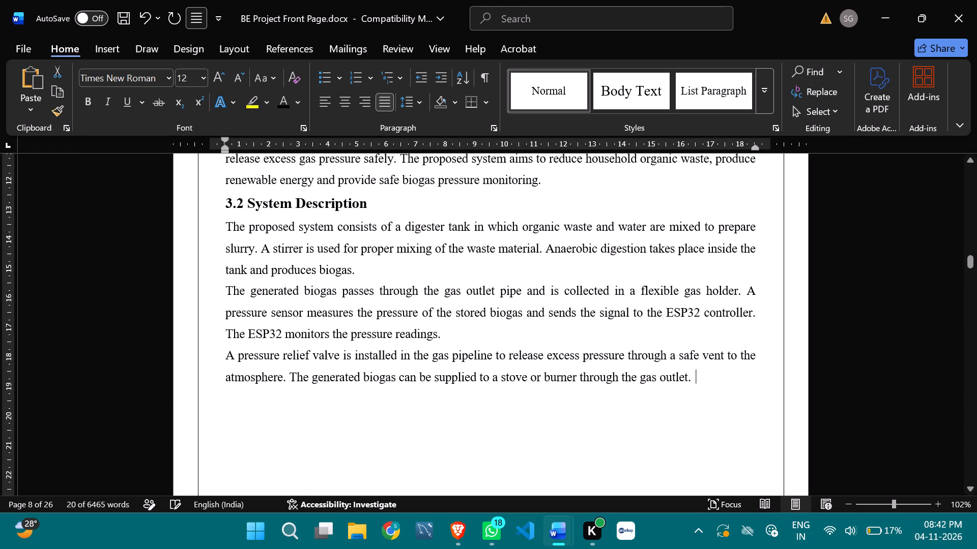
# In the Fig. 3.1 description, end the last sentence with a period after "excess pressure" and delete the clause about drying wet slurry.
pyautogui.scroll(-15, 596, 391)
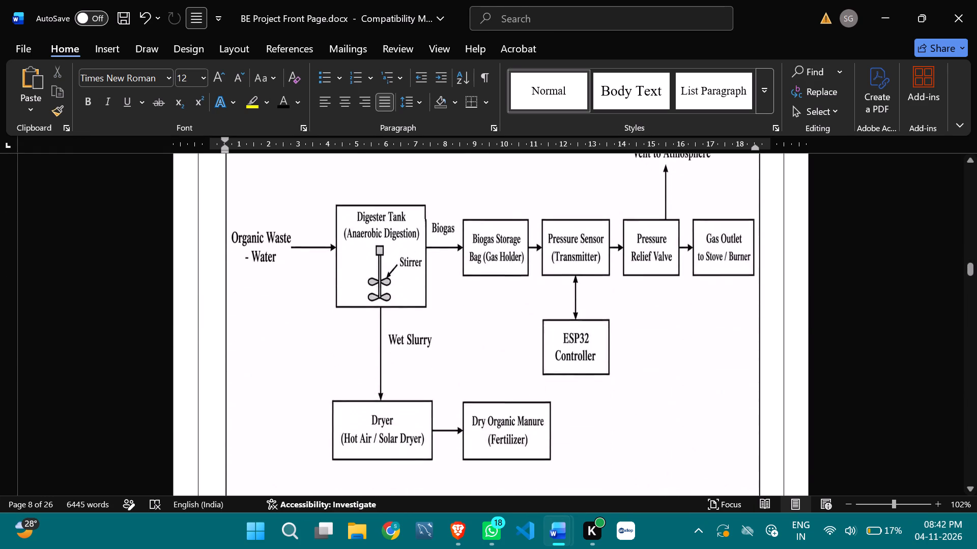
pyautogui.scroll(-6, 595, 391)
pyautogui.scroll(13, 595, 391)
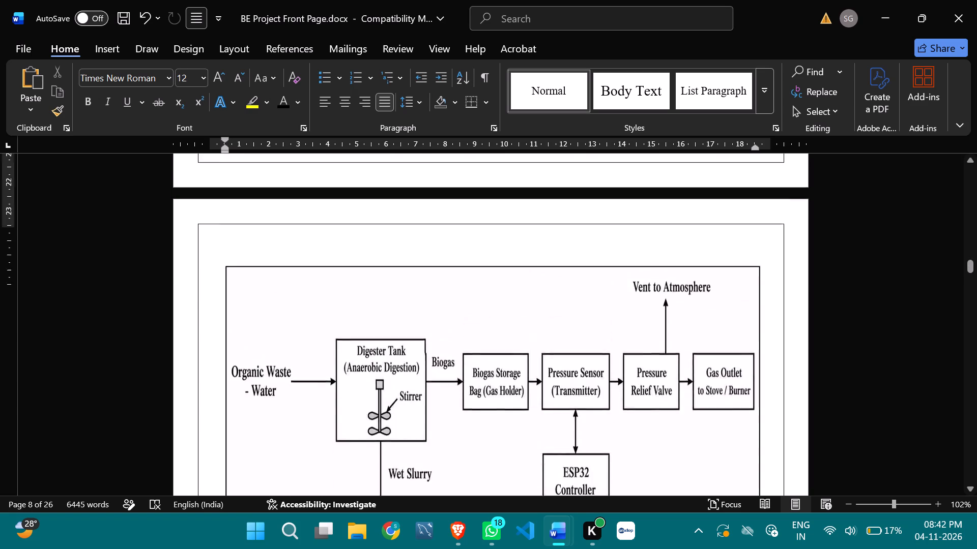
pyautogui.scroll(14, 589, 389)
pyautogui.scroll(-3, 567, 393)
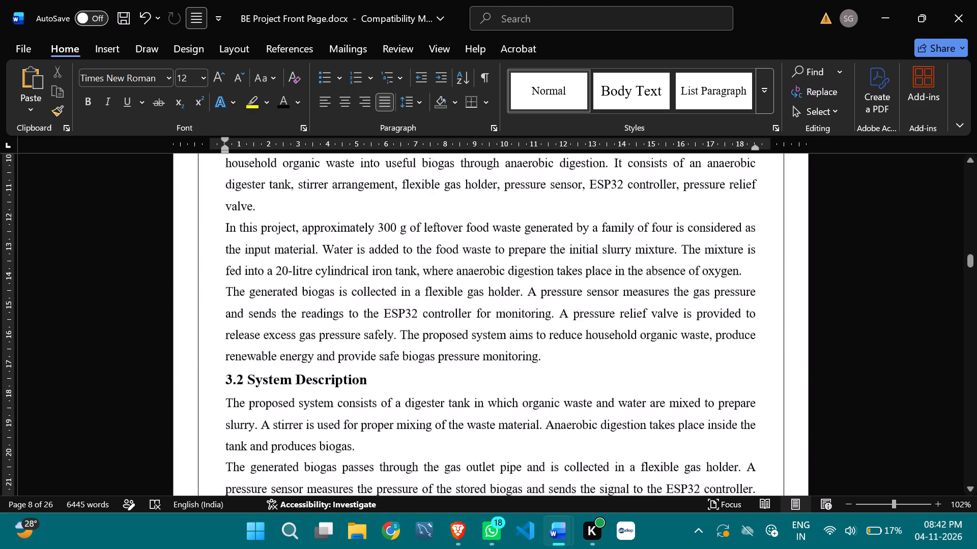
pyautogui.scroll(-17, 567, 393)
pyautogui.scroll(-4, 567, 393)
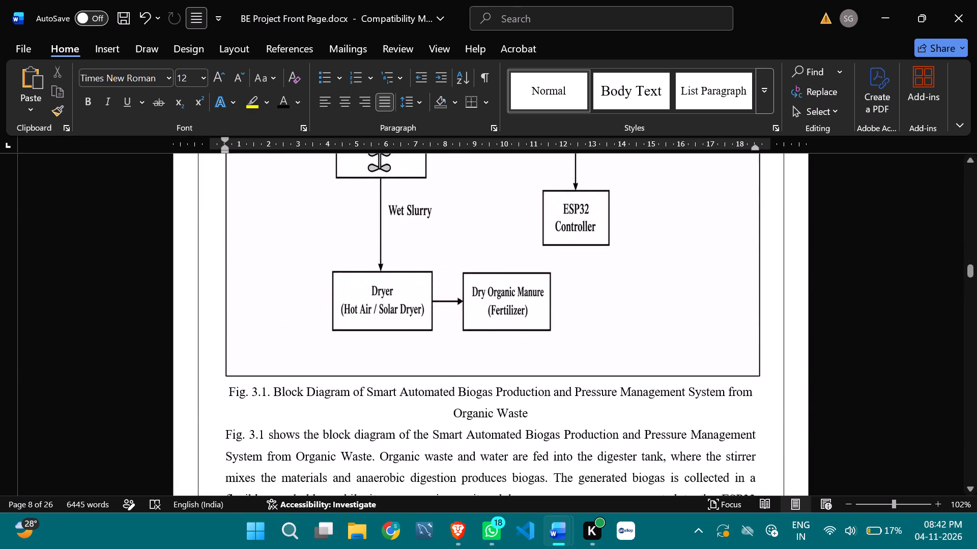
pyautogui.scroll(-4, 567, 393)
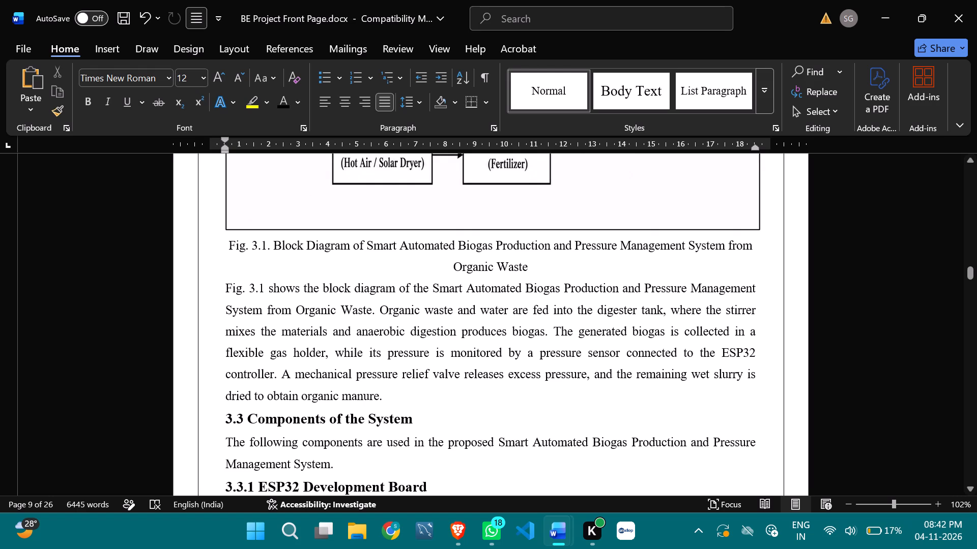
pyautogui.click(590, 374)
pyautogui.press('BackSpace')
pyautogui.press('.')
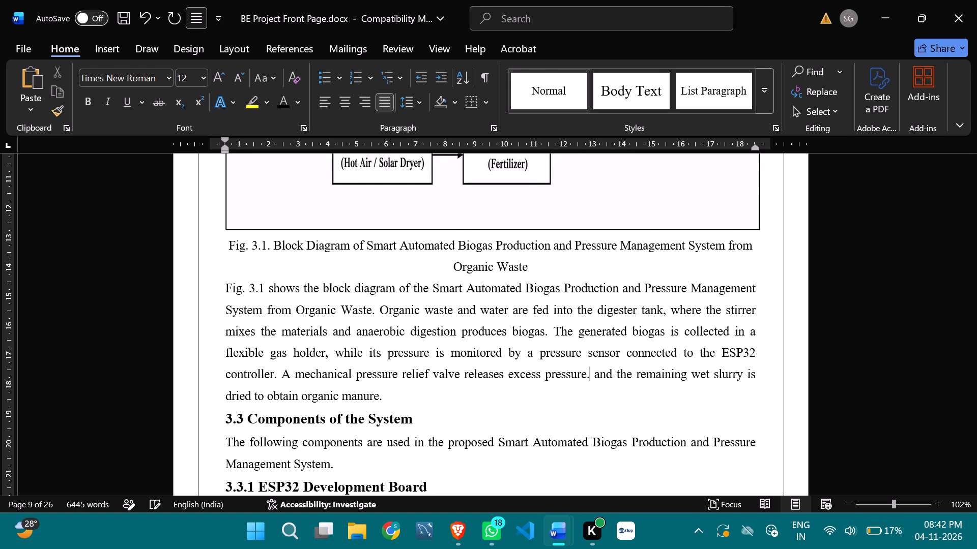
pyautogui.moveTo(593, 371); pyautogui.dragTo(601, 396)
pyautogui.press('BackSpace')
# Remove the blank lines above the 3.4 Working Principle heading at the start of its page.
pyautogui.scroll(-10, 574, 383)
pyautogui.scroll(-11, 573, 383)
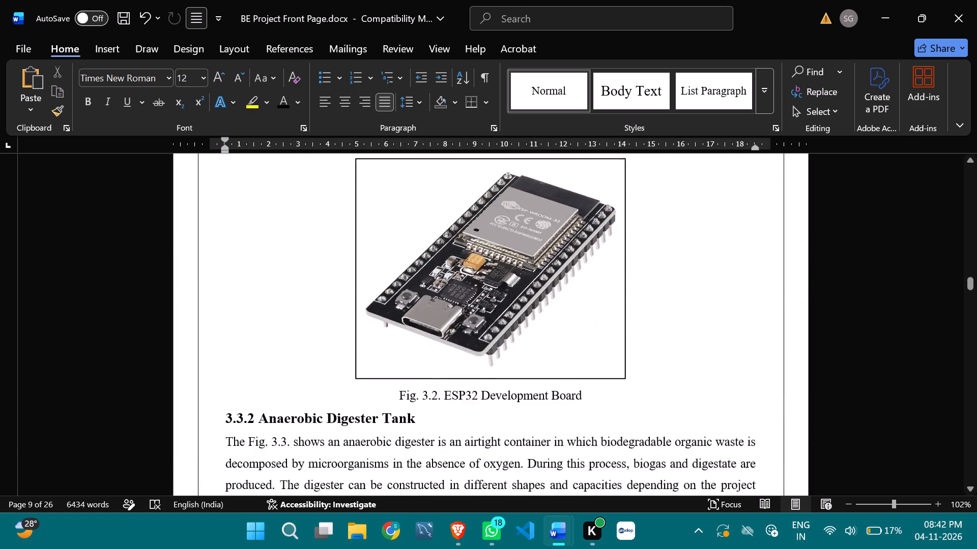
pyautogui.scroll(-20, 573, 383)
pyautogui.scroll(-13, 573, 383)
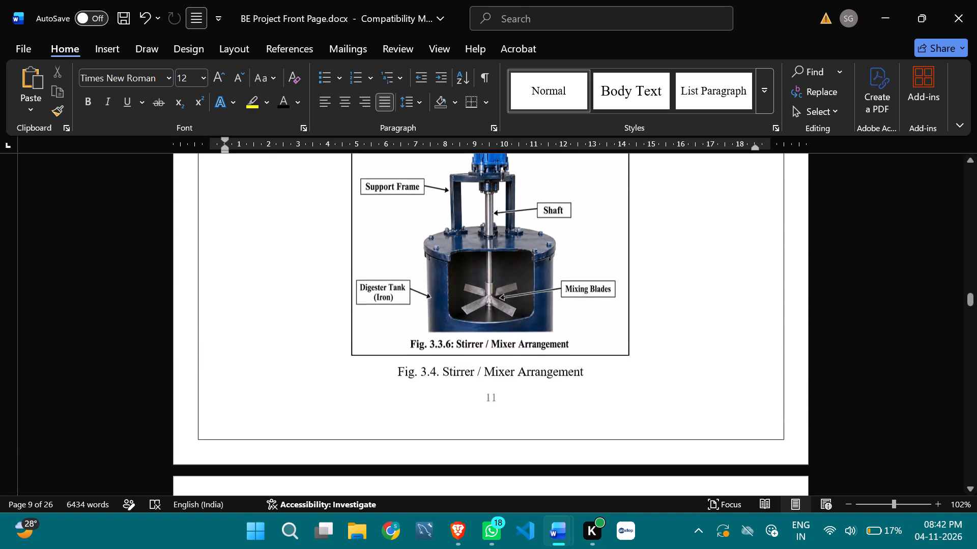
pyautogui.scroll(-20, 566, 383)
pyautogui.scroll(-13, 566, 383)
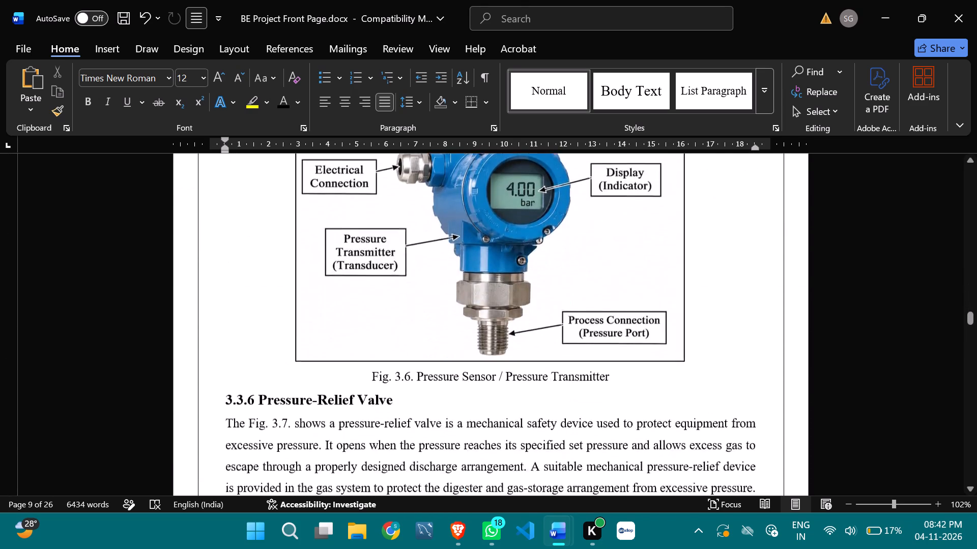
pyautogui.scroll(-18, 563, 382)
pyautogui.scroll(4, 563, 383)
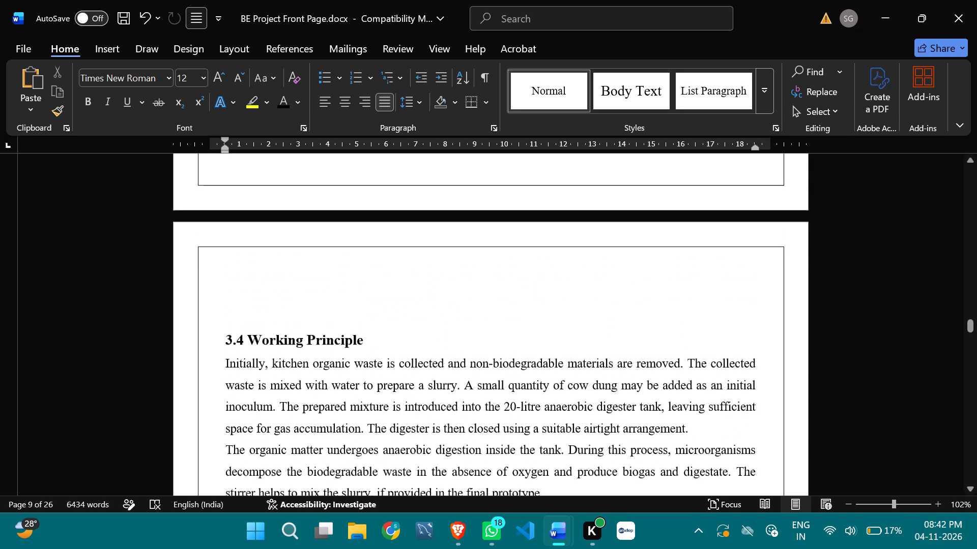
pyautogui.click(268, 331)
pyautogui.press('BackSpace')
pyautogui.press('BackSpace')
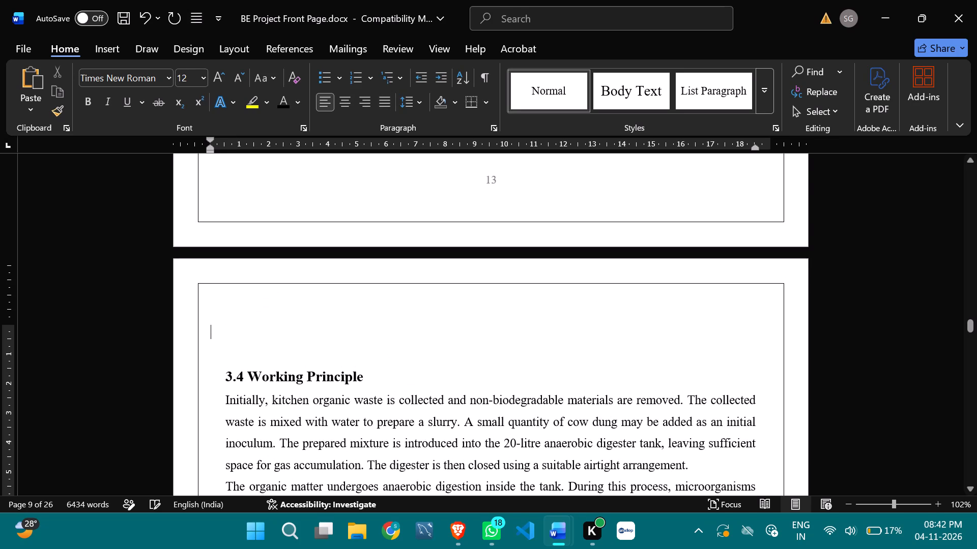
pyautogui.press('BackSpace')
pyautogui.click(252, 328)
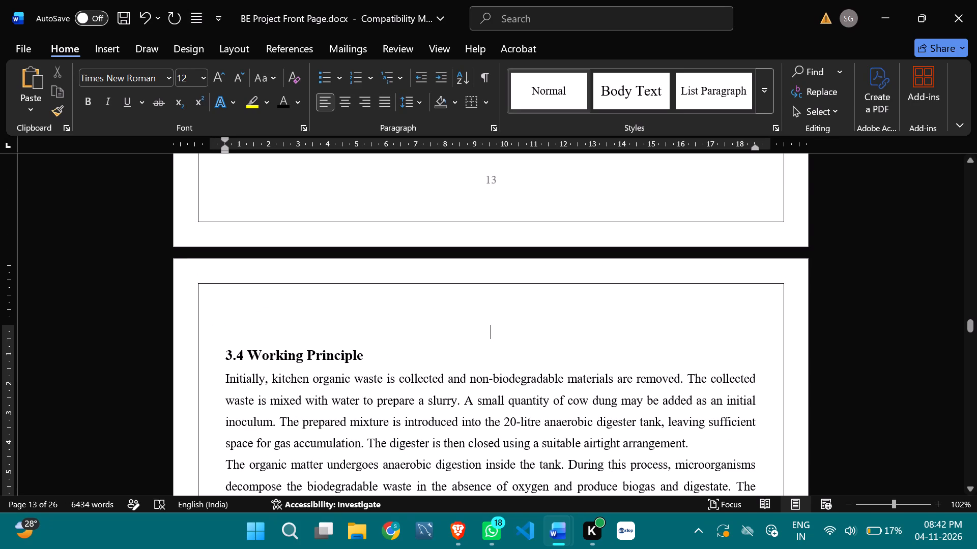
pyautogui.press('BackSpace')
pyautogui.press('BackSpace')
pyautogui.press('BackSpace')
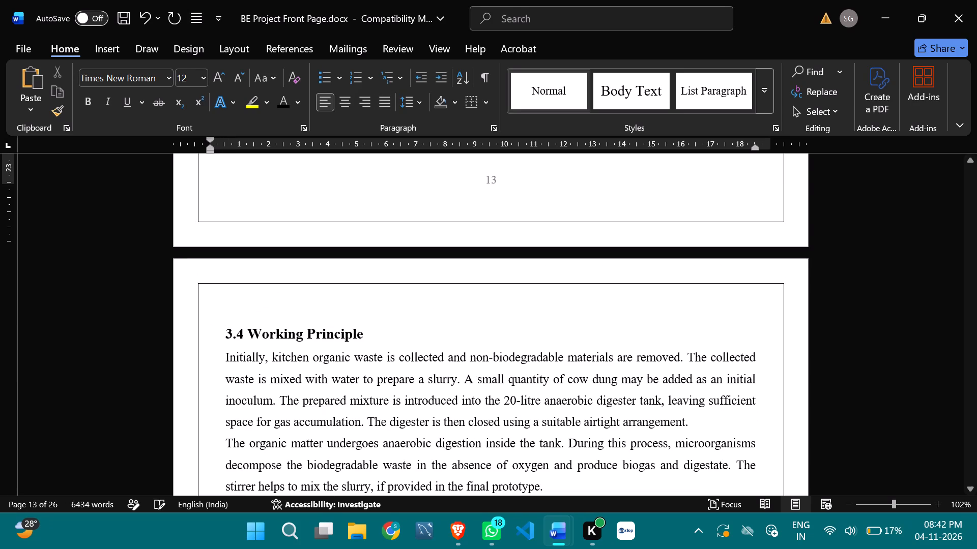
pyautogui.click(270, 315)
# Delete "and drying of the remaining digestate." from the concluding paragraph of 3.4 Working Principle.
pyautogui.scroll(-12, 270, 317)
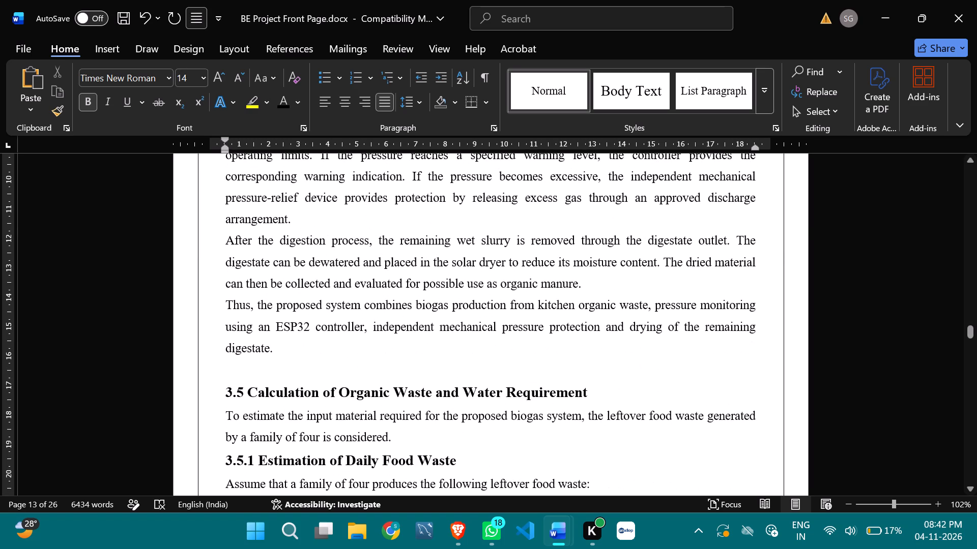
pyautogui.scroll(3, 278, 323)
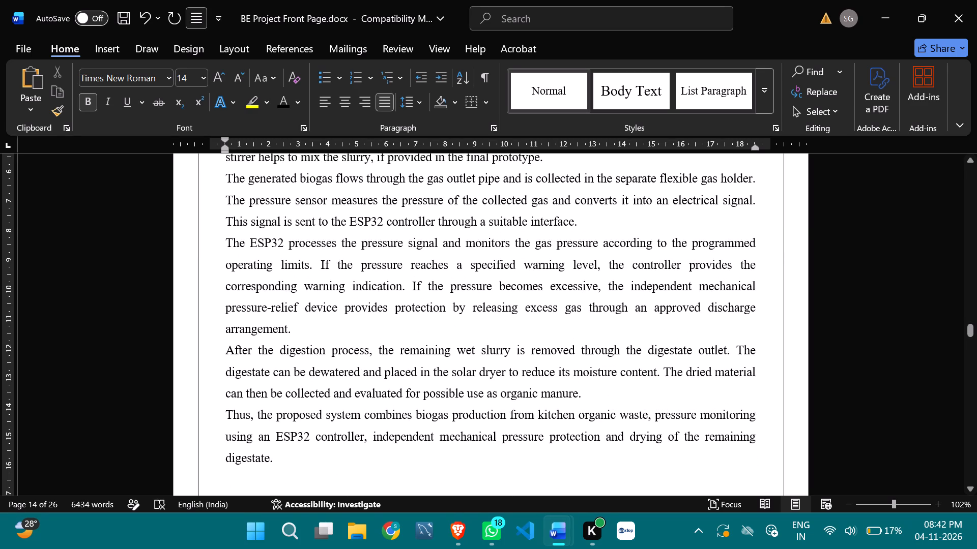
pyautogui.moveTo(602, 437); pyautogui.dragTo(617, 452)
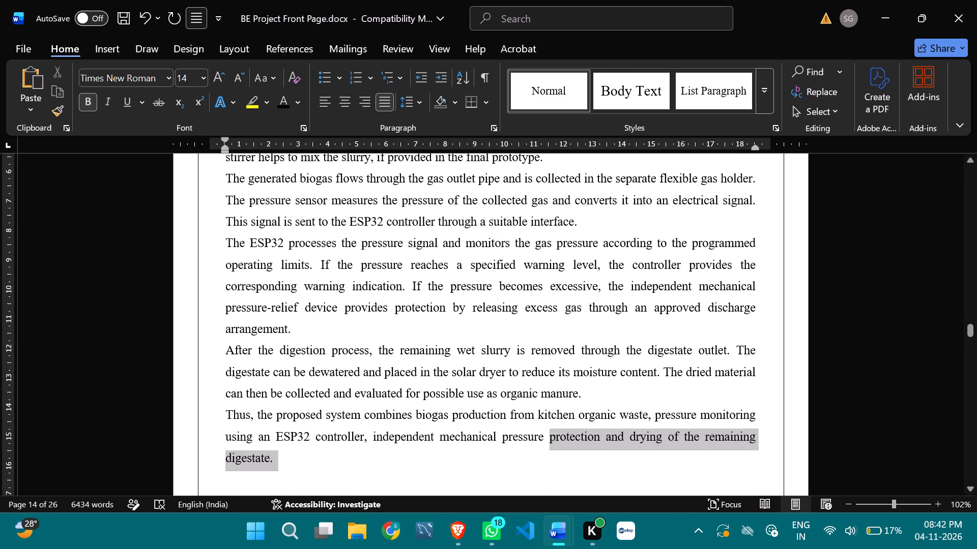
pyautogui.moveTo(617, 452); pyautogui.dragTo(618, 454)
pyautogui.click(608, 440)
pyautogui.moveTo(606, 438); pyautogui.dragTo(624, 479)
pyautogui.press('BackSpace')
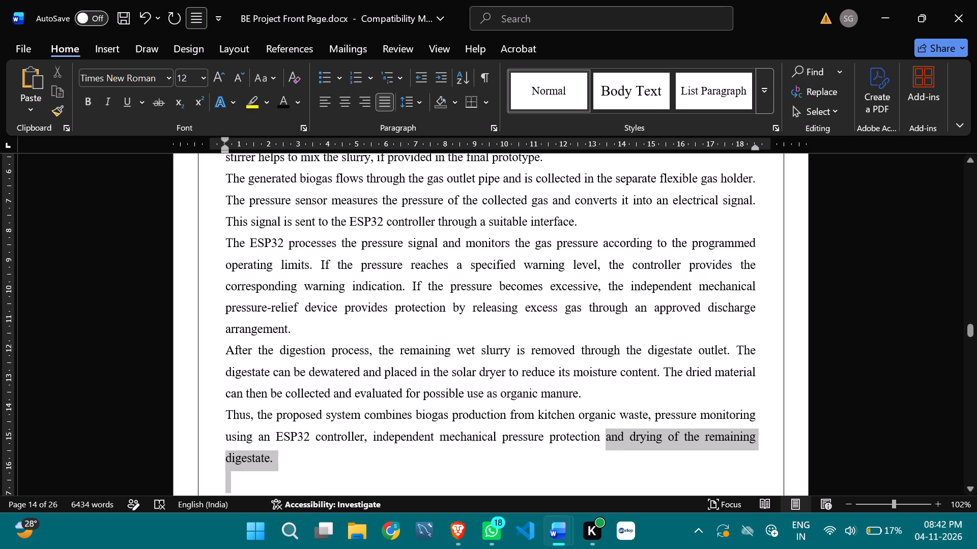
# End the concluding sentence of 3.4 Working Principle with a period after "independent mechanical pressure protection".
pyautogui.click(582, 441)
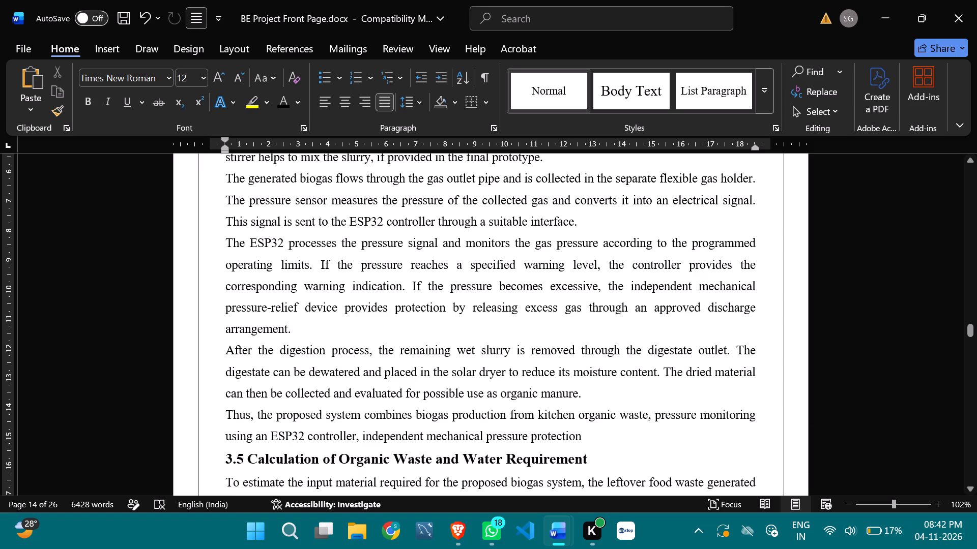
pyautogui.press('.')
# Remove the surplus blank lines above the CHAPTER 4 heading, keeping the heading at the start of its own page.
pyautogui.scroll(-20, 606, 439)
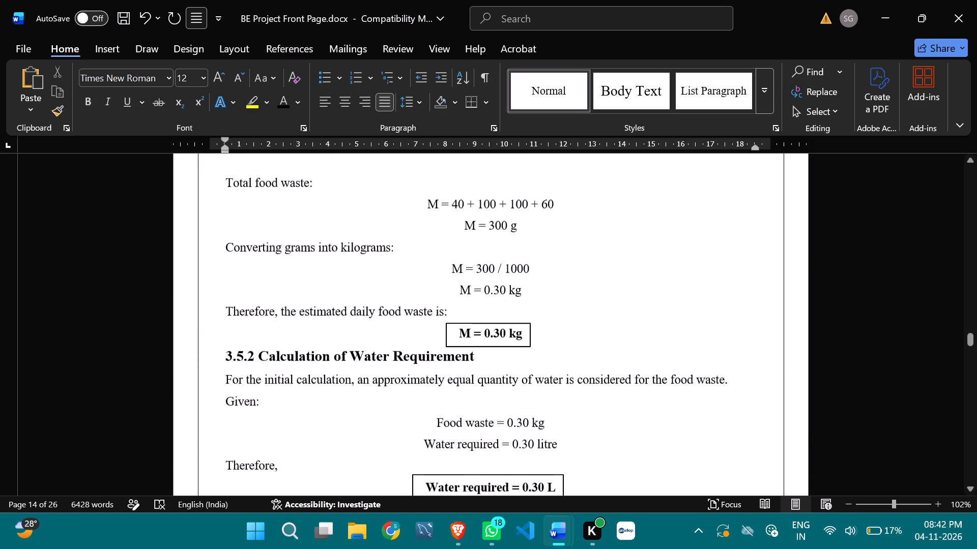
pyautogui.scroll(-14, 604, 439)
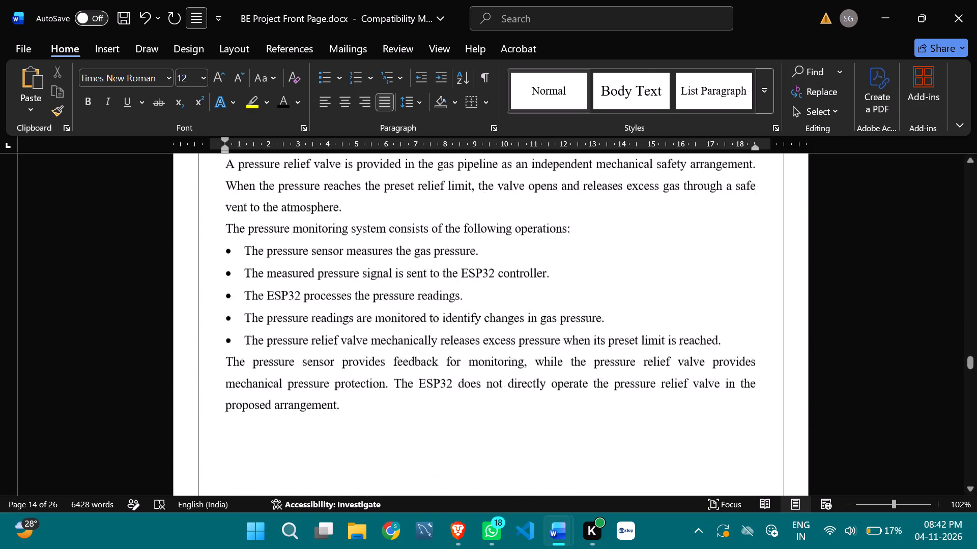
pyautogui.scroll(-1, 604, 438)
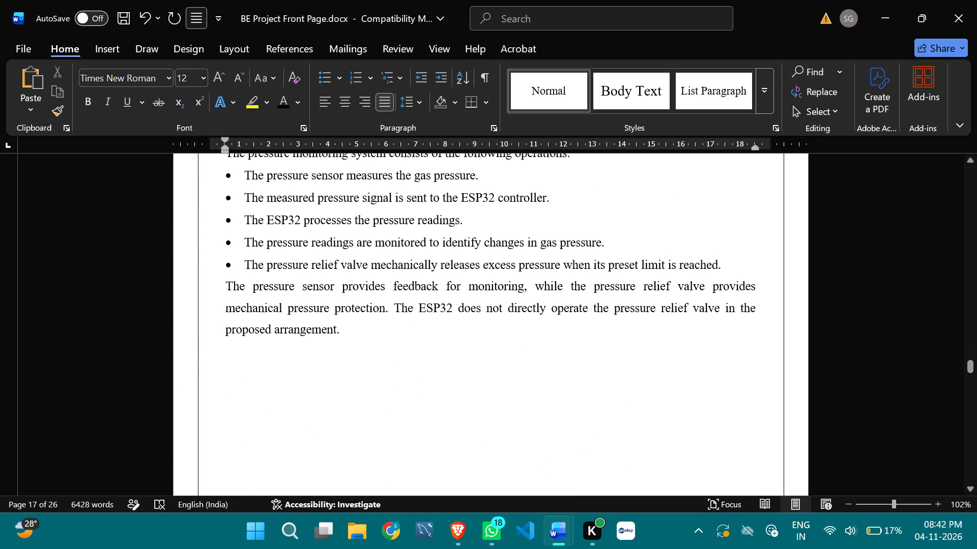
pyautogui.scroll(2, 332, 368)
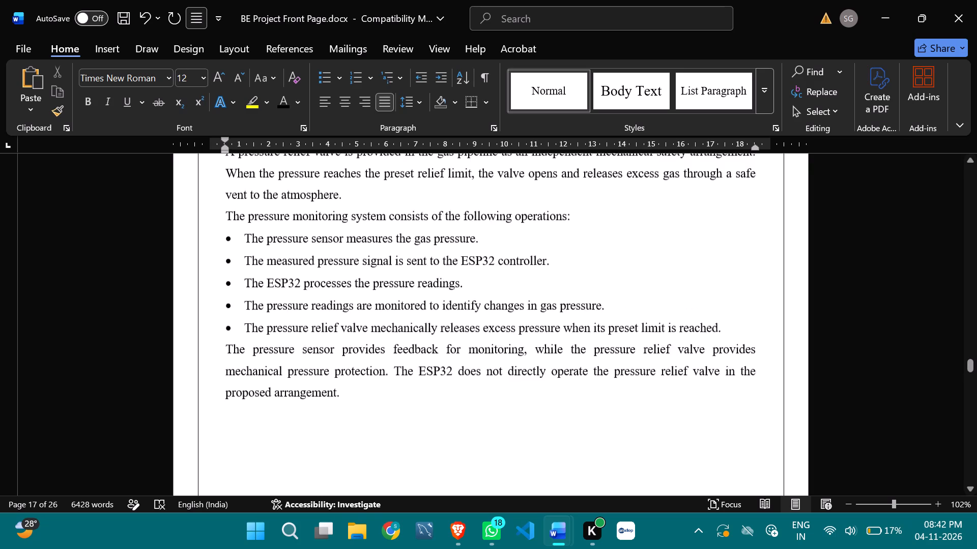
pyautogui.scroll(1, 332, 368)
pyautogui.scroll(-16, 332, 367)
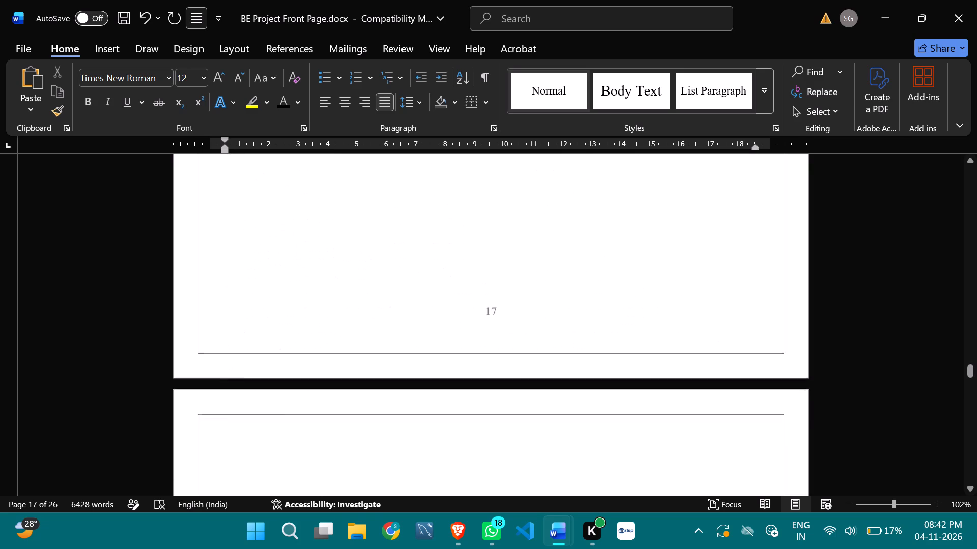
pyautogui.scroll(-9, 332, 367)
pyautogui.scroll(5, 331, 368)
pyautogui.click(431, 358)
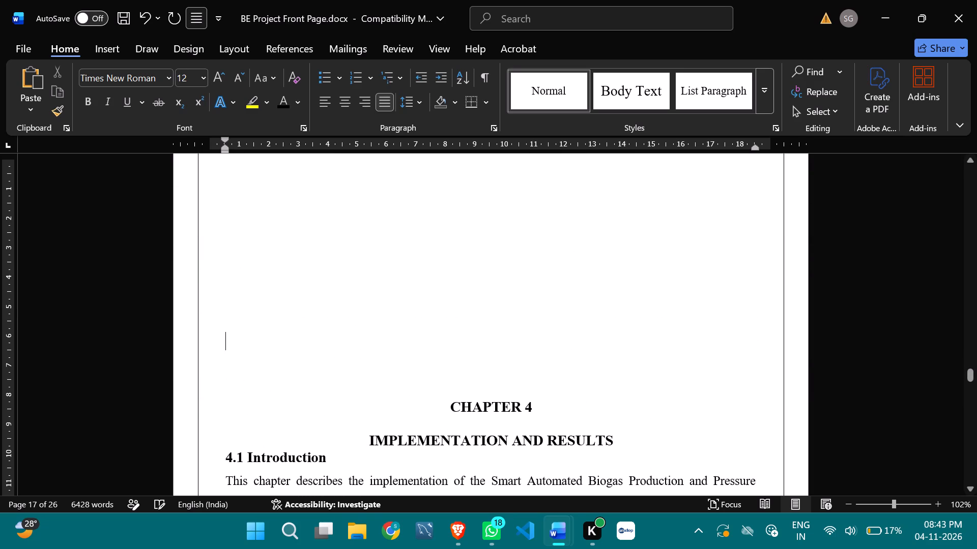
pyautogui.press('BackSpace')
pyautogui.press('BackSpace')
pyautogui.press('BackSpace')
pyautogui.press('BackSpace')
pyautogui.press('BackSpace')
pyautogui.press('BackSpace')
pyautogui.press('BackSpace')
pyautogui.press('BackSpace')
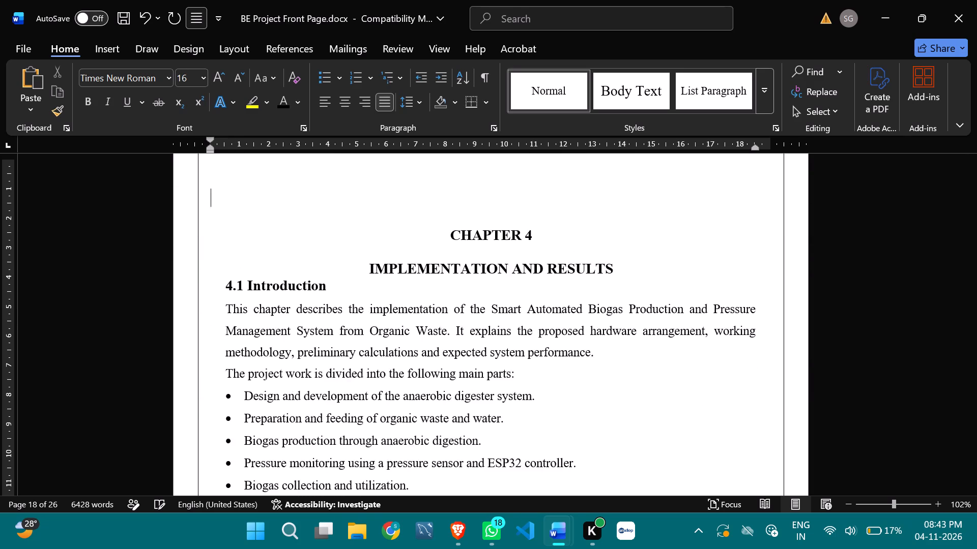
pyautogui.scroll(4, 434, 359)
pyautogui.press('BackSpace')
pyautogui.press('BackSpace')
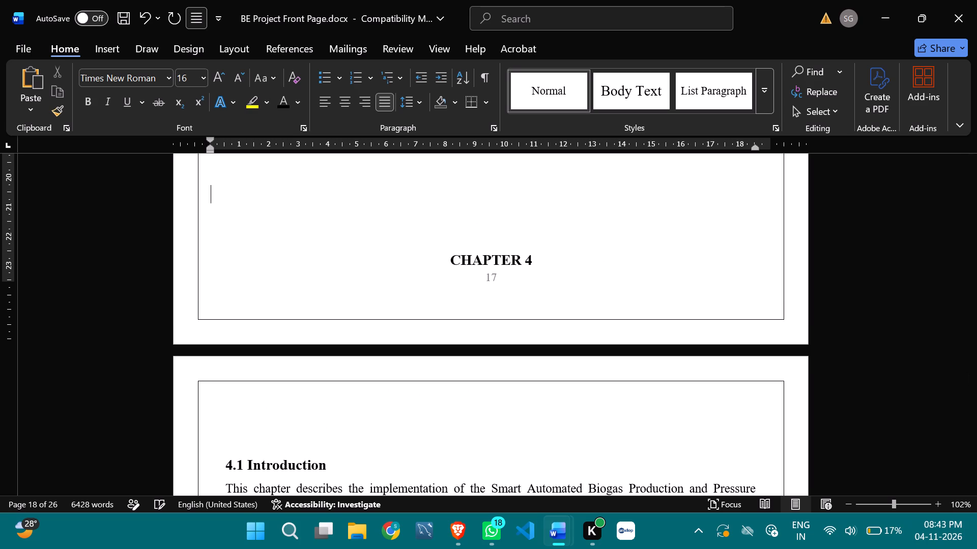
pyautogui.press('Return')
# Delete the last bullet of the 4.1 Introduction list, "Collection and drying of the remaining slurry to obtain organic manure.", including its empty line.
pyautogui.scroll(-8, 434, 363)
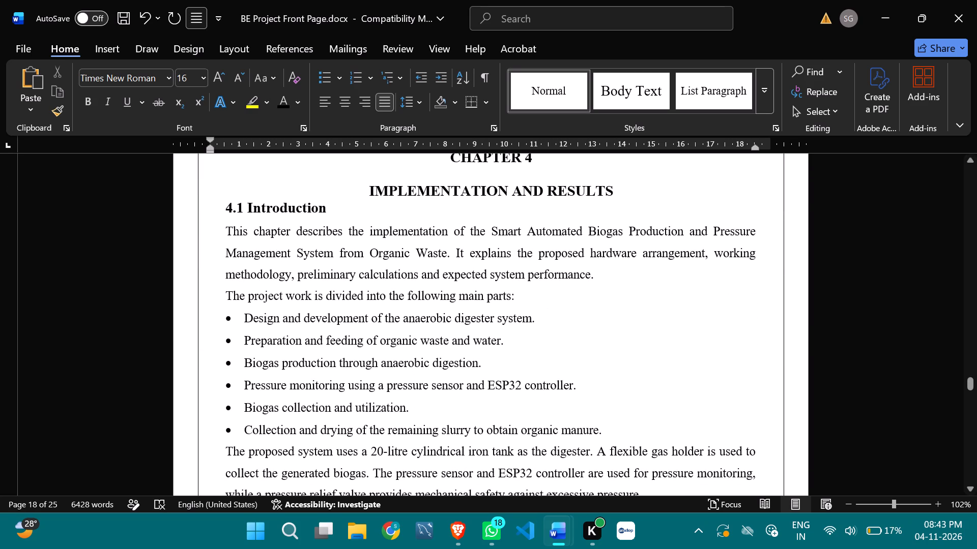
pyautogui.scroll(-1, 363, 403)
pyautogui.moveTo(240, 392); pyautogui.dragTo(431, 383)
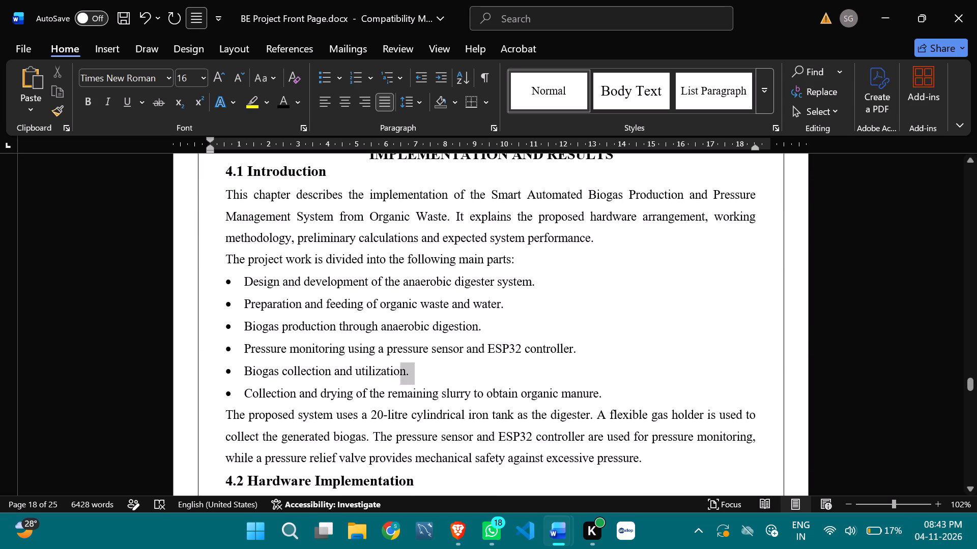
pyautogui.moveTo(431, 383); pyautogui.dragTo(599, 406)
pyautogui.press('BackSpace')
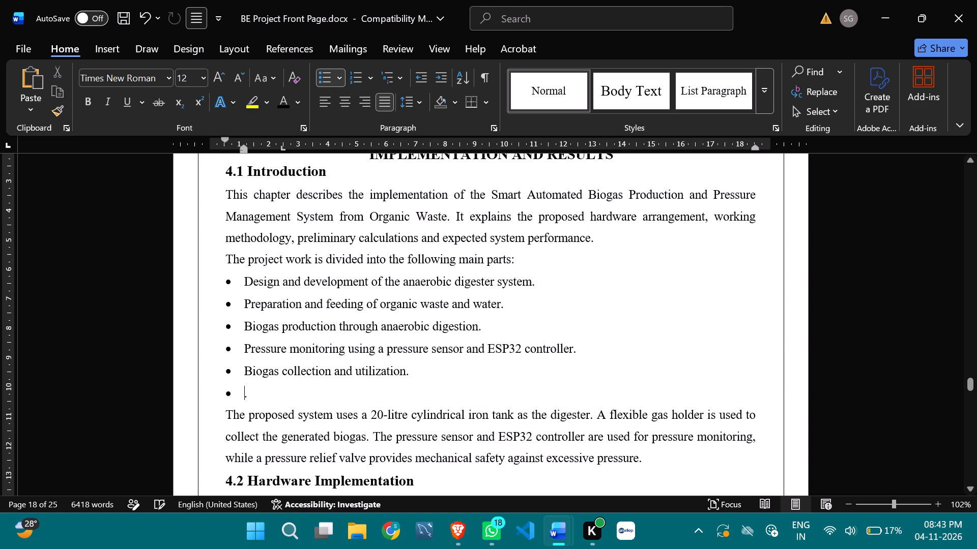
pyautogui.click(540, 396)
pyautogui.press('BackSpace')
pyautogui.press('BackSpace')
pyautogui.press('BackSpace')
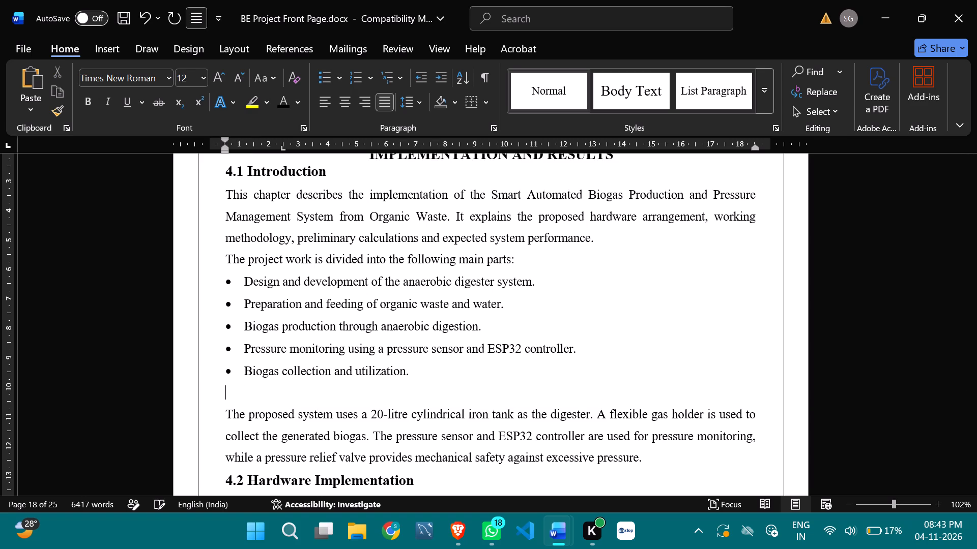
pyautogui.press('BackSpace')
pyautogui.press('BackSpace')
# Delete the bullet "Arrangement of a dryer for drying the remaining wet slurry." from the 4.2 Hardware Implementation list.
pyautogui.scroll(-1, 539, 396)
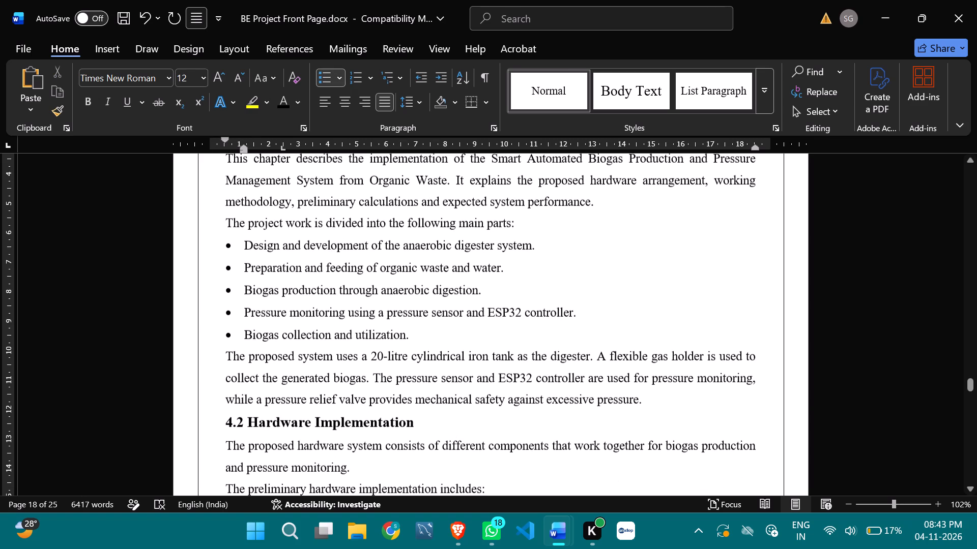
pyautogui.scroll(-4, 412, 407)
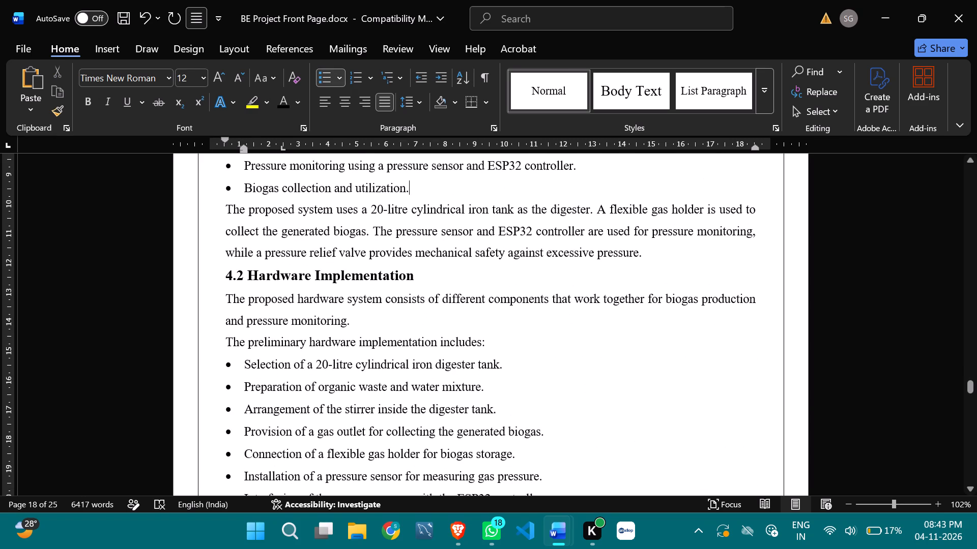
pyautogui.scroll(-4, 413, 406)
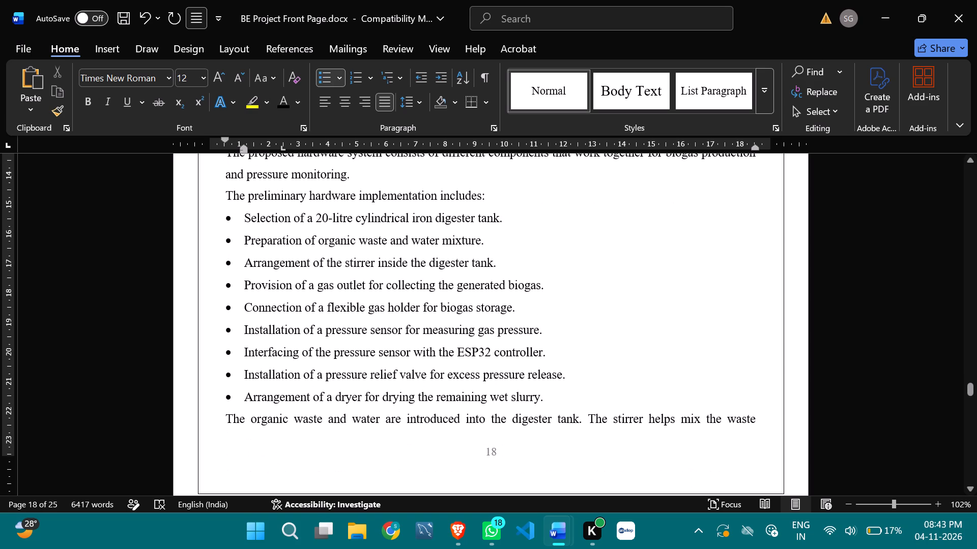
pyautogui.moveTo(246, 397); pyautogui.dragTo(512, 401)
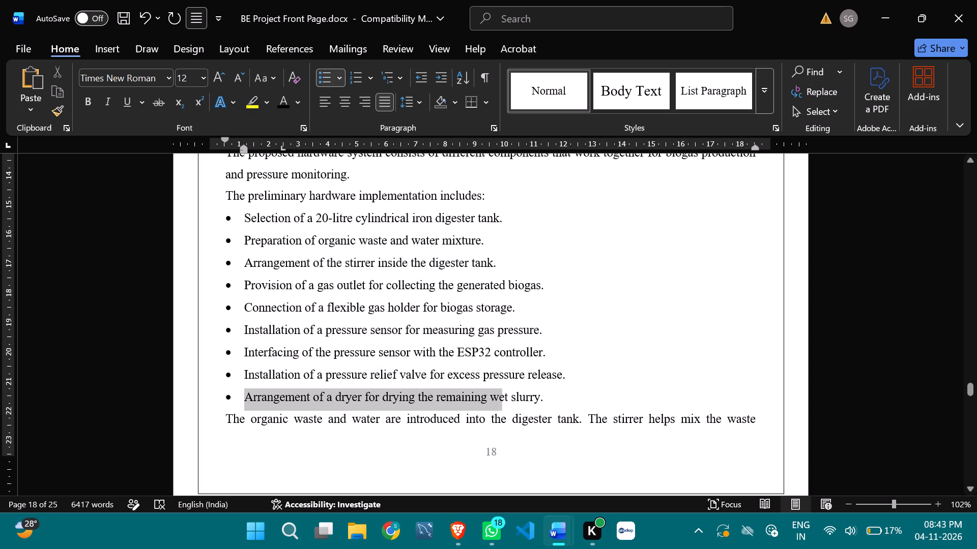
pyautogui.moveTo(512, 401); pyautogui.dragTo(549, 401)
pyautogui.press('BackSpace')
# Delete the closing sentence of 4.2 Hardware Implementation about collecting and drying the remaining slurry to produce organic manure.
pyautogui.scroll(-1, 549, 401)
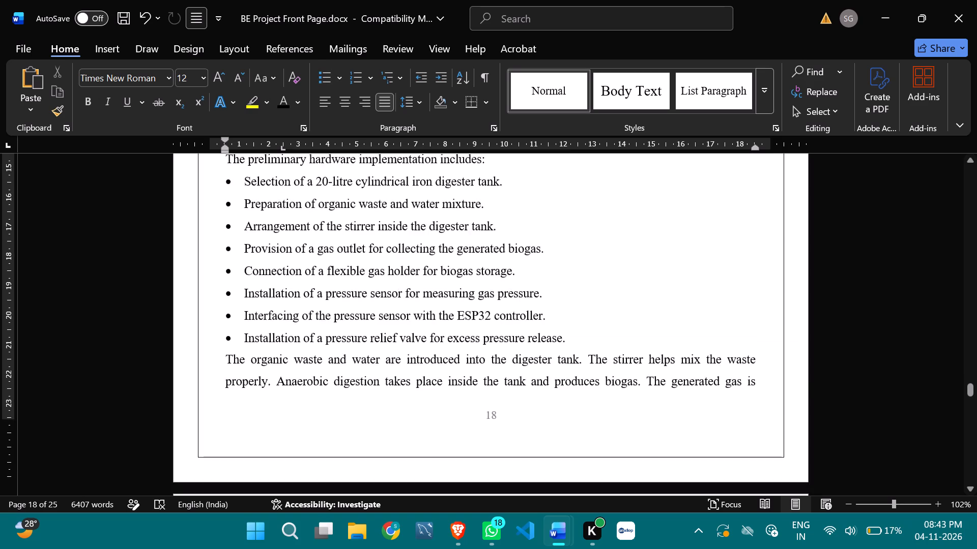
pyautogui.scroll(-7, 549, 401)
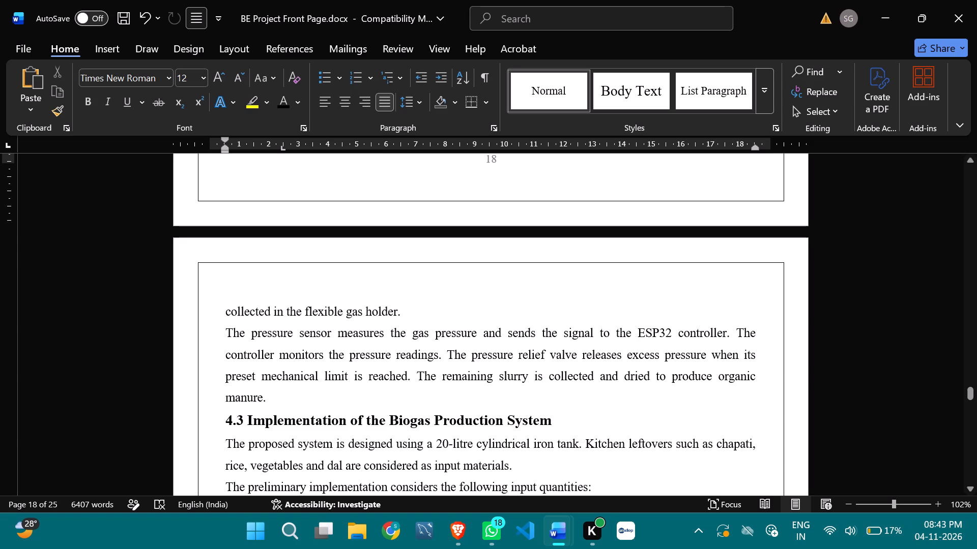
pyautogui.moveTo(416, 371); pyautogui.dragTo(423, 397)
pyautogui.press('BackSpace')
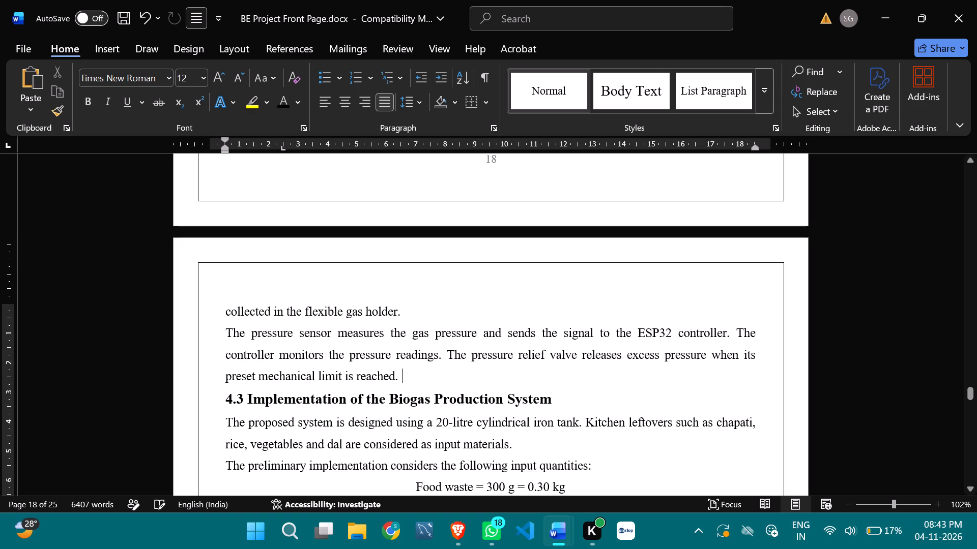
# Delete the bullet about the drying efficiency of the hot air or solar dryer from the list preceding 4.7 Further Work.
pyautogui.scroll(-10, 422, 398)
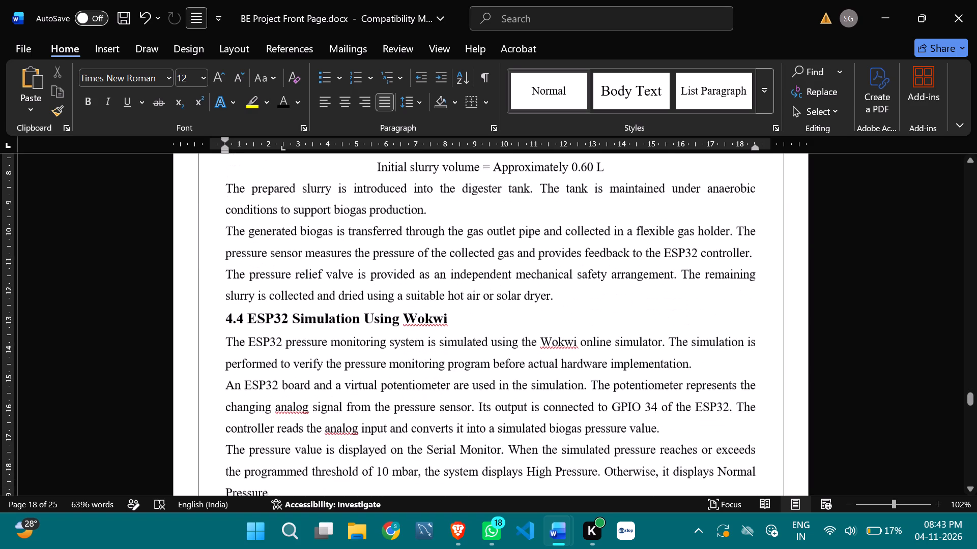
pyautogui.scroll(-4, 421, 397)
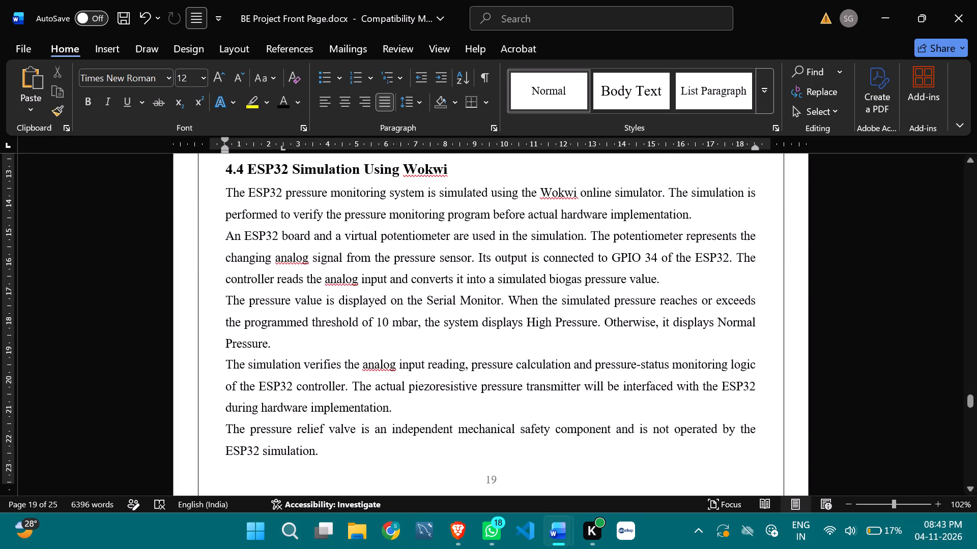
pyautogui.scroll(-19, 421, 397)
pyautogui.scroll(-5, 421, 396)
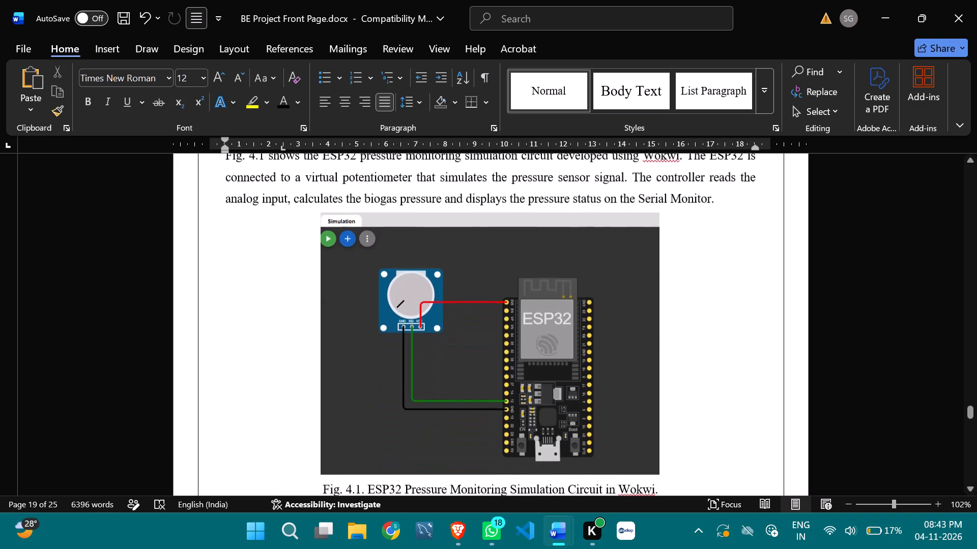
pyautogui.scroll(-20, 421, 396)
pyautogui.scroll(-18, 421, 396)
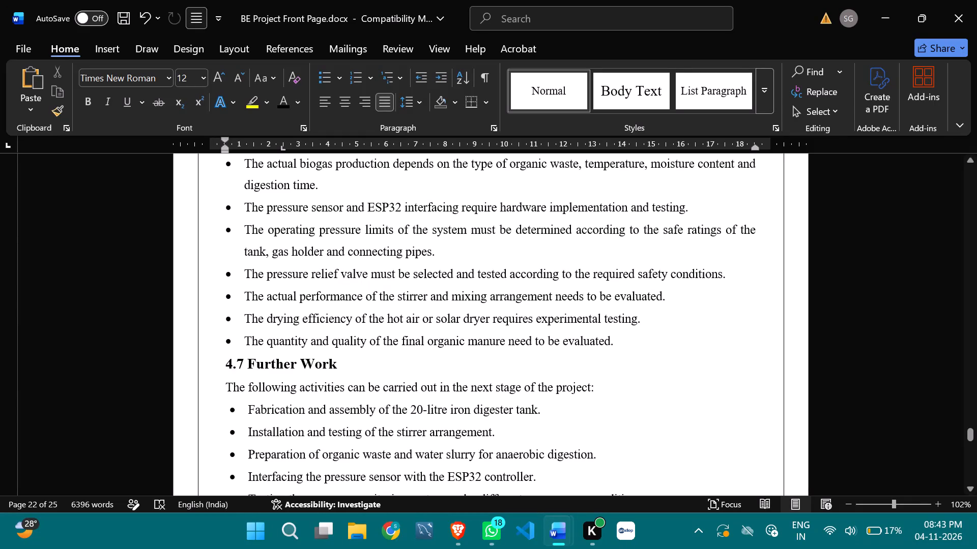
pyautogui.moveTo(246, 321); pyautogui.dragTo(642, 321)
pyautogui.press('BackSpace')
# Delete the sentence "The remaining slurry can be dried and used as organic manure." from the first paragraph of 5.1 Conclusion.
pyautogui.scroll(-6, 549, 341)
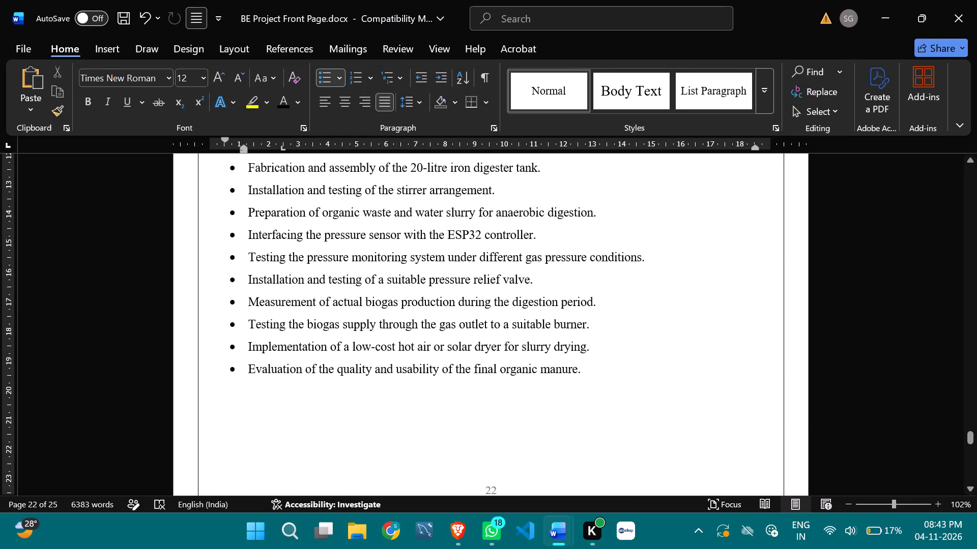
pyautogui.scroll(-15, 547, 342)
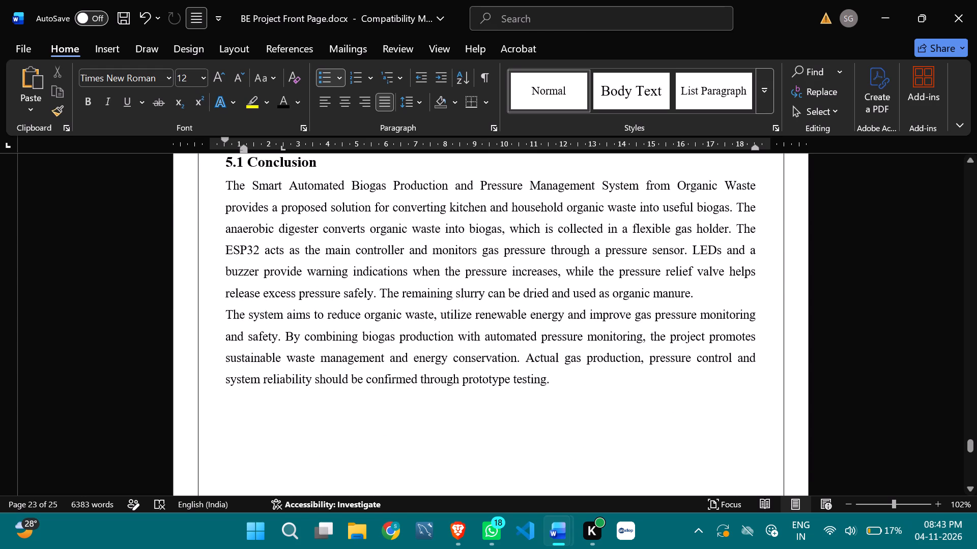
pyautogui.moveTo(381, 292); pyautogui.dragTo(698, 295)
pyautogui.press('BackSpace')
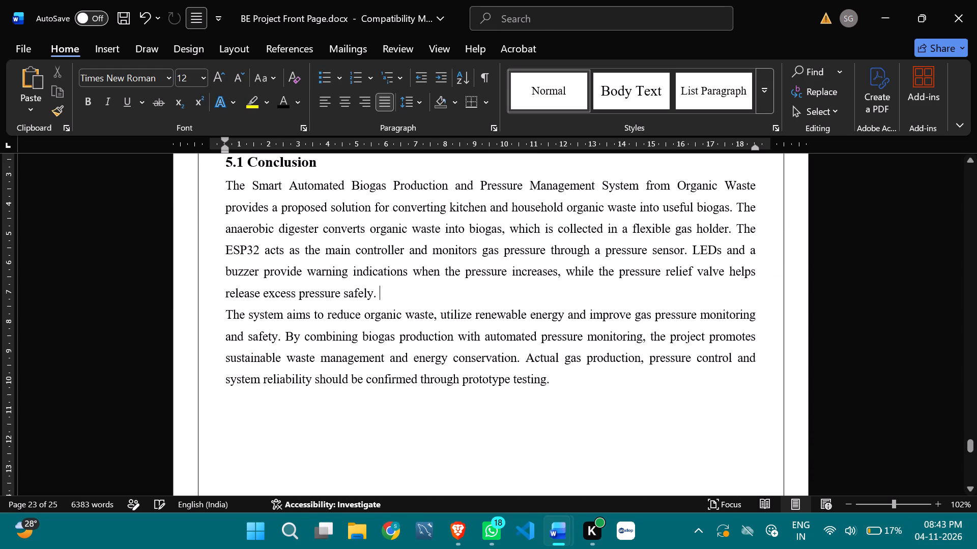
# In 5.1 Conclusion, delete the LEDs and buzzer clause through "while" and capitalize "The" to start the pressure relief valve sentence.
pyautogui.moveTo(690, 251); pyautogui.dragTo(768, 254)
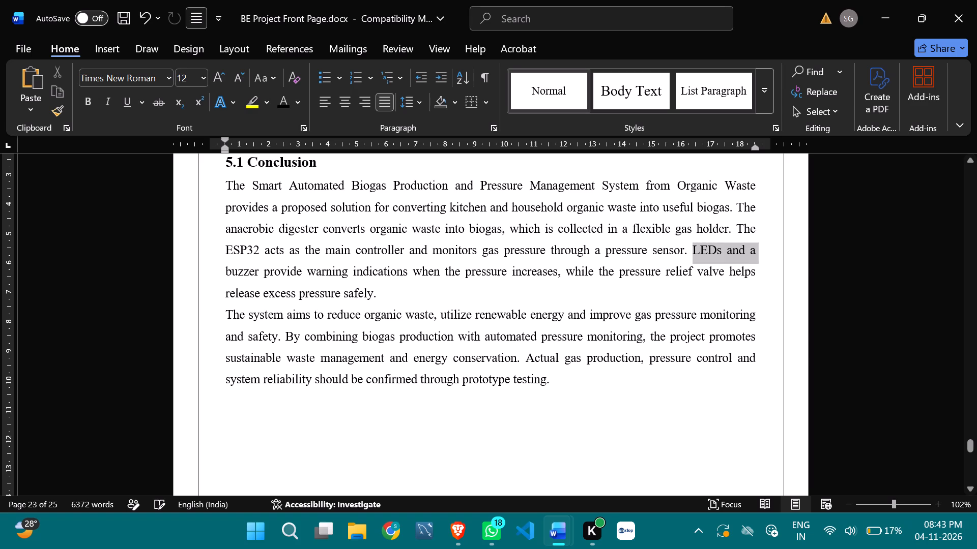
pyautogui.moveTo(768, 254); pyautogui.dragTo(665, 270)
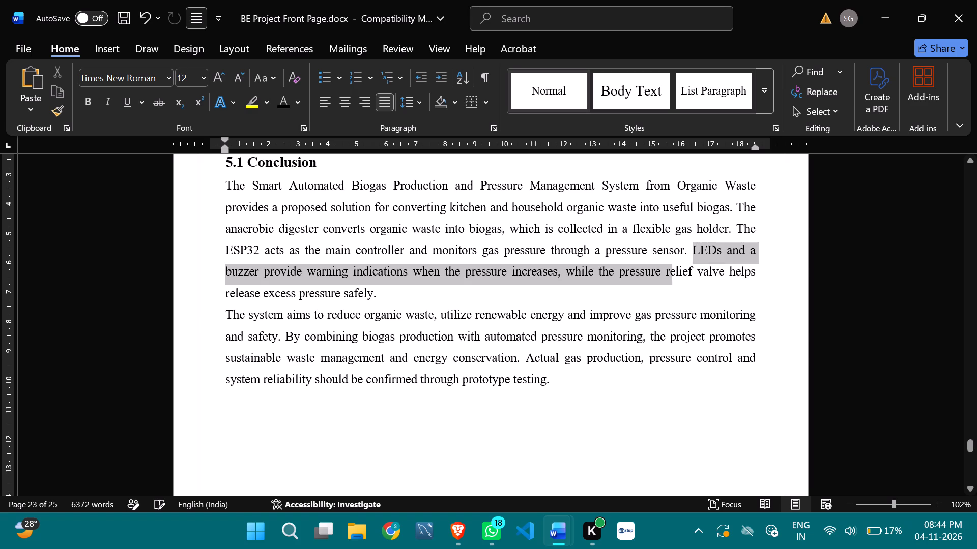
pyautogui.moveTo(665, 270); pyautogui.dragTo(580, 268)
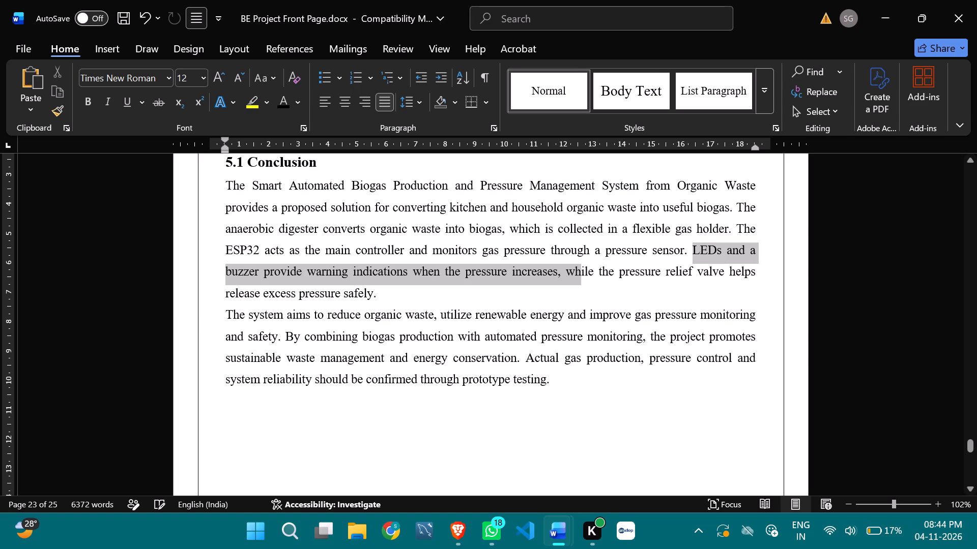
pyautogui.moveTo(580, 268); pyautogui.dragTo(594, 267)
pyautogui.press('BackSpace')
pyautogui.press('pagedown')
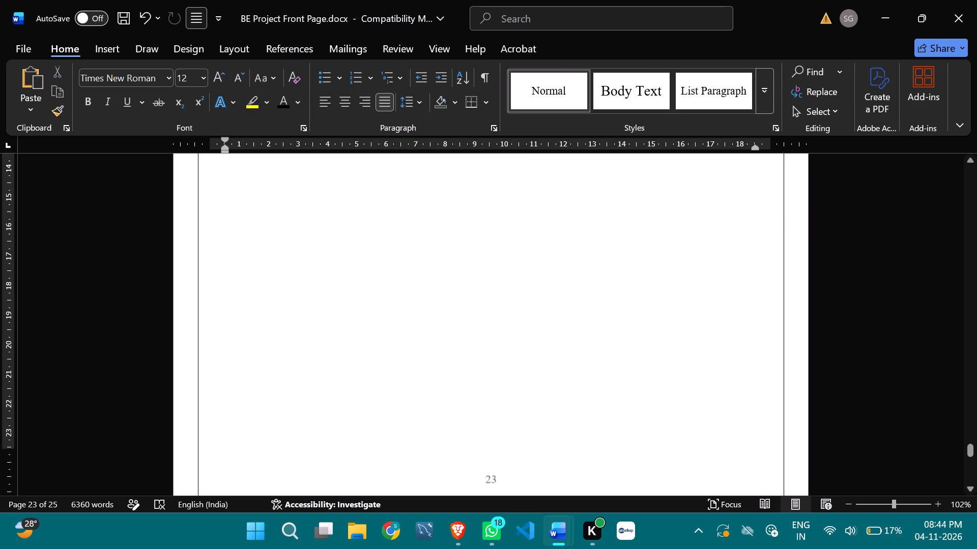
pyautogui.scroll(10, 591, 270)
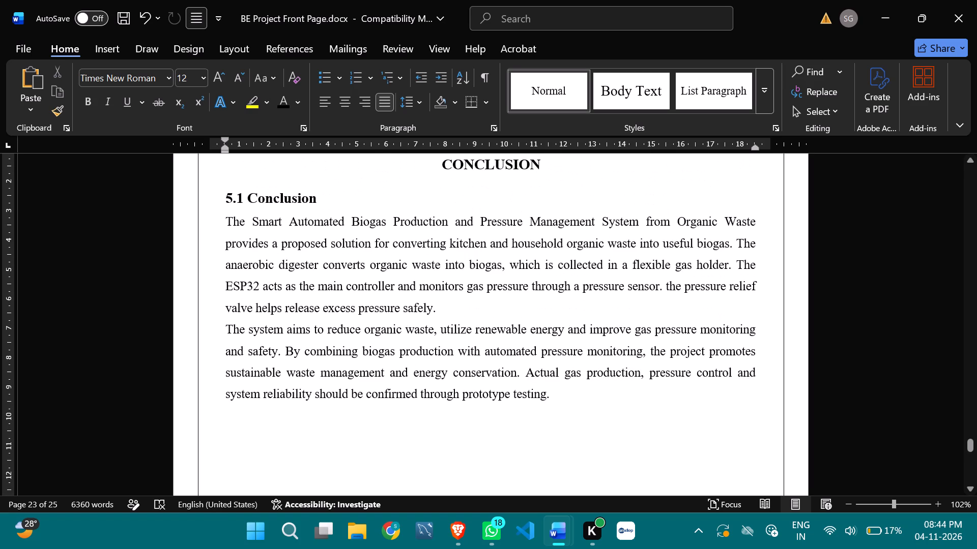
pyautogui.click(668, 286)
pyautogui.press('BackSpace')
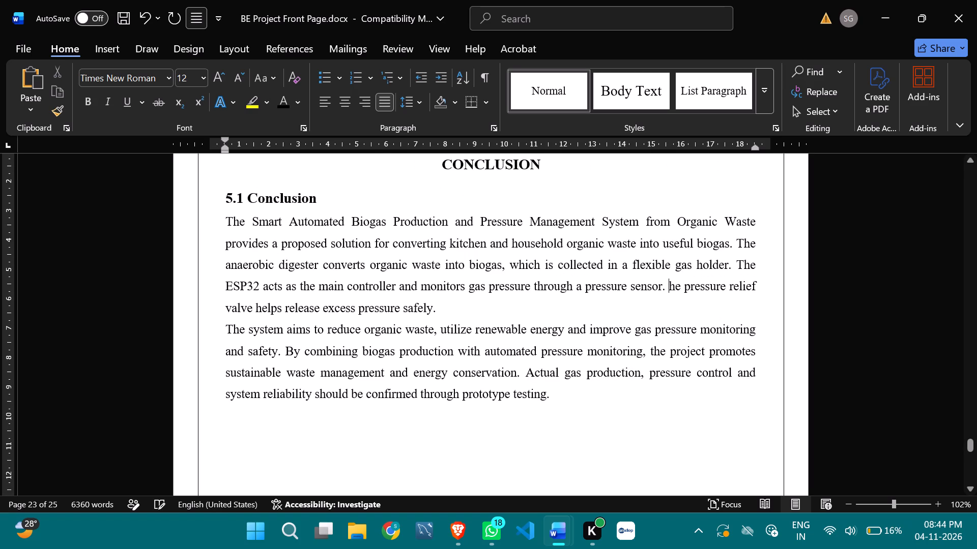
pyautogui.hotkey('shift', 't')
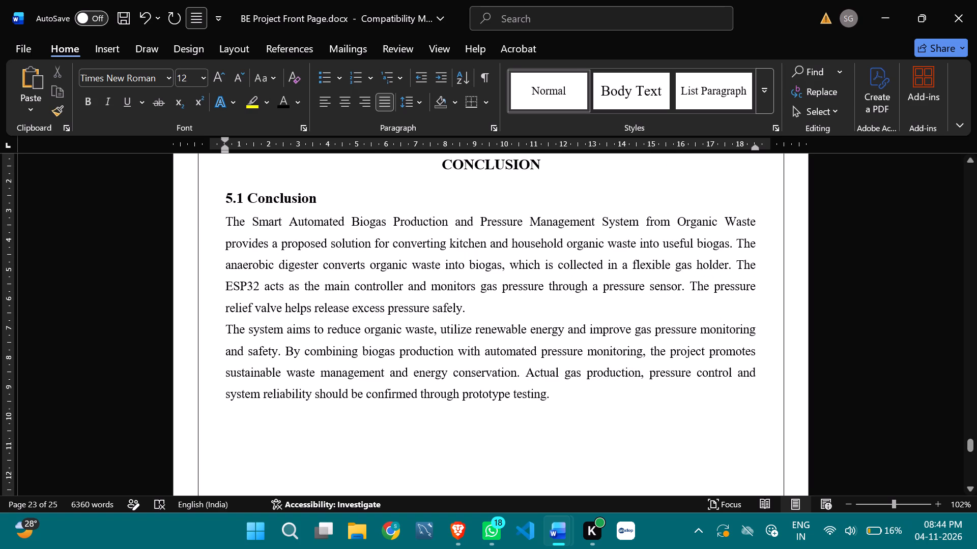
# Review the pages from 5.1 Conclusion to the References and back through 4.7 Further Work to the simulation section.
pyautogui.scroll(-5, 395, 343)
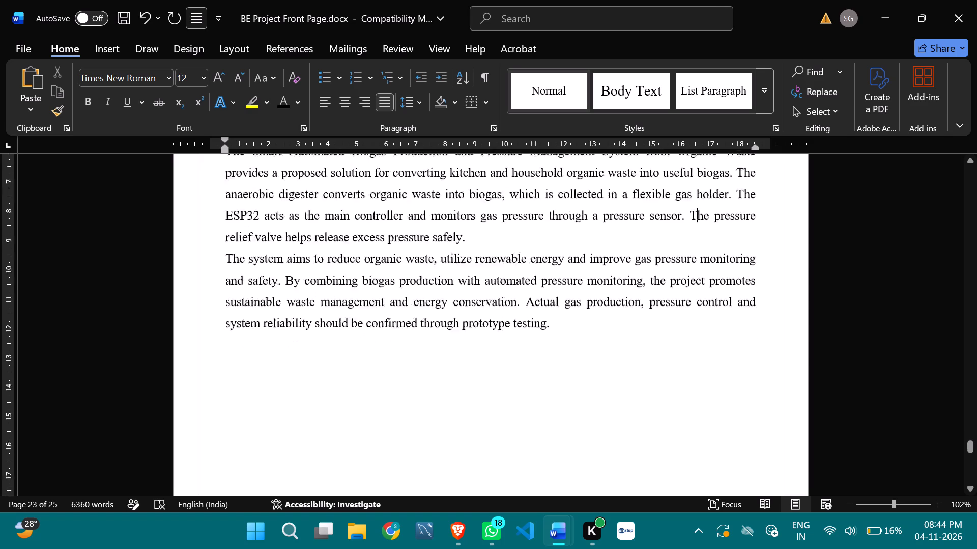
pyautogui.scroll(-6, 395, 343)
pyautogui.scroll(9, 395, 343)
pyautogui.scroll(-18, 392, 347)
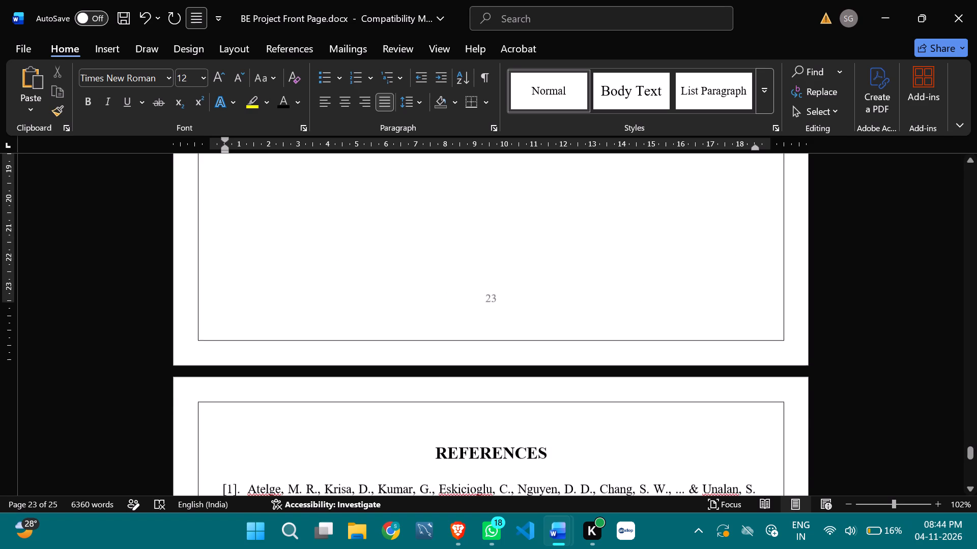
pyautogui.scroll(5, 385, 367)
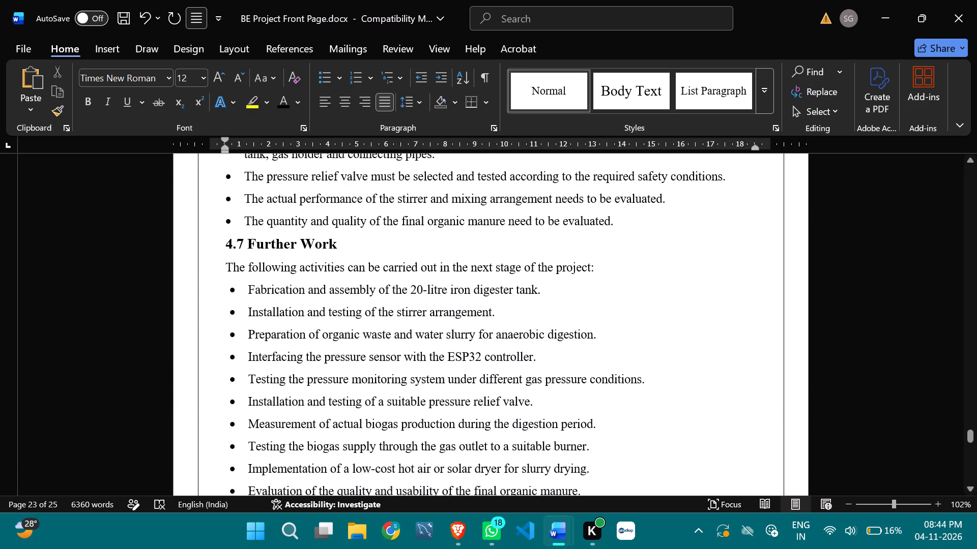
pyautogui.scroll(2, 385, 367)
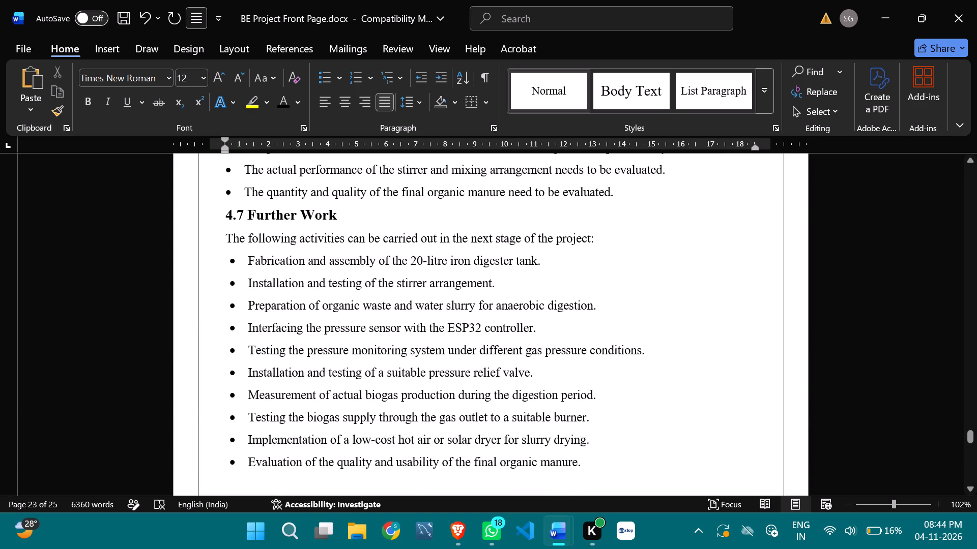
pyautogui.scroll(10, 385, 367)
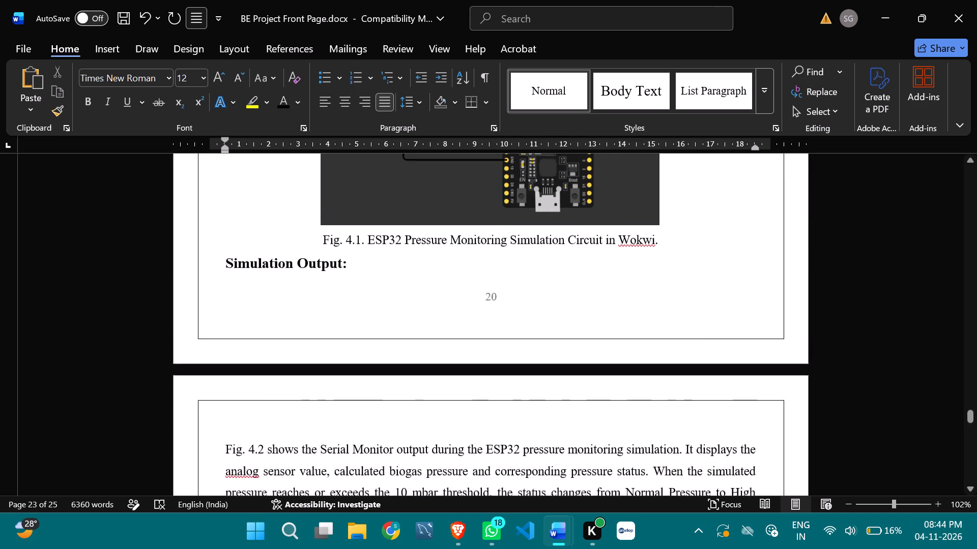
# Save the report.
pyautogui.hotkey('ctrl', 's')
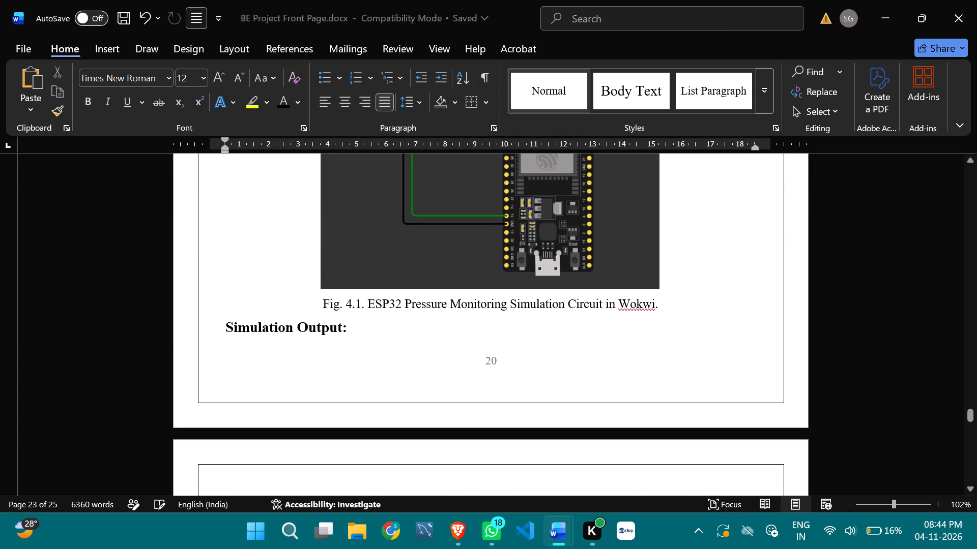
# Enlarge the Fig. 4.1 ESP32 circuit picture proportionally until the Simulation Output heading moves to the following page, and save the report.
pyautogui.scroll(3, 339, 437)
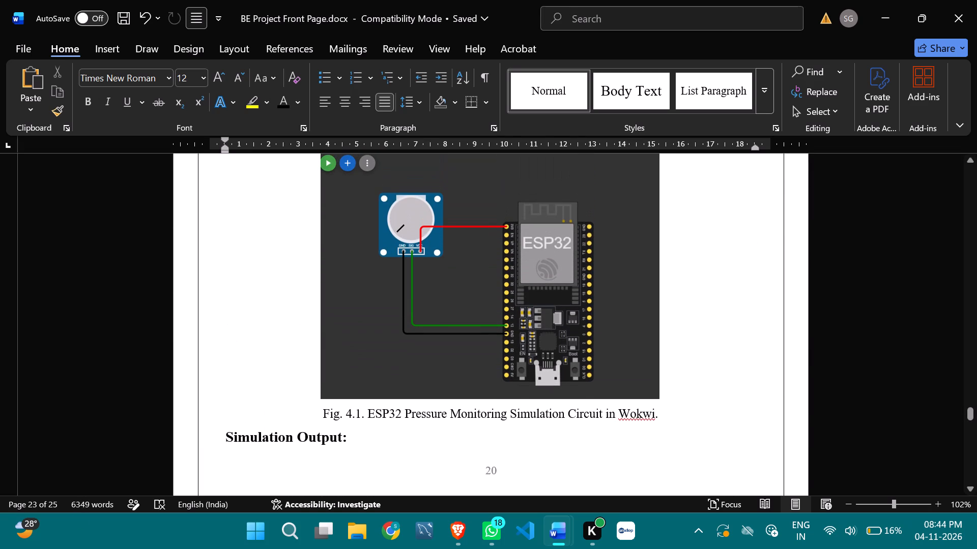
pyautogui.click(584, 352)
pyautogui.moveTo(659, 398); pyautogui.dragTo(676, 424)
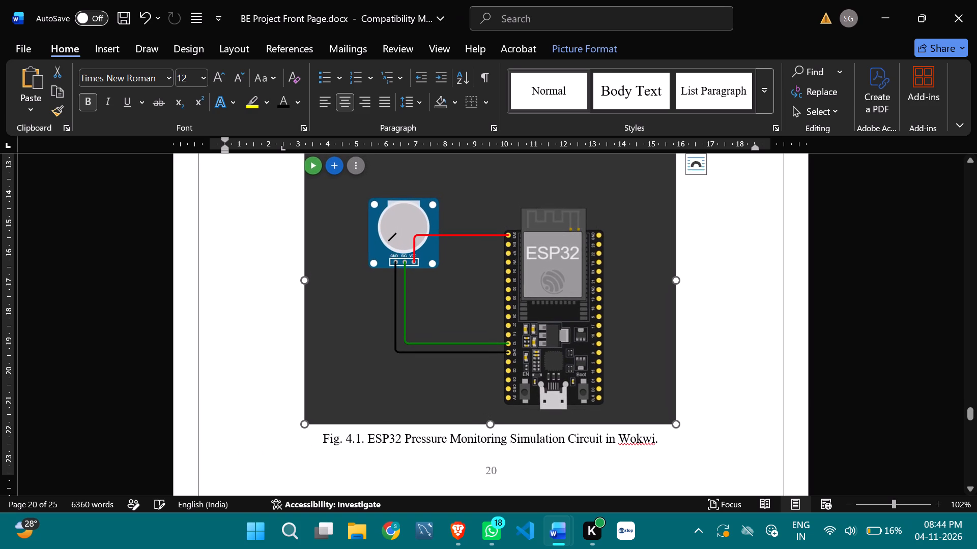
pyautogui.scroll(20, 410, 345)
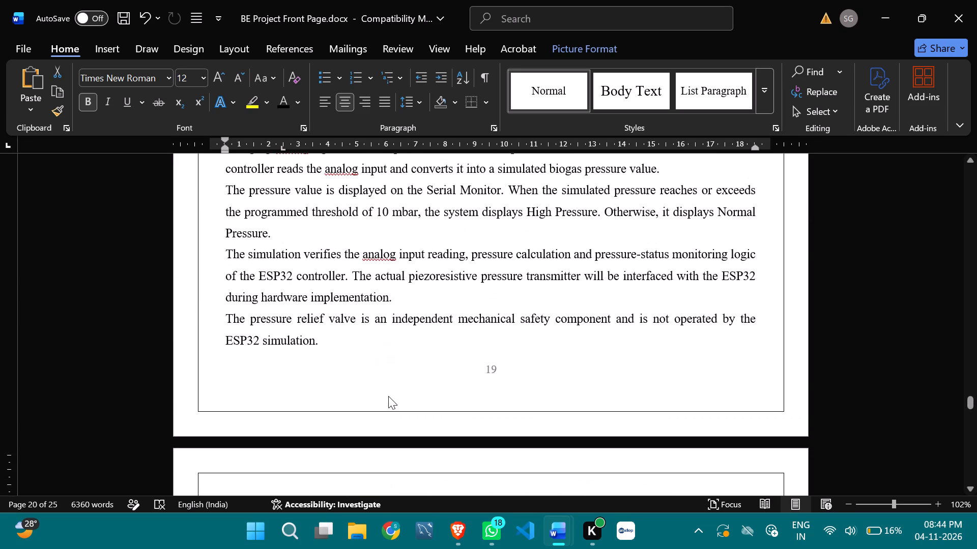
pyautogui.hotkey('ctrl', 's')
# Check the earlier chapters back to Chapter 1, examining the passage between 1.1 Introduction and 1.2 Problem Statement.
pyautogui.scroll(6, 373, 413)
pyautogui.scroll(20, 369, 414)
pyautogui.scroll(12, 369, 414)
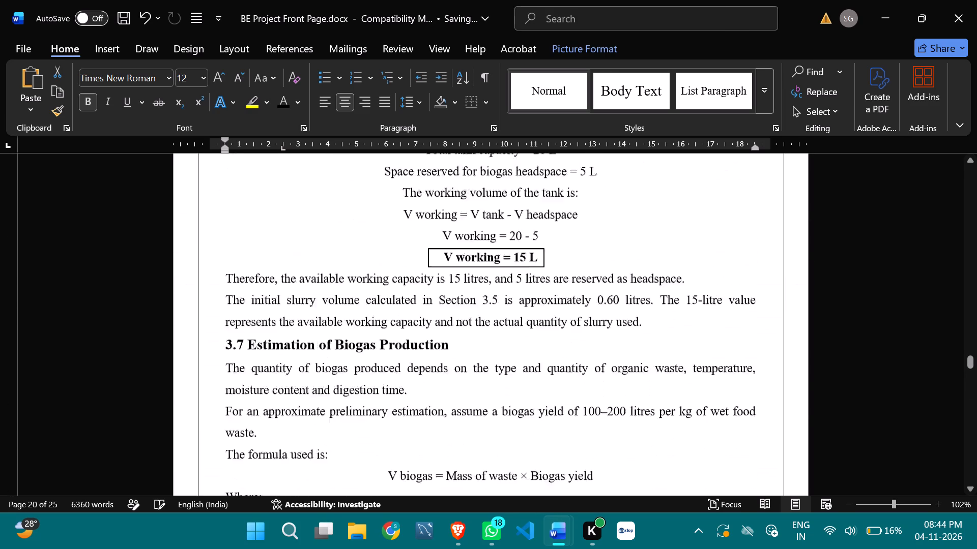
pyautogui.scroll(15, 369, 414)
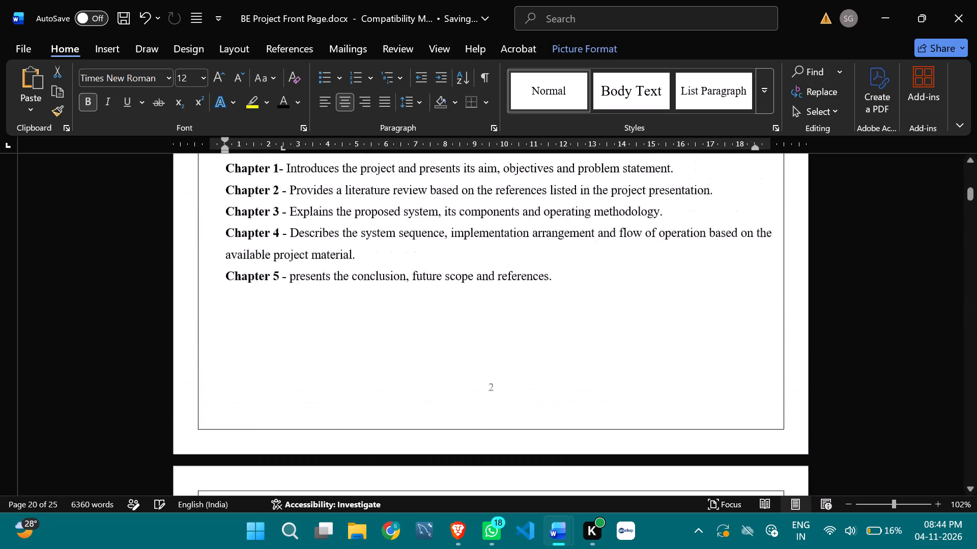
pyautogui.scroll(3, 369, 414)
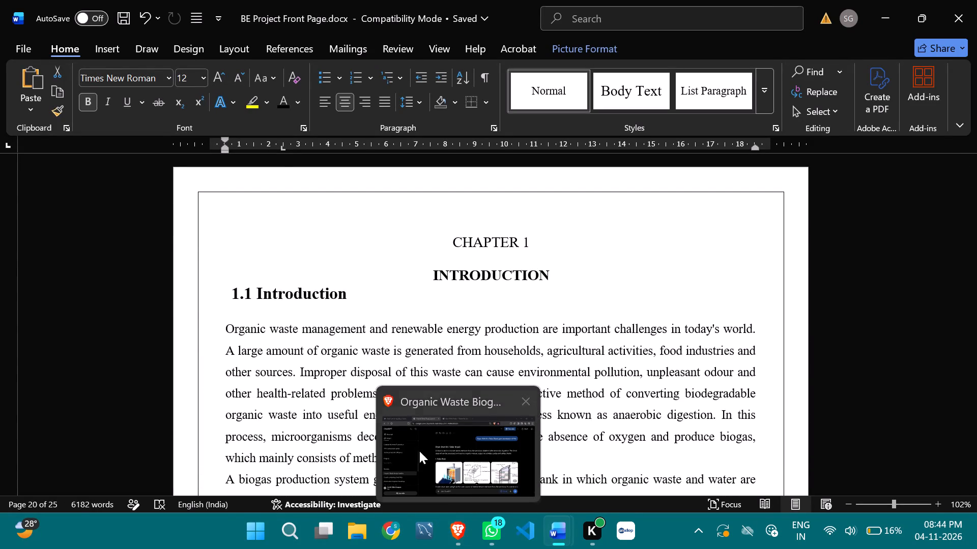
pyautogui.scroll(-20, 349, 390)
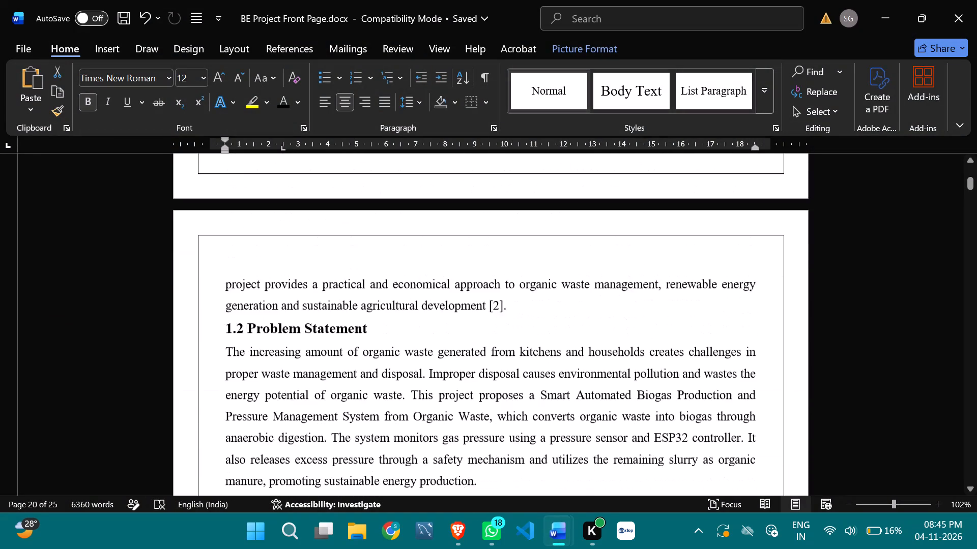
pyautogui.scroll(-1, 505, 406)
pyautogui.click(544, 304)
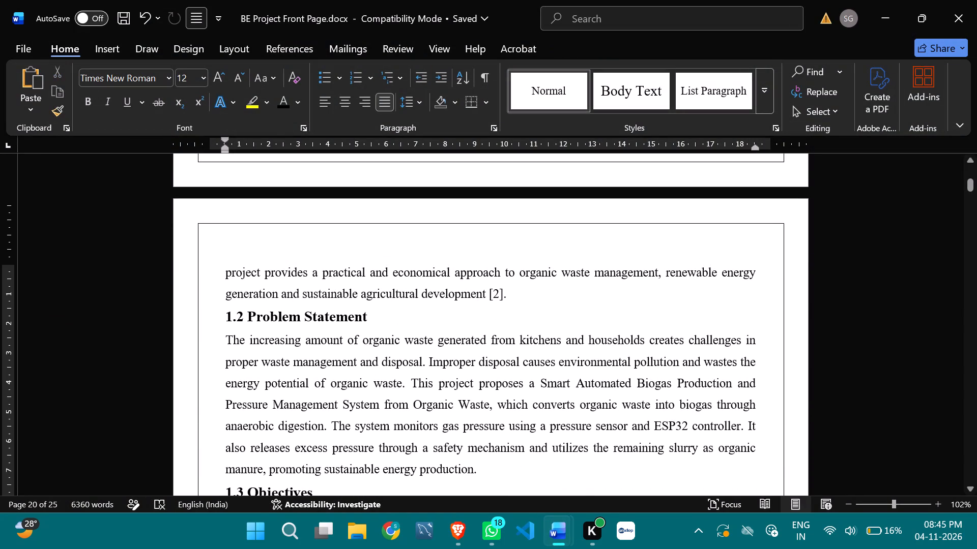
pyautogui.press('Return')
pyautogui.write('1.2 Aim')
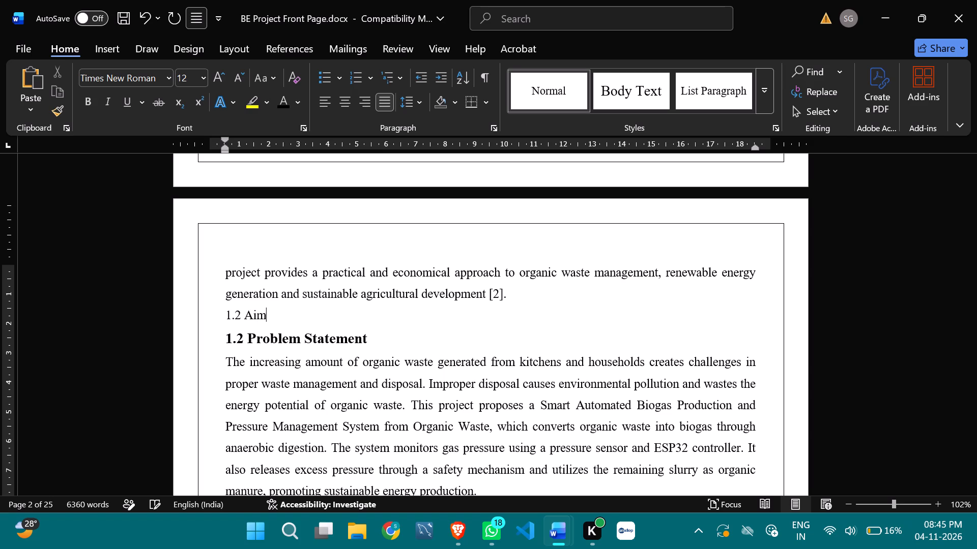
# Renumber the Problem Statement heading as 1.3.
pyautogui.click(243, 335)
pyautogui.press('BackSpace')
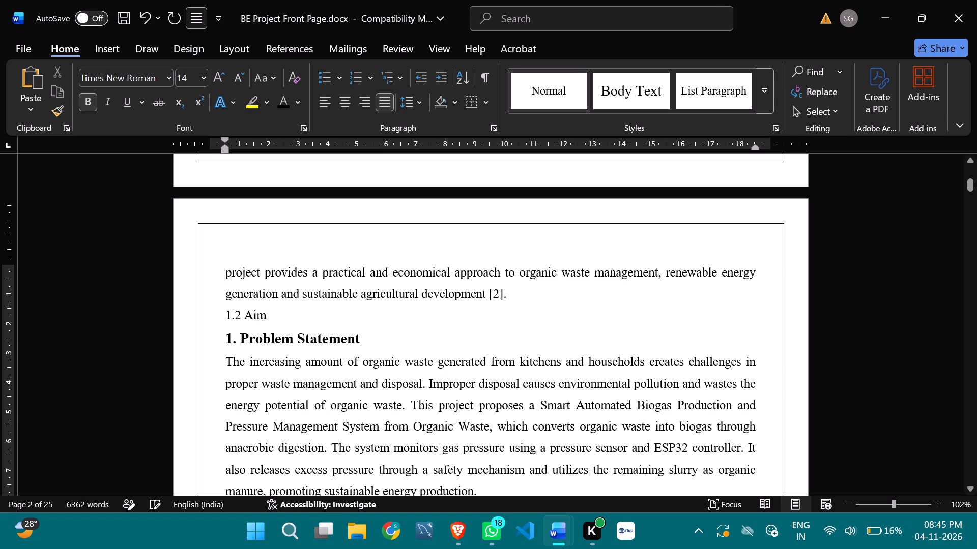
pyautogui.press('3')
# Format the "1.2 Aim" line as a bold heading with font size 14.
pyautogui.moveTo(273, 313); pyautogui.dragTo(221, 321)
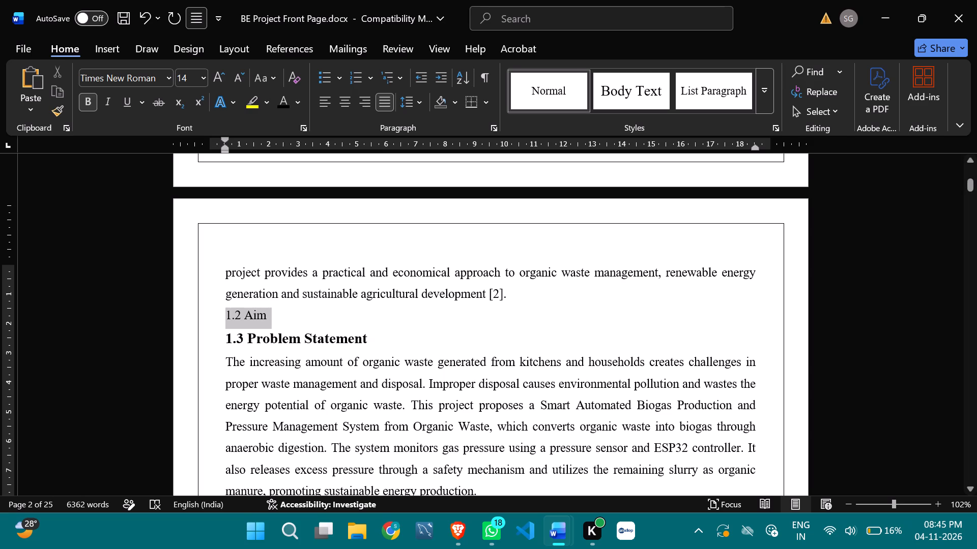
pyautogui.click(233, 298)
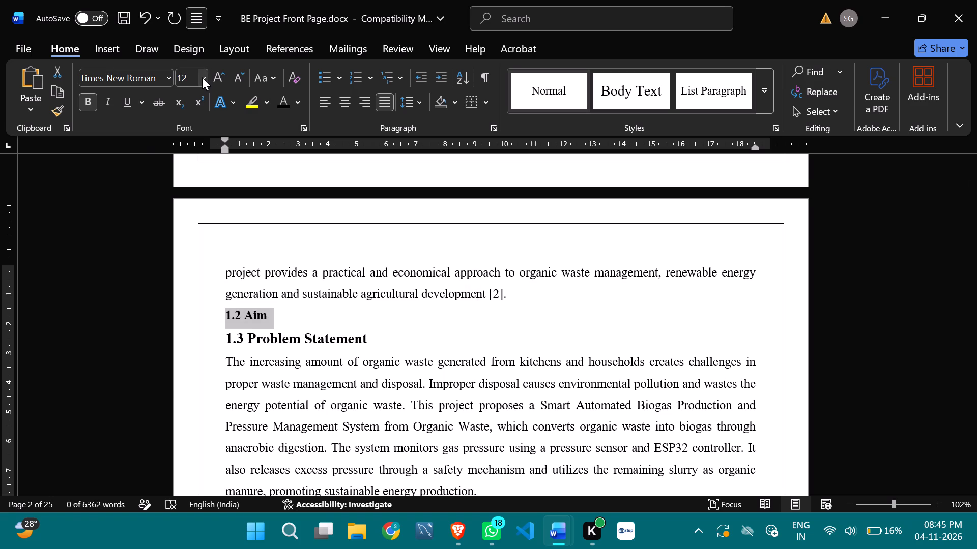
pyautogui.click(202, 79)
pyautogui.click(191, 186)
pyautogui.click(313, 307)
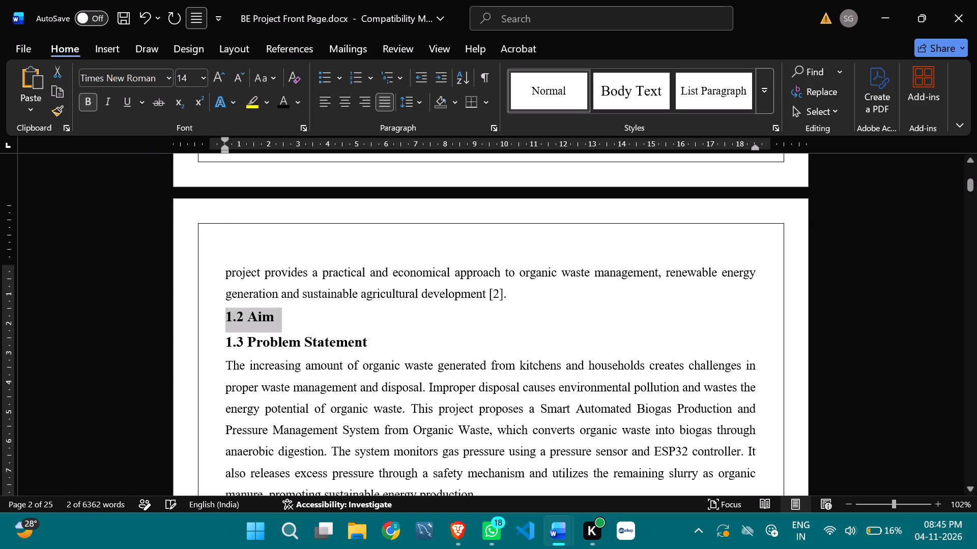
# Paste the copied aim sentence as a new paragraph under the 1.2 Aim heading.
pyautogui.click(309, 321)
pyautogui.press('Return')
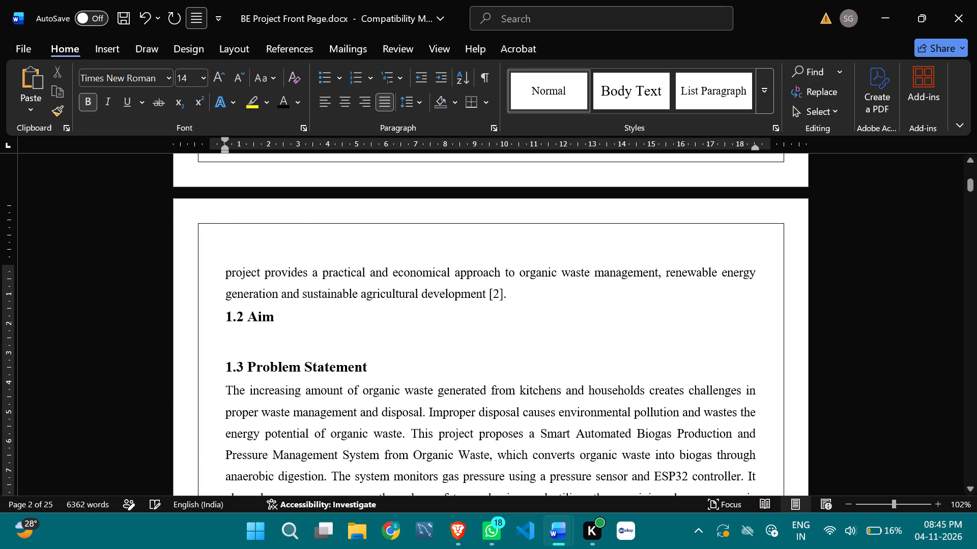
pyautogui.hotkey('ctrl', 'v')
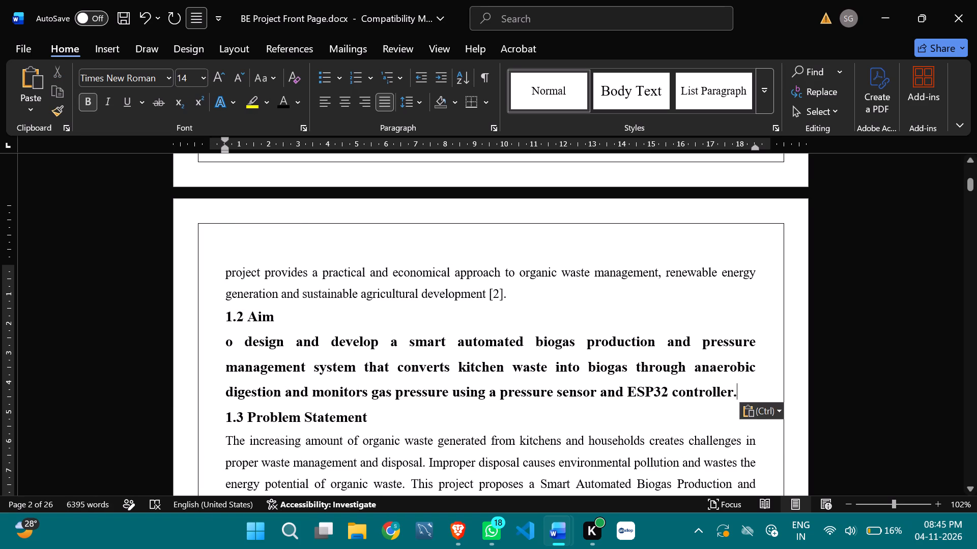
# Correct the opening of the pasted aim to "To design" and keep the sentence ending at "controller." without stray letters.
pyautogui.hotkey('shift', 't')
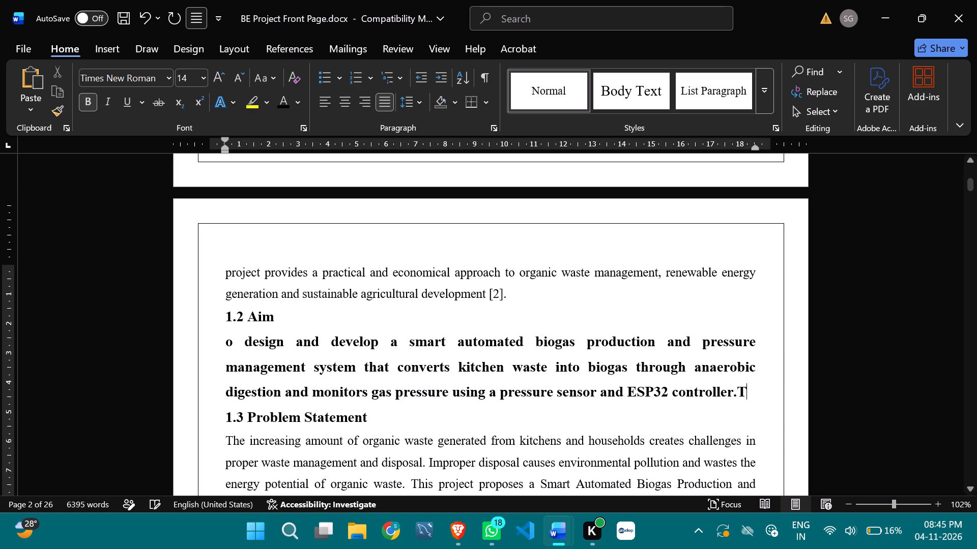
pyautogui.moveTo(232, 340); pyautogui.dragTo(222, 343)
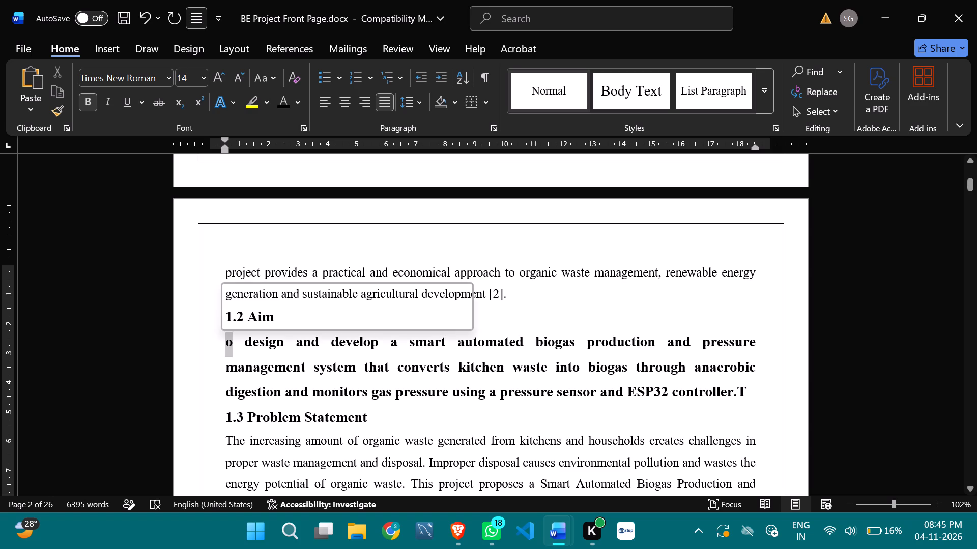
pyautogui.press('BackSpace')
pyautogui.write('Ti')
pyautogui.press('BackSpace')
pyautogui.press('o')
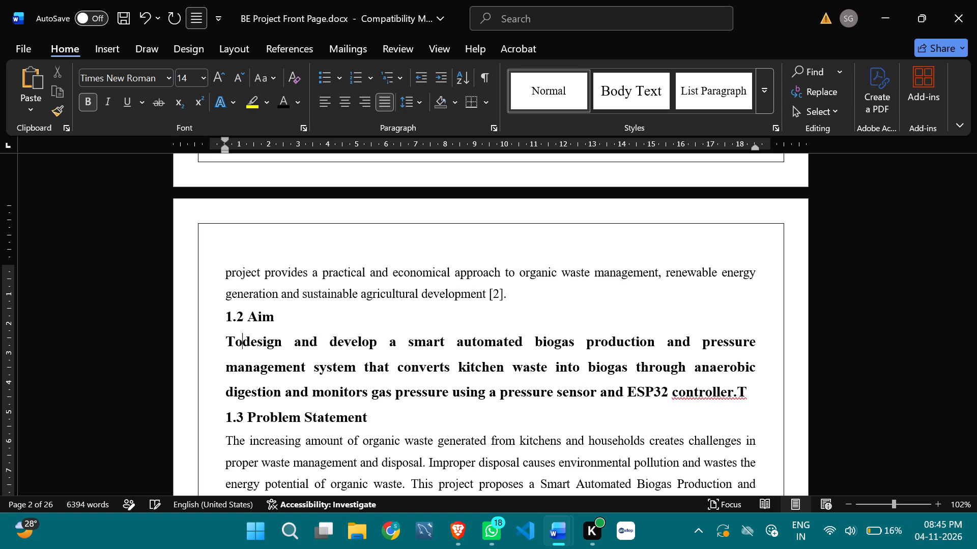
pyautogui.press('space')
pyautogui.moveTo(226, 342); pyautogui.dragTo(767, 389)
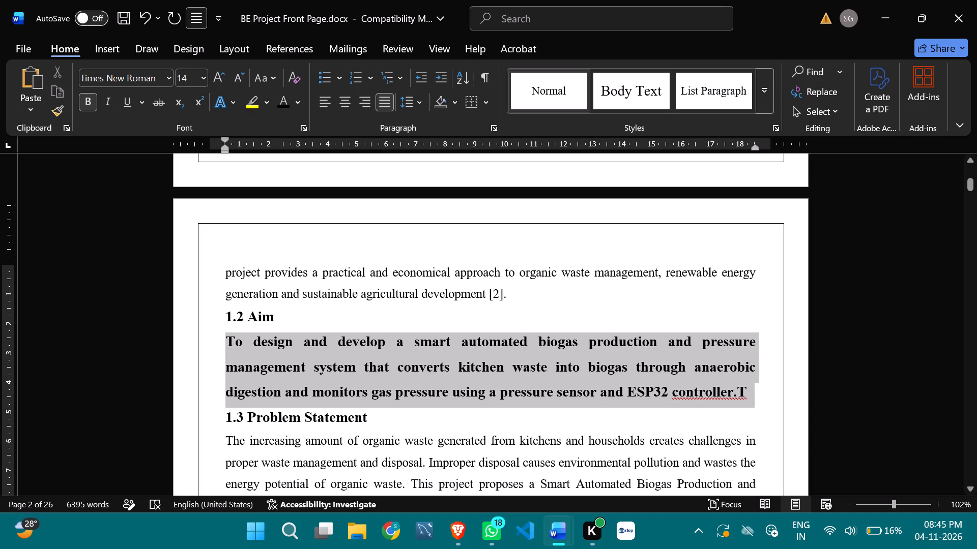
pyautogui.moveTo(767, 389); pyautogui.dragTo(770, 389)
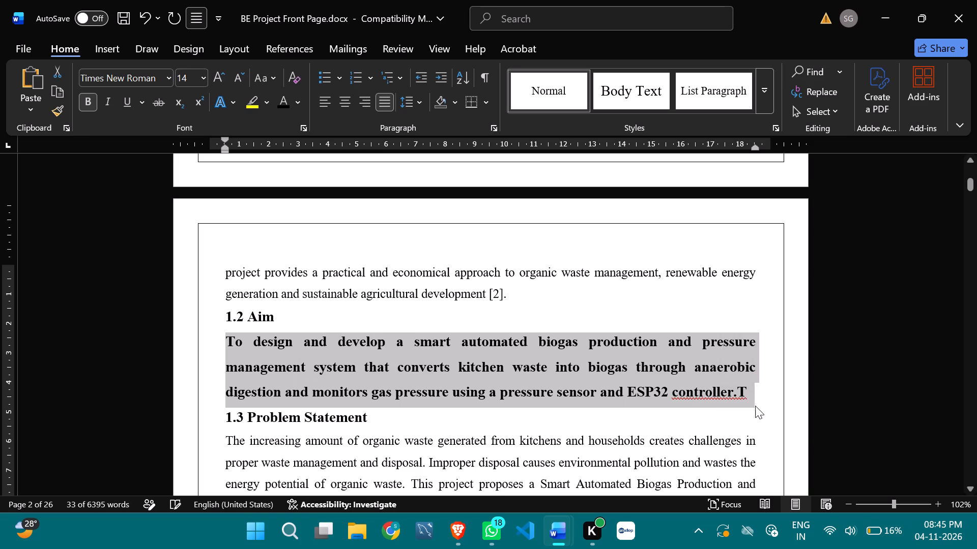
pyautogui.click(758, 406)
pyautogui.press('BackSpace')
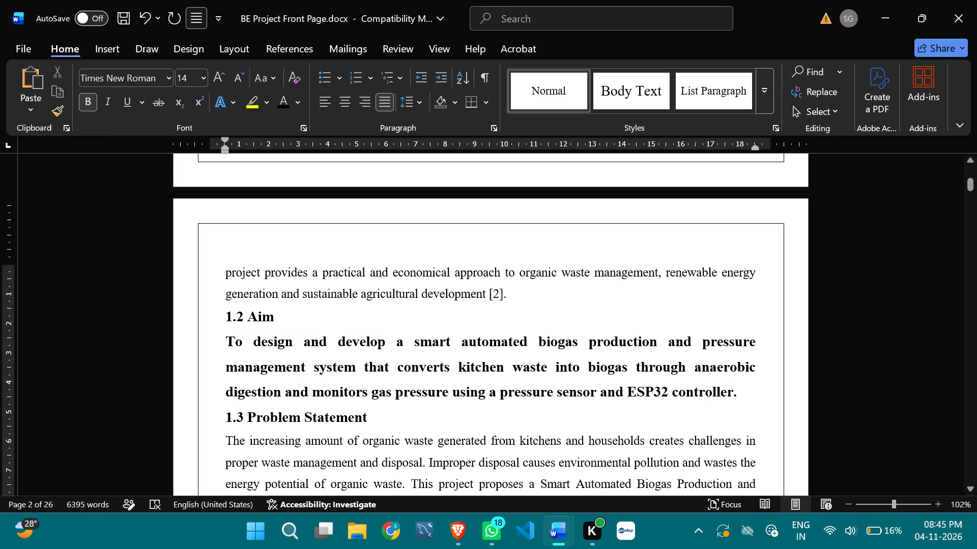
# Format the aim paragraph under 1.2 Aim as non-bold text with font size 12.
pyautogui.moveTo(744, 398); pyautogui.dragTo(224, 345)
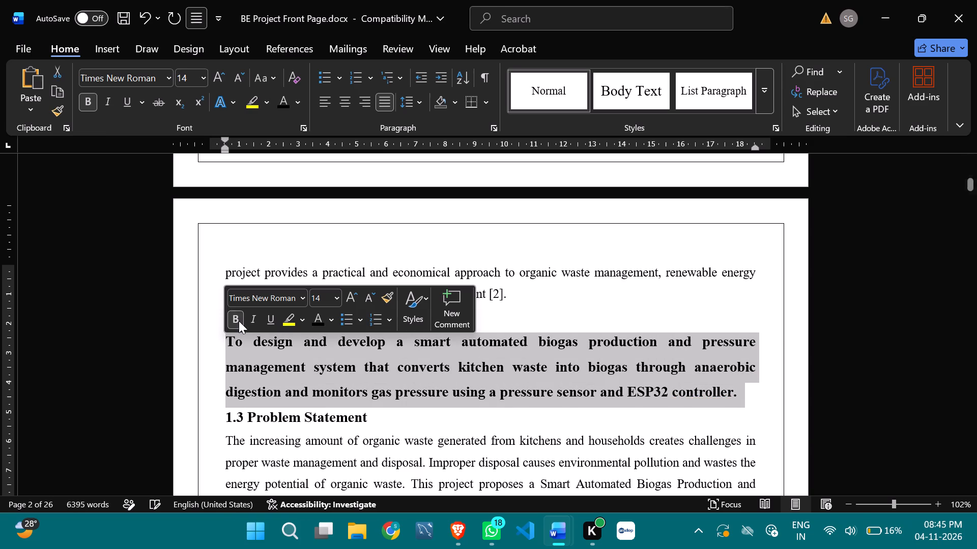
pyautogui.click(239, 321)
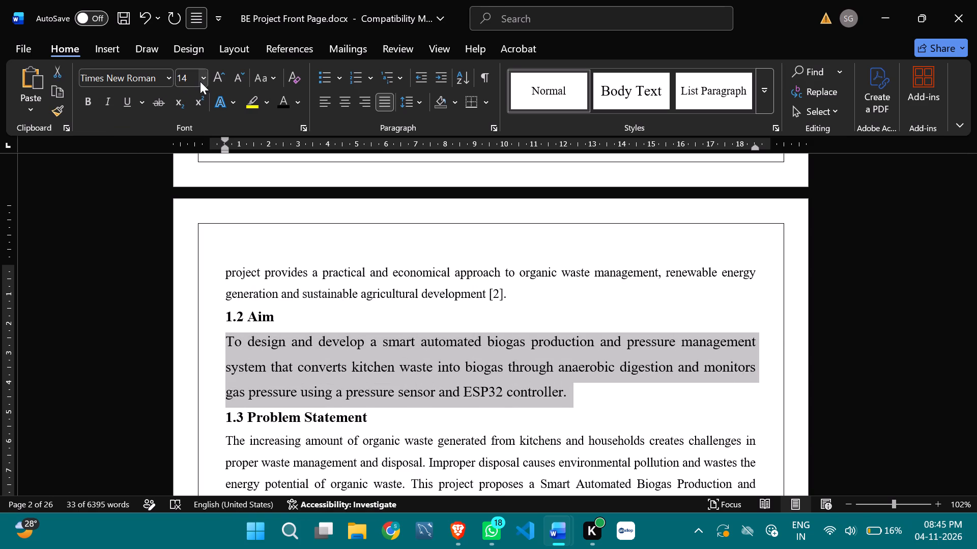
pyautogui.click(200, 81)
pyautogui.click(195, 171)
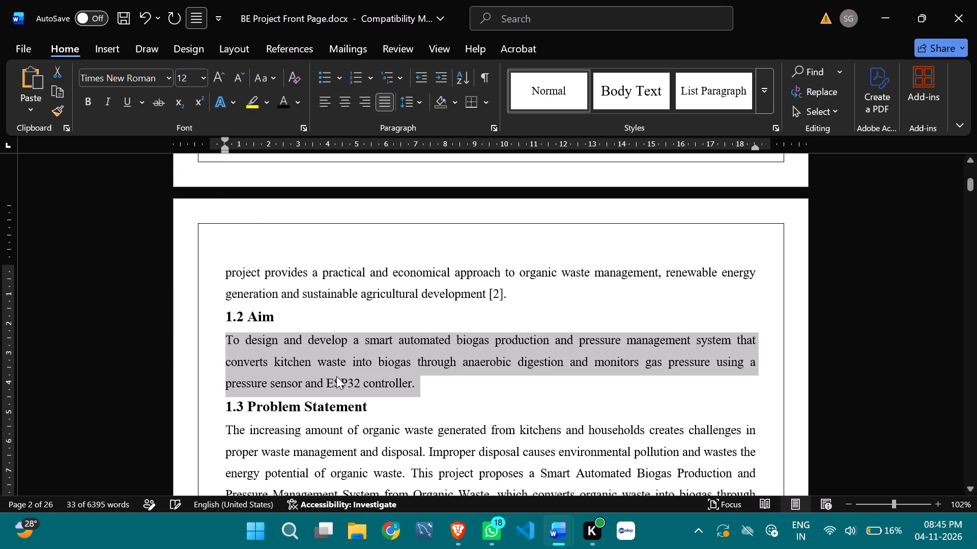
pyautogui.click(337, 377)
# Renumber the Objectives heading as 1.4.
pyautogui.scroll(-6, 507, 411)
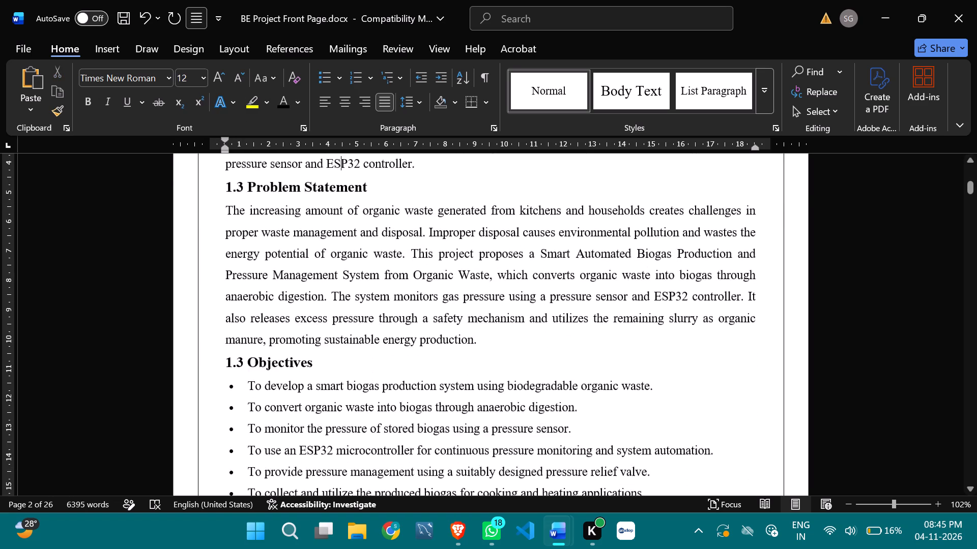
pyautogui.scroll(-2, 507, 407)
pyautogui.click(244, 292)
pyautogui.press('BackSpace')
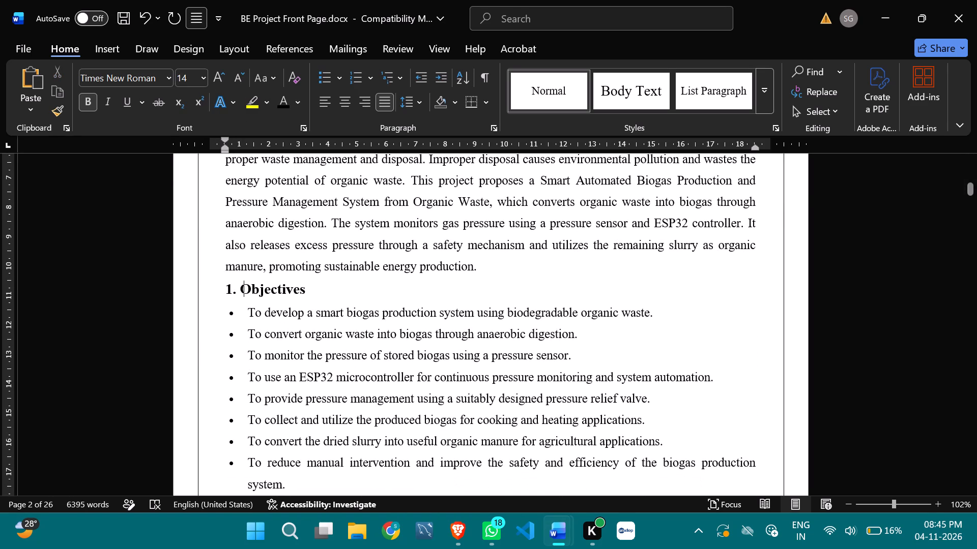
pyautogui.press('4')
# Review the Chapter 1 sections, checking the heading numbering and text formatting from the introduction to the objectives.
pyautogui.scroll(5, 317, 319)
pyautogui.scroll(-10, 317, 320)
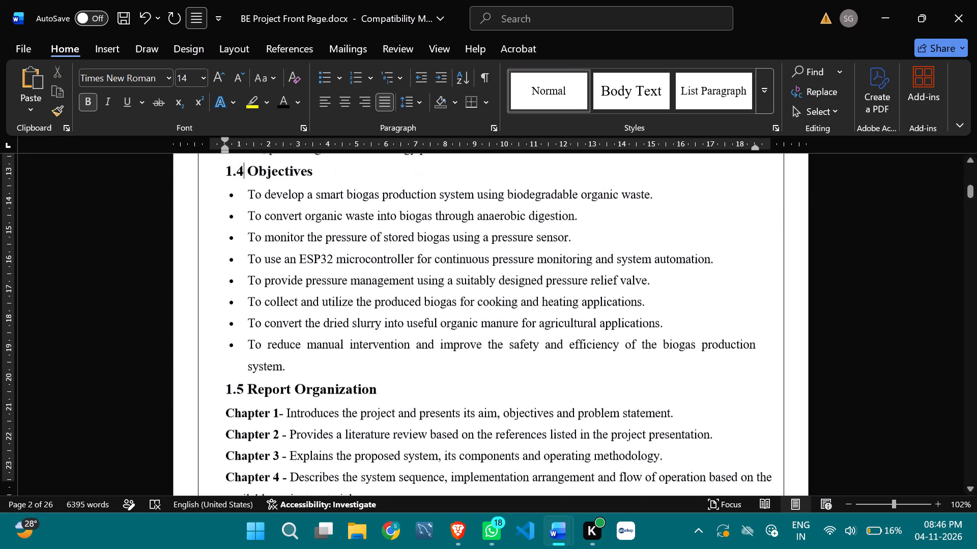
pyautogui.scroll(12, 243, 324)
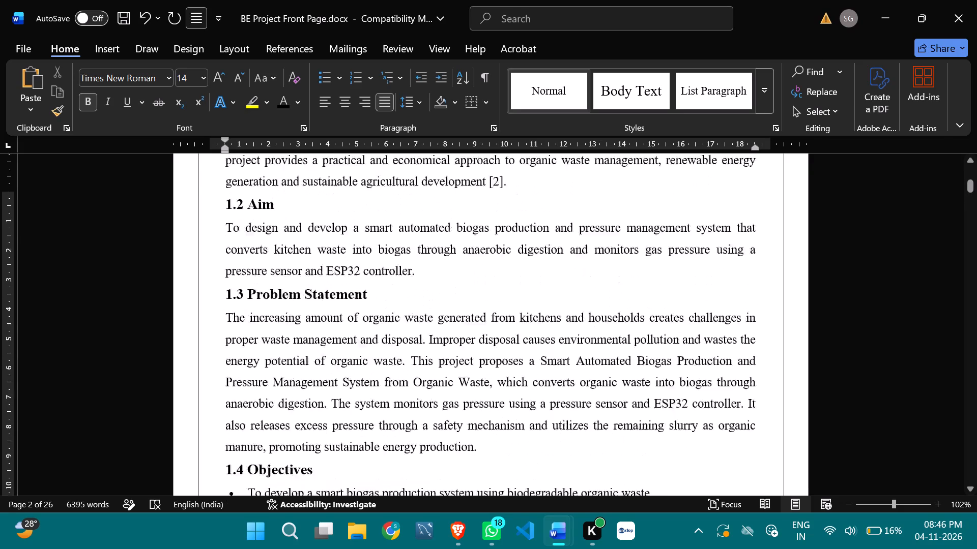
pyautogui.scroll(-8, 243, 325)
pyautogui.scroll(8, 243, 328)
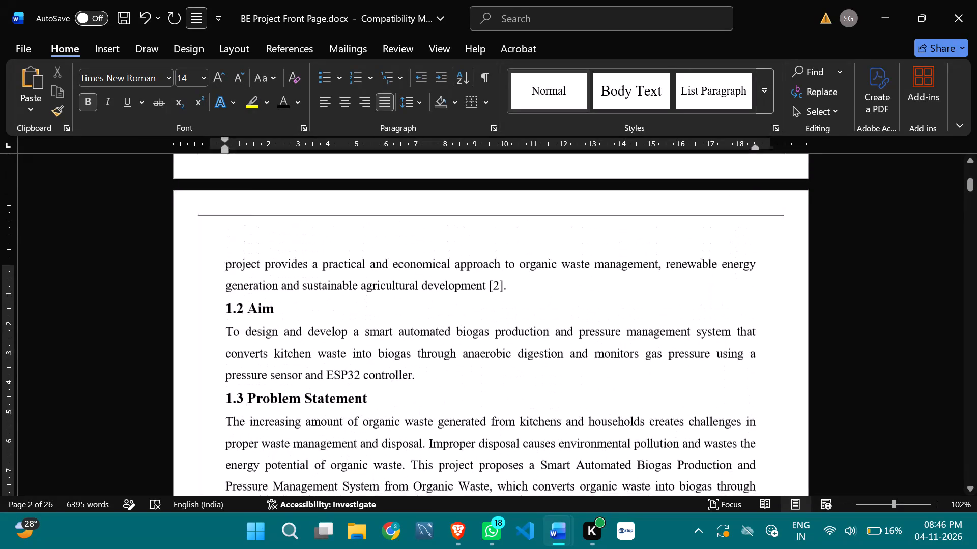
pyautogui.scroll(20, 243, 330)
pyautogui.scroll(3, 243, 330)
pyautogui.scroll(-2, 243, 344)
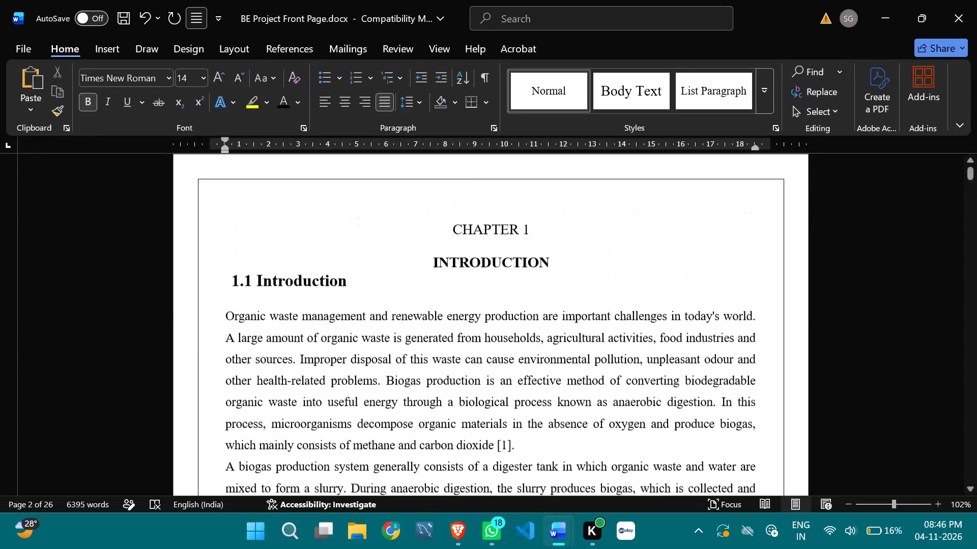
pyautogui.scroll(-20, 243, 345)
pyautogui.scroll(-5, 243, 345)
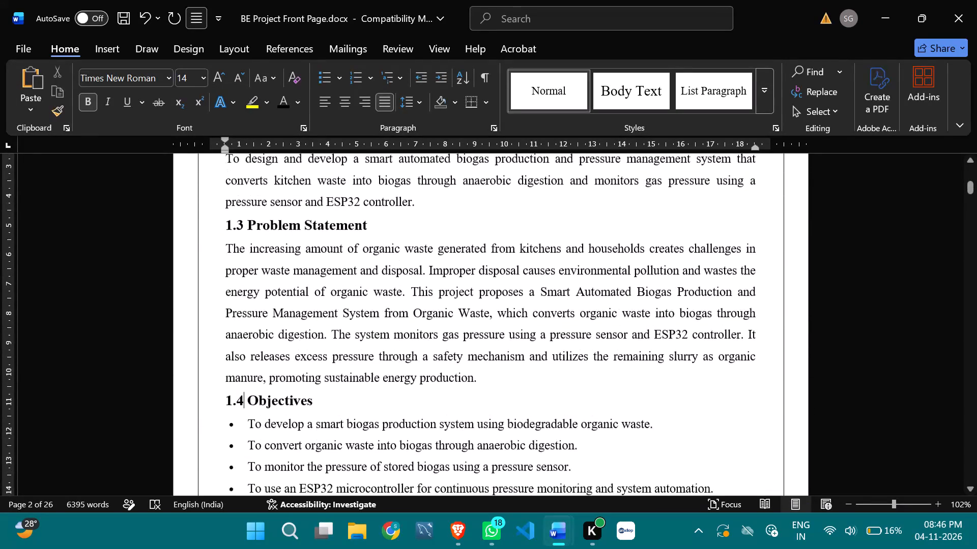
# Remove the blank page between the end of Chapter 1 and the Chapter 2 Literature Review title.
pyautogui.scroll(-9, 242, 351)
pyautogui.scroll(-14, 242, 351)
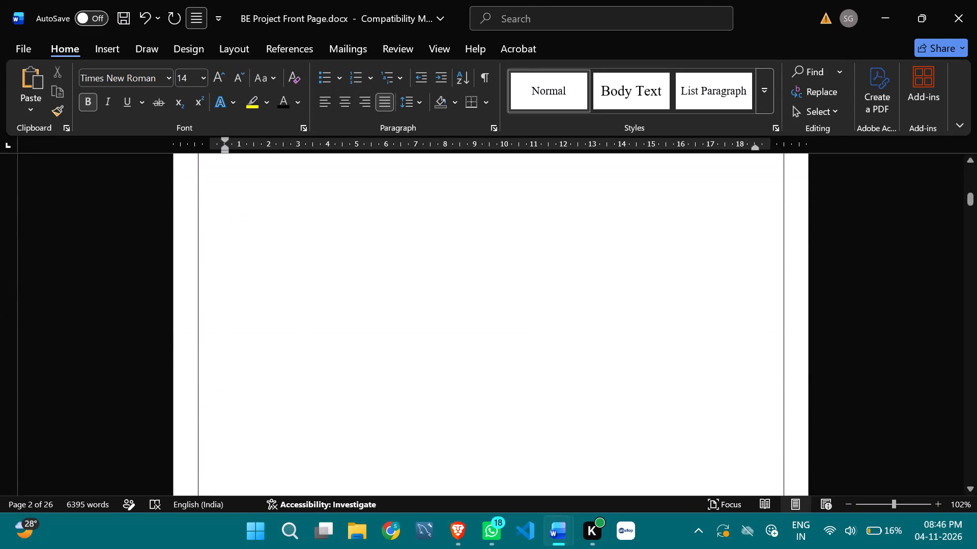
pyautogui.scroll(-9, 248, 349)
pyautogui.scroll(-4, 329, 356)
pyautogui.scroll(17, 329, 357)
pyautogui.moveTo(276, 293); pyautogui.dragTo(524, 437)
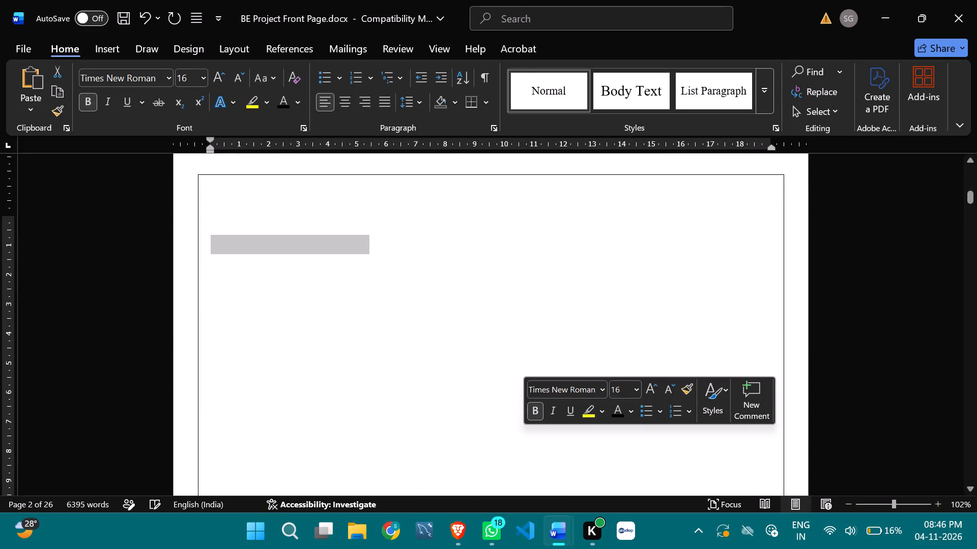
pyautogui.press('Delete')
pyautogui.scroll(5, 499, 400)
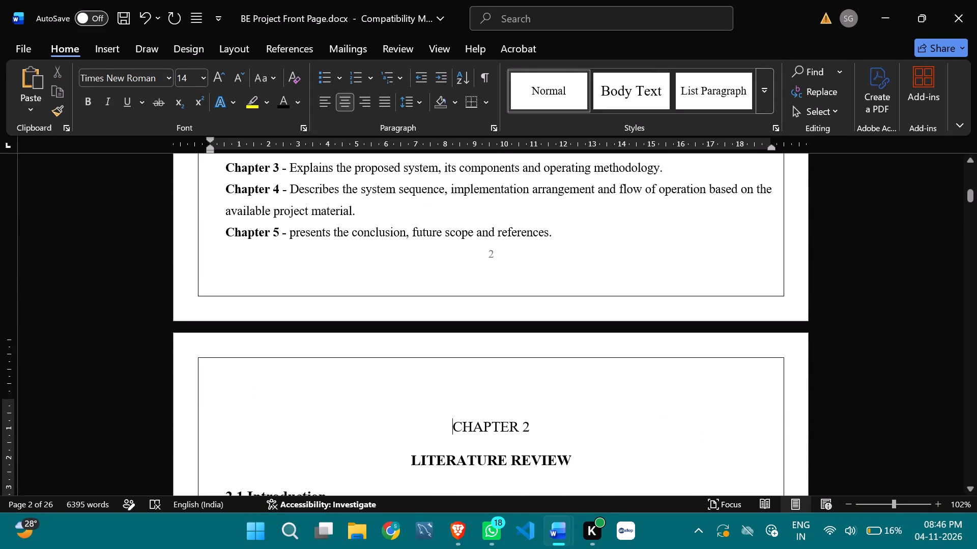
pyautogui.scroll(-5, 491, 386)
pyautogui.click(453, 217)
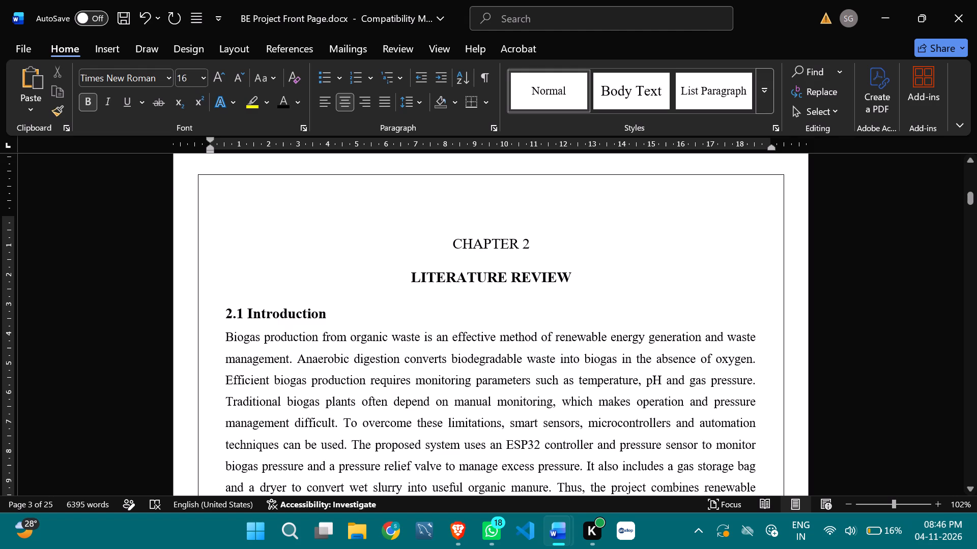
pyautogui.press('BackSpace')
pyautogui.press('BackSpace')
# Review the pages of the Chapter 2 literature review through to the start of Chapter 3.
pyautogui.scroll(-7, 496, 301)
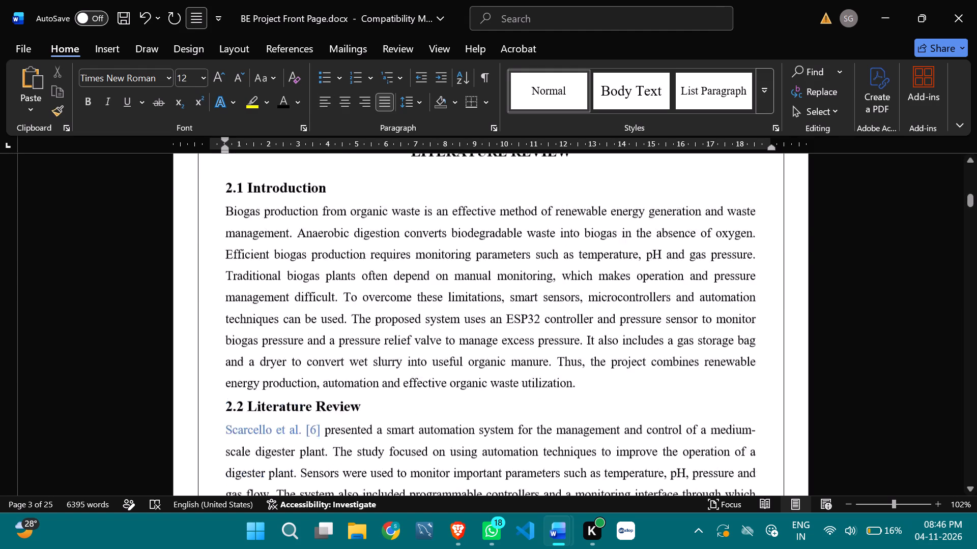
pyautogui.scroll(-18, 496, 304)
pyautogui.scroll(-5, 494, 320)
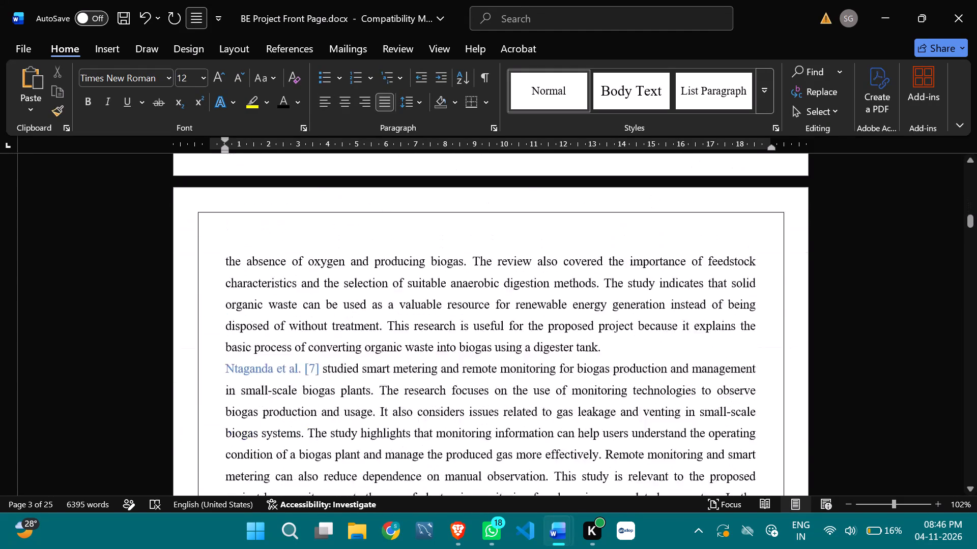
pyautogui.scroll(-8, 494, 321)
pyautogui.scroll(1, 494, 321)
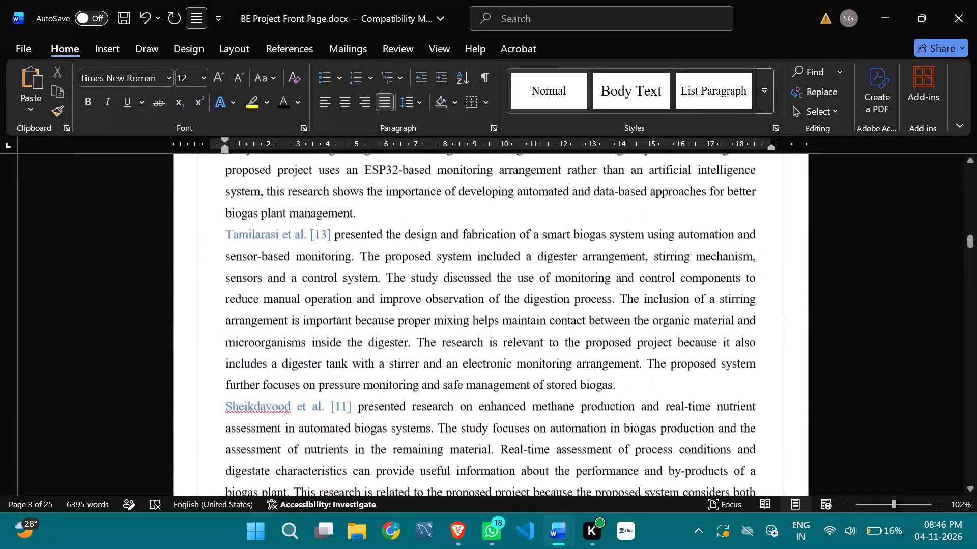
pyautogui.scroll(-1, 494, 321)
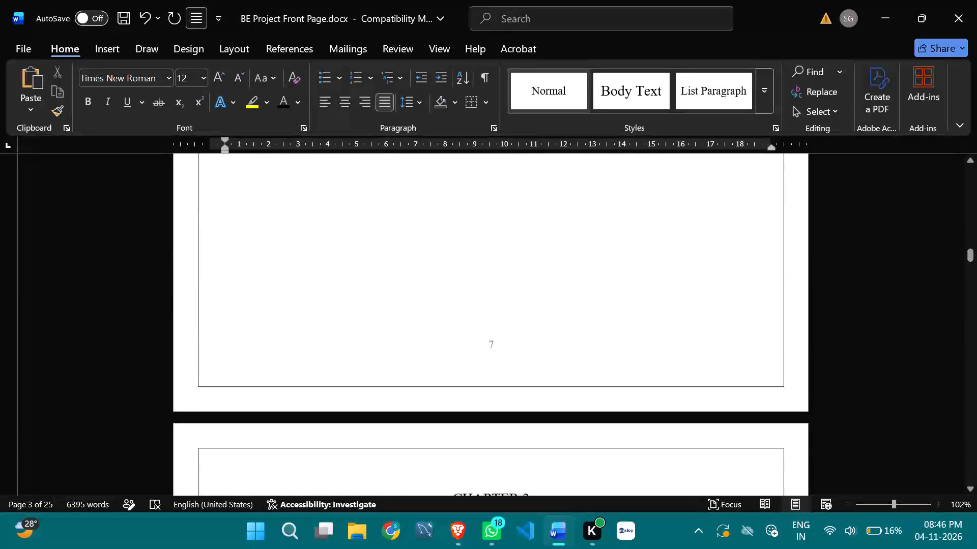
pyautogui.scroll(-7, 494, 321)
# Shrink the Fig. 3.1 block diagram proportionally to about 16 cm wide and centre it on the page.
pyautogui.scroll(-1, 494, 321)
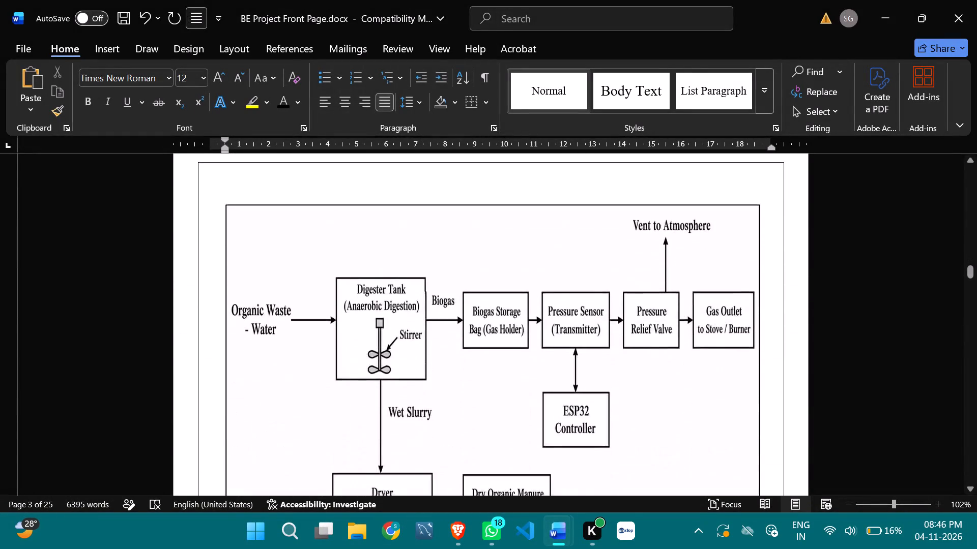
pyautogui.scroll(-1, 494, 321)
pyautogui.scroll(1, 494, 321)
pyautogui.click(519, 282)
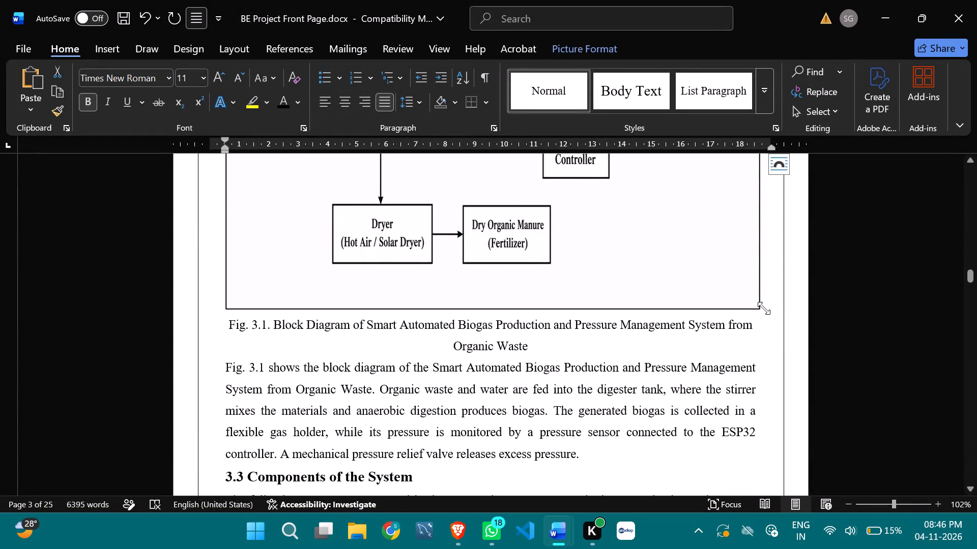
pyautogui.moveTo(761, 309); pyautogui.dragTo(718, 273)
pyautogui.scroll(2, 614, 326)
pyautogui.click(342, 102)
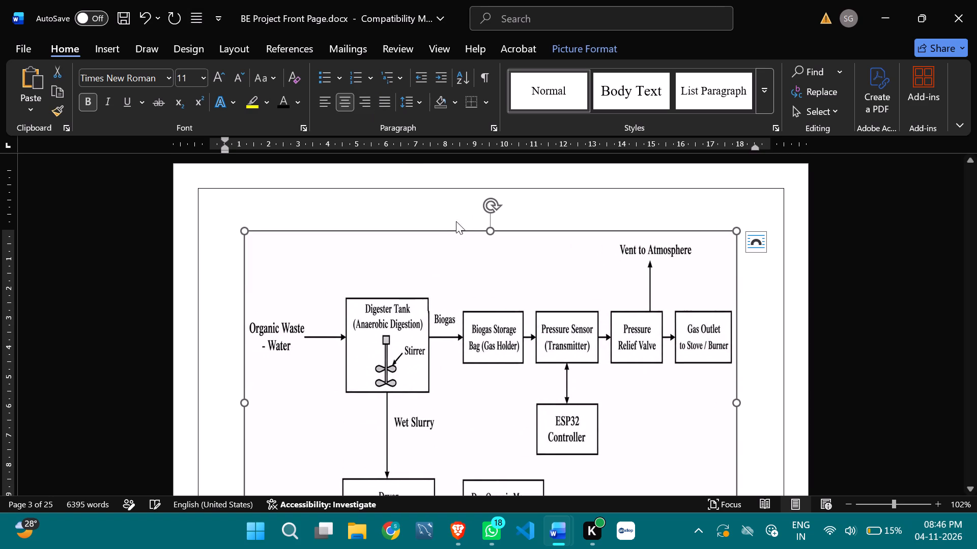
pyautogui.scroll(-6, 532, 299)
pyautogui.click(730, 349)
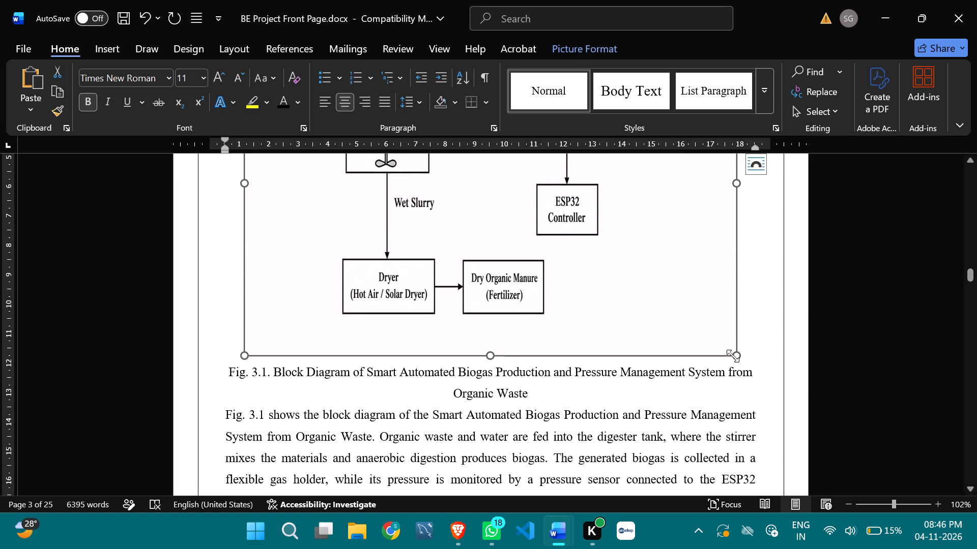
pyautogui.moveTo(735, 356); pyautogui.dragTo(722, 341)
# Copy the paragraph explaining Fig. 3.1 into a new paragraph after the pressure relief valve text on page 8.
pyautogui.scroll(6, 625, 379)
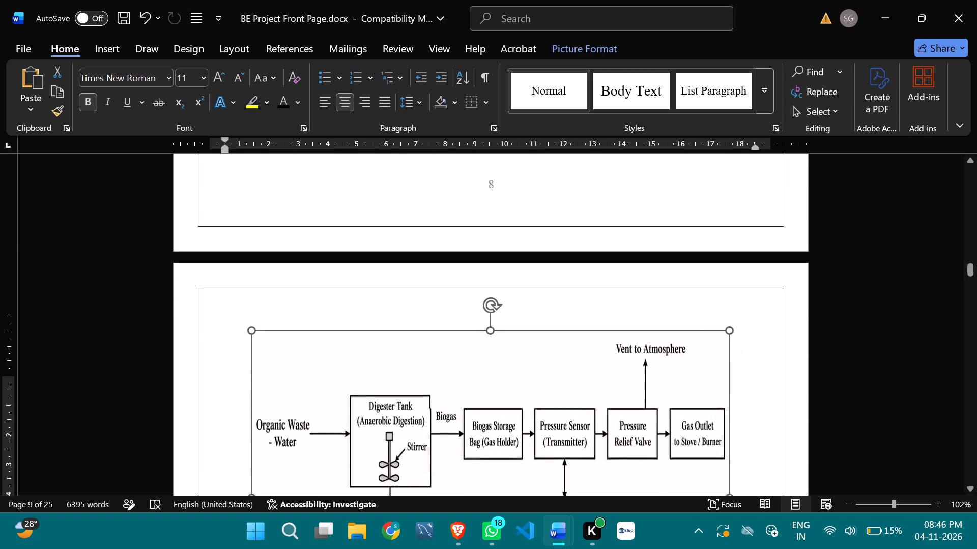
pyautogui.scroll(6, 624, 391)
pyautogui.scroll(-6, 624, 391)
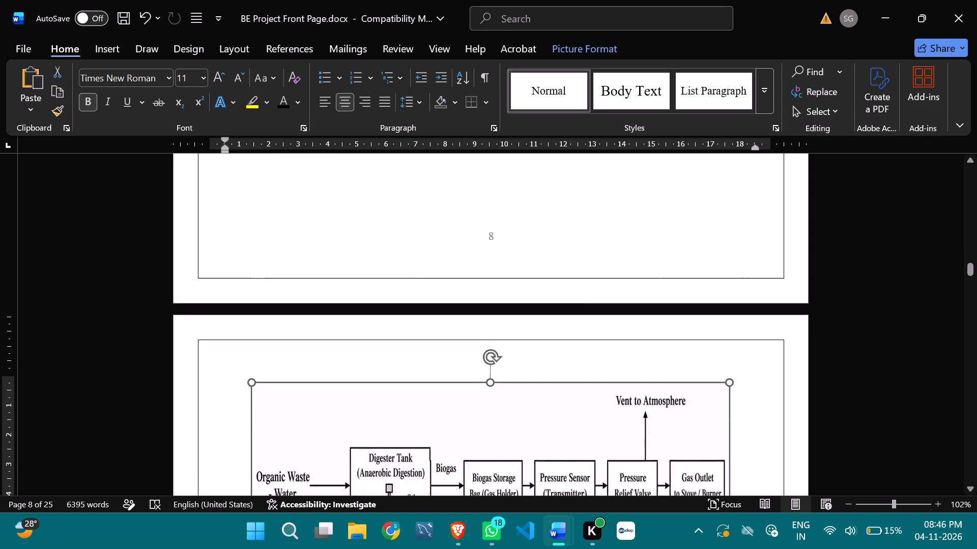
pyautogui.scroll(-18, 624, 392)
pyautogui.scroll(6, 600, 399)
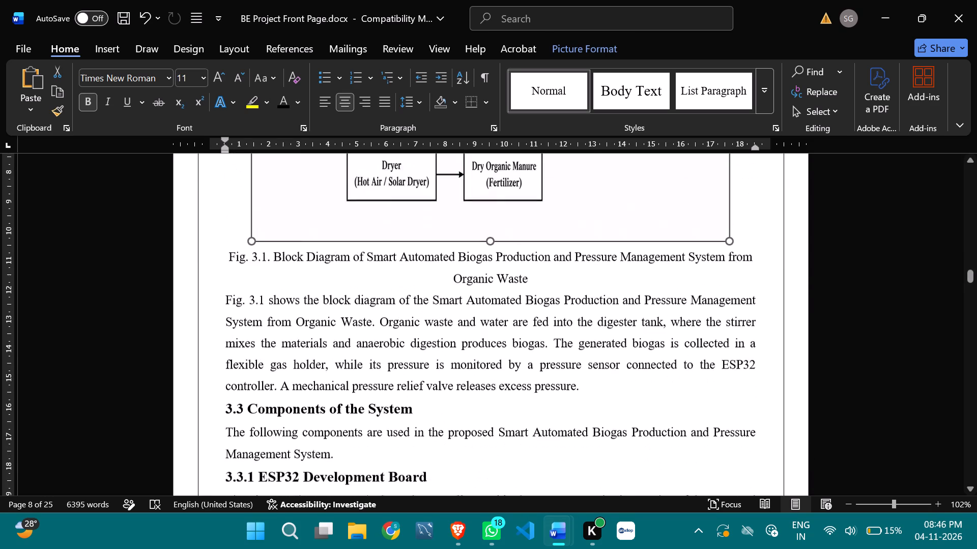
pyautogui.moveTo(222, 333); pyautogui.dragTo(592, 421)
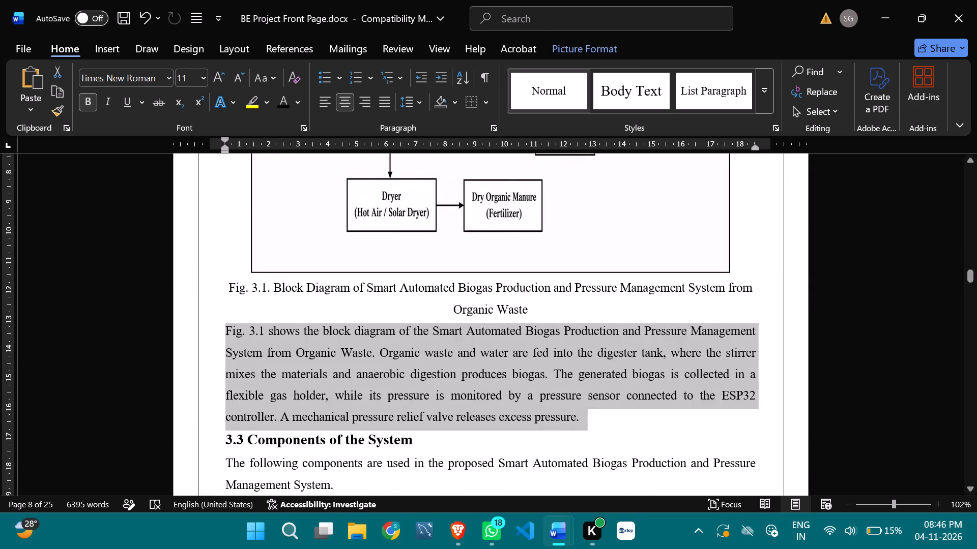
pyautogui.hotkey('ctrl', 'c')
pyautogui.scroll(14, 440, 371)
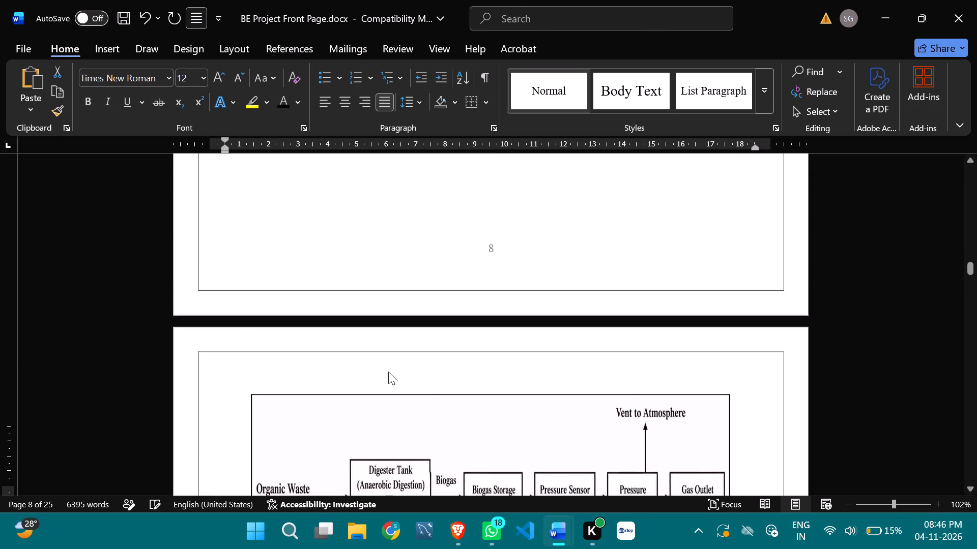
pyautogui.scroll(4, 388, 372)
pyautogui.click(729, 319)
pyautogui.press('Return')
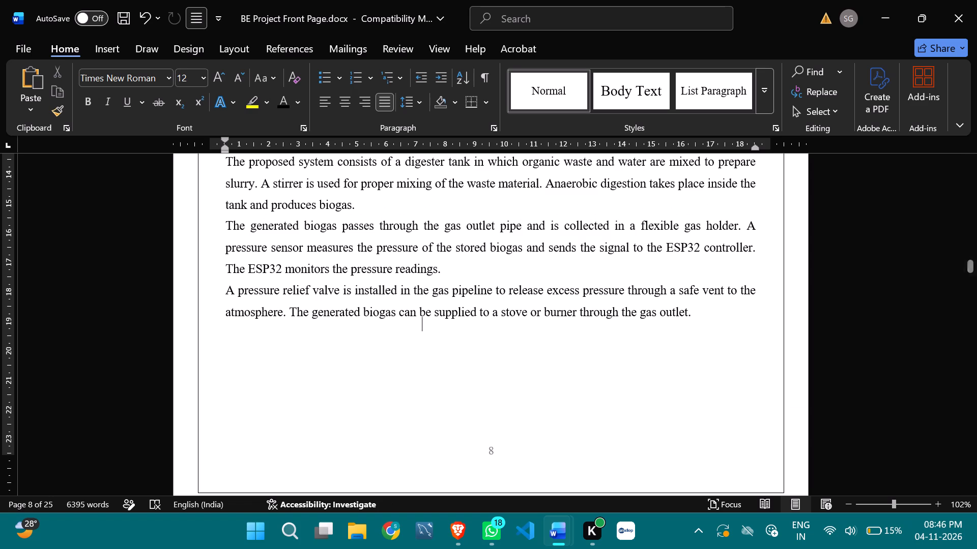
pyautogui.hotkey('ctrl', 'v')
# Delete the original Fig. 3.1 explanation paragraph between the figure caption and the 3.3 Components of the System heading.
pyautogui.scroll(-4, 650, 368)
pyautogui.scroll(-2, 371, 412)
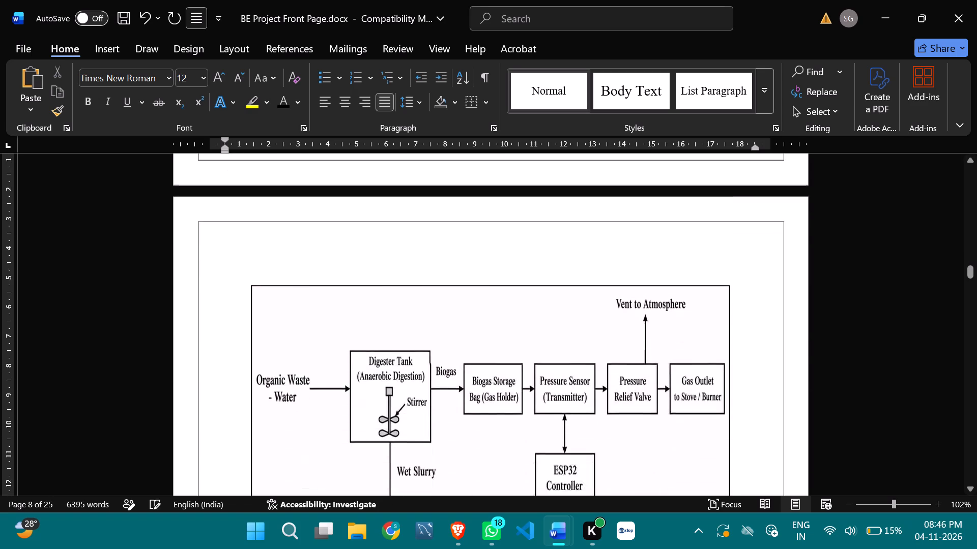
pyautogui.scroll(-8, 371, 412)
pyautogui.moveTo(221, 362); pyautogui.dragTo(556, 445)
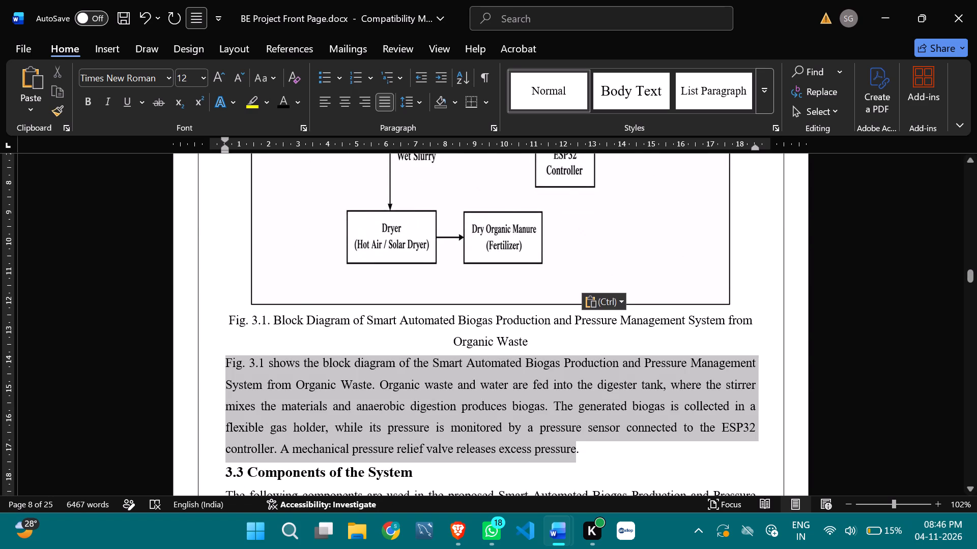
pyautogui.moveTo(556, 445); pyautogui.dragTo(592, 453)
pyautogui.press('BackSpace')
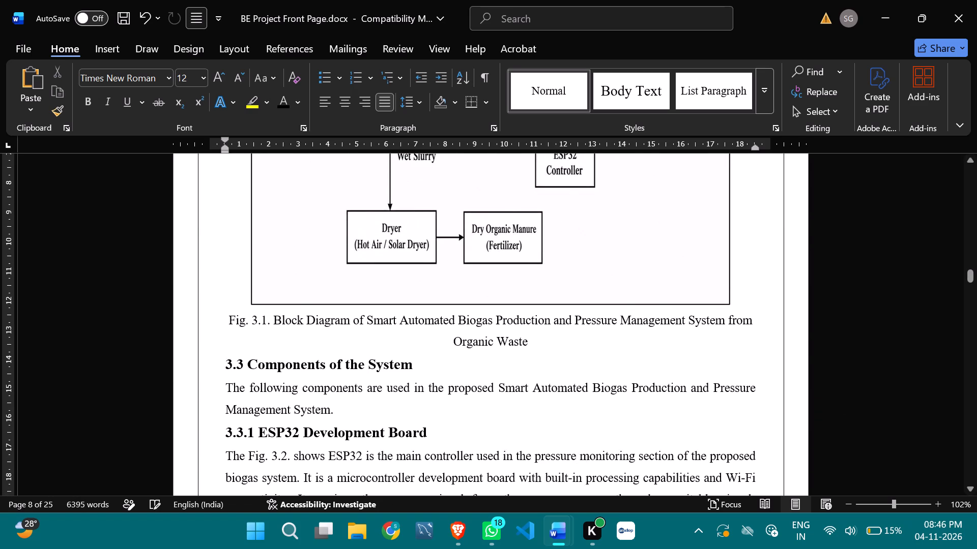
# Remove the empty line above the Fig. 3.1 block diagram at the top of page 9.
pyautogui.scroll(10, 478, 375)
pyautogui.click(452, 319)
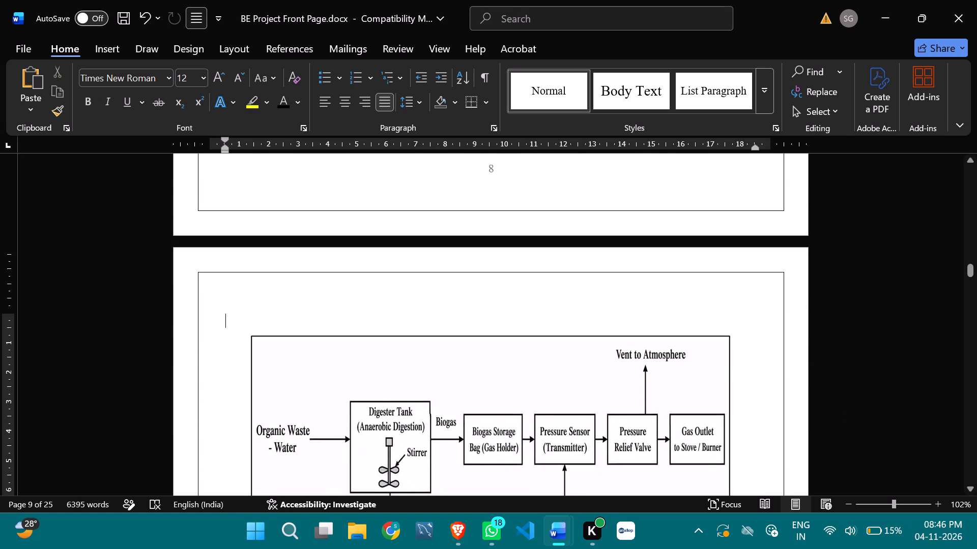
pyautogui.press('BackSpace')
pyautogui.press('BackSpace')
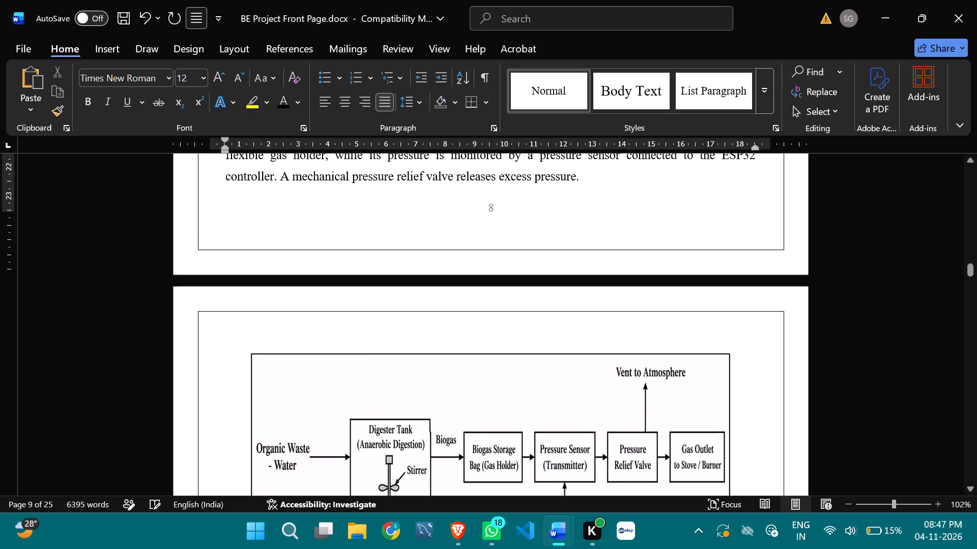
pyautogui.scroll(-17, 448, 338)
pyautogui.scroll(-4, 445, 355)
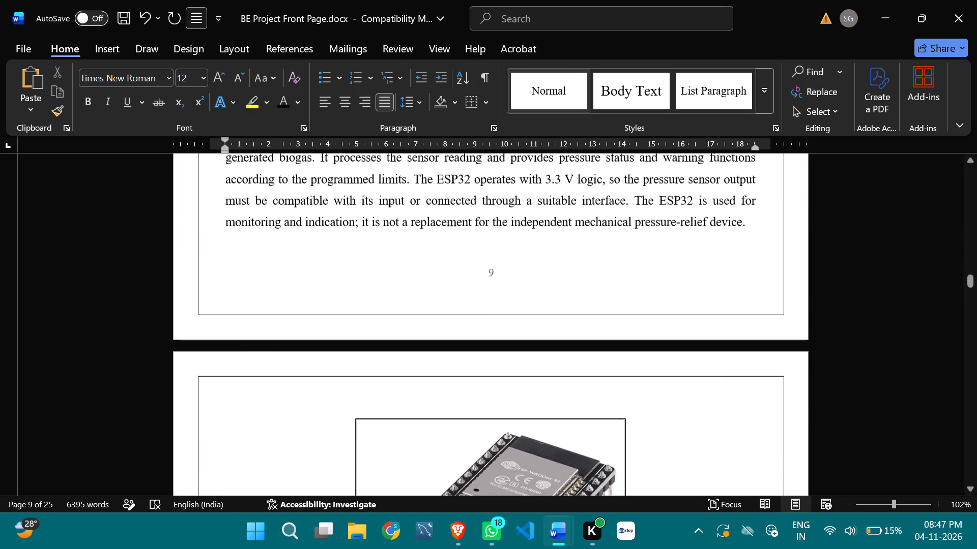
# Remove the empty line above the 3.3.3 Stirrer / Mixer heading at the top of page 11.
pyautogui.scroll(-20, 445, 355)
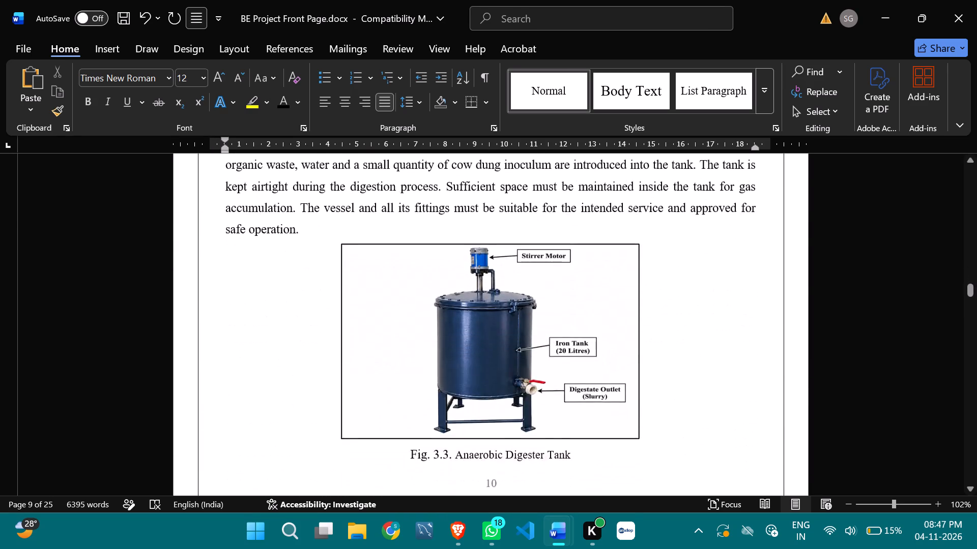
pyautogui.scroll(-9, 444, 358)
pyautogui.click(300, 196)
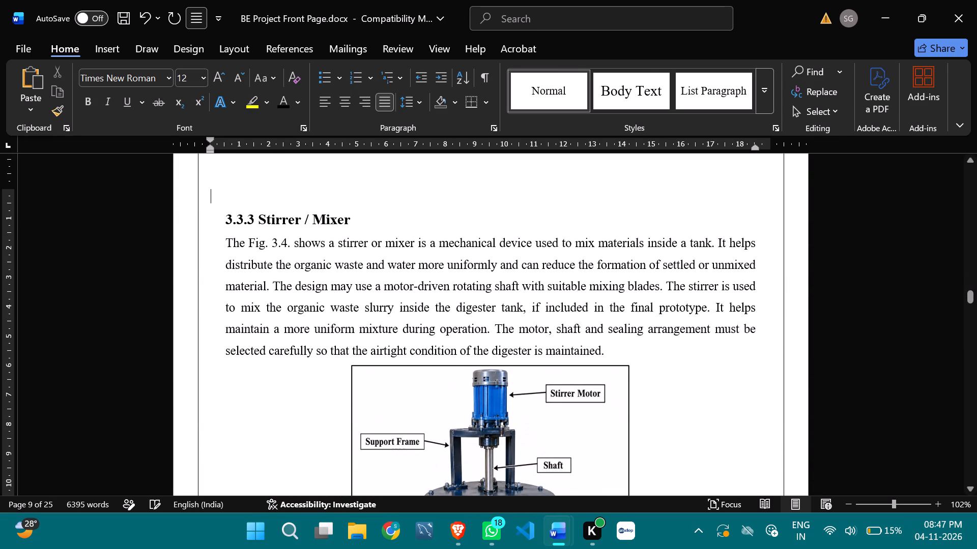
pyautogui.scroll(4, 293, 207)
pyautogui.press('BackSpace')
pyautogui.click(268, 323)
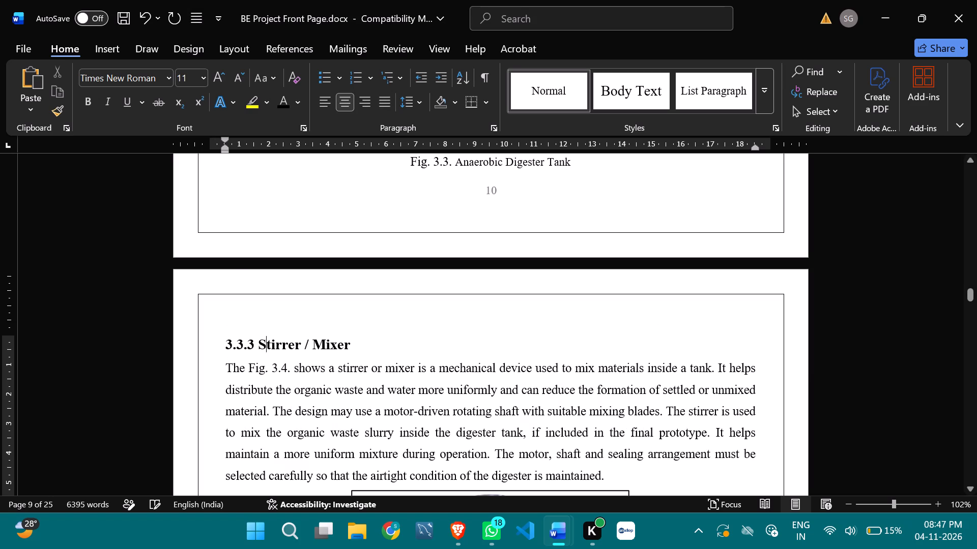
# Shrink the Fig. 3.5 biogas gas holder picture proportionally to make room for the pressure sensor picture on page 12.
pyautogui.scroll(-20, 305, 420)
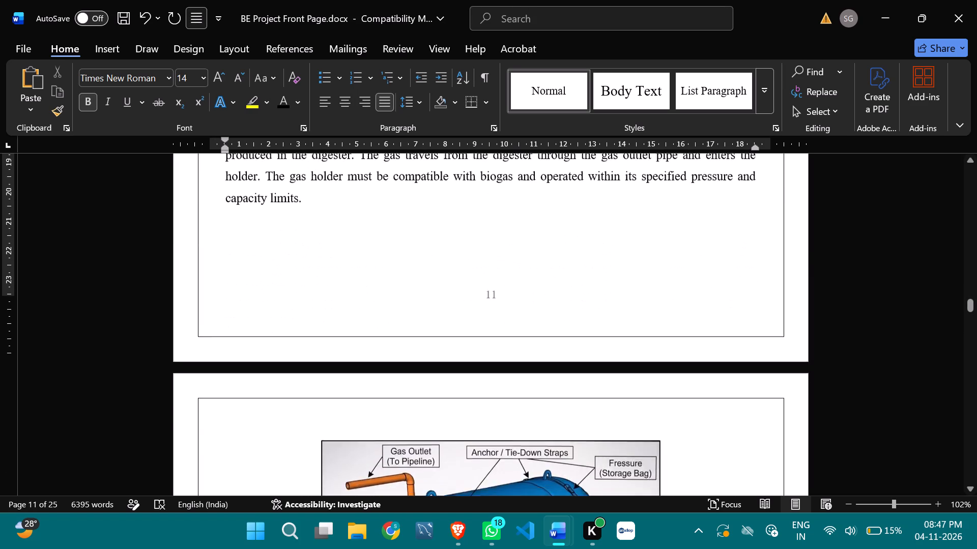
pyautogui.scroll(-11, 415, 406)
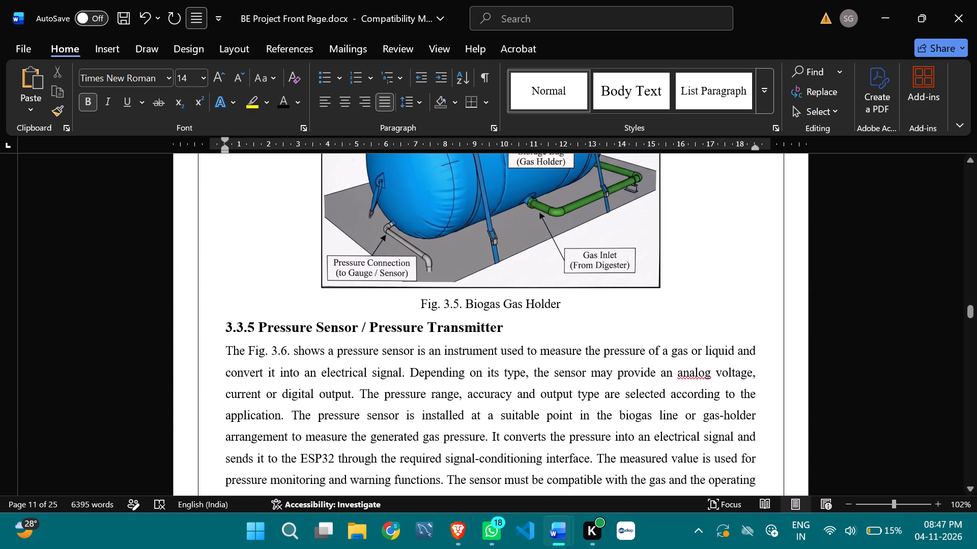
pyautogui.click(507, 249)
pyautogui.moveTo(662, 288); pyautogui.dragTo(654, 271)
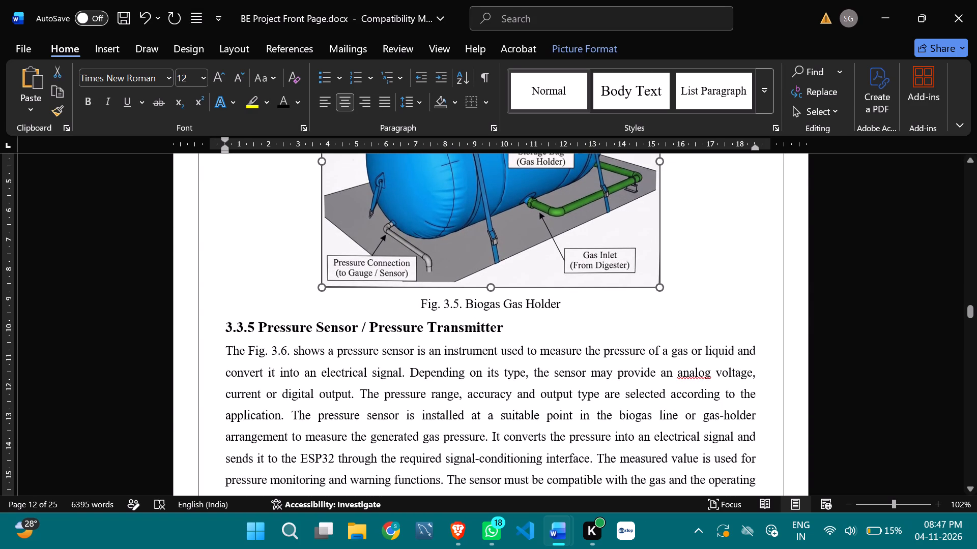
pyautogui.moveTo(654, 271); pyautogui.dragTo(631, 237)
pyautogui.scroll(-6, 553, 381)
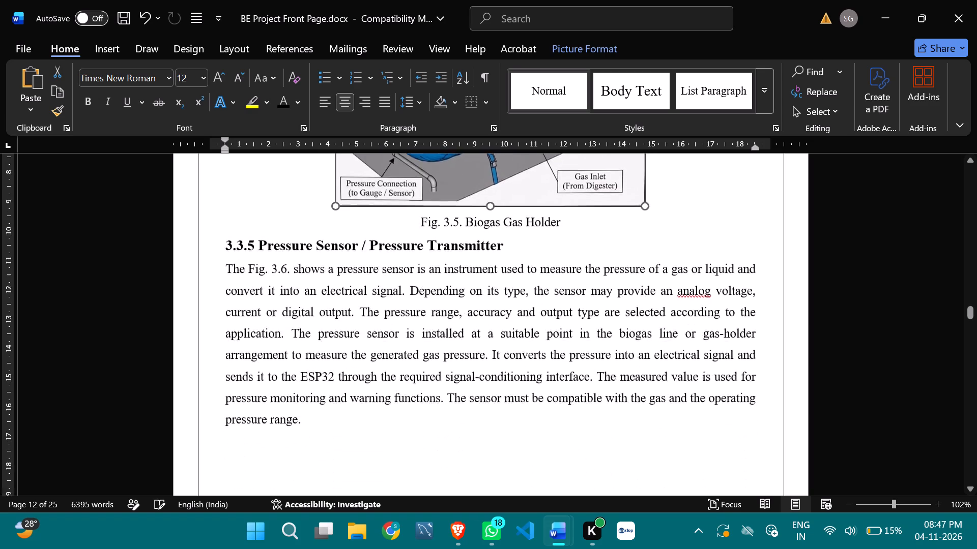
pyautogui.scroll(-11, 553, 381)
pyautogui.scroll(20, 549, 387)
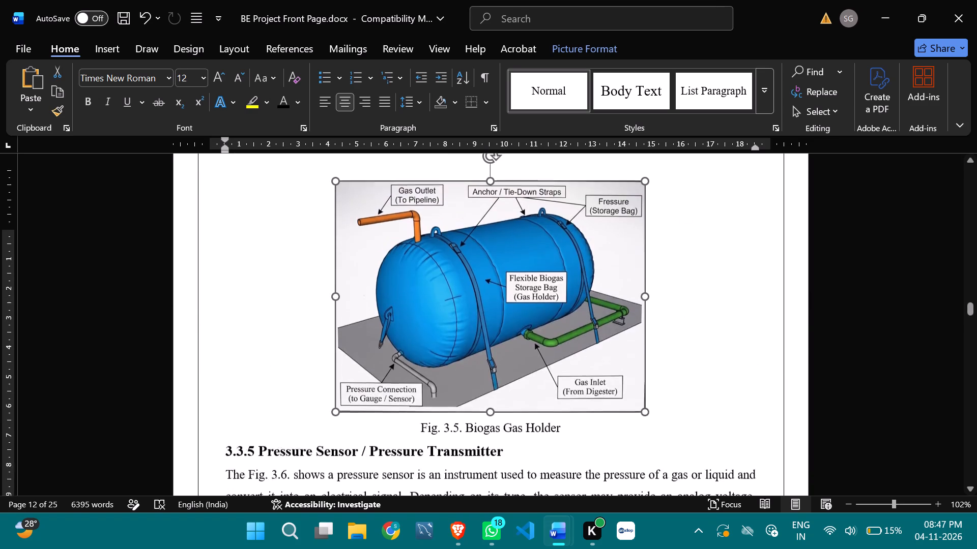
pyautogui.scroll(-3, 590, 405)
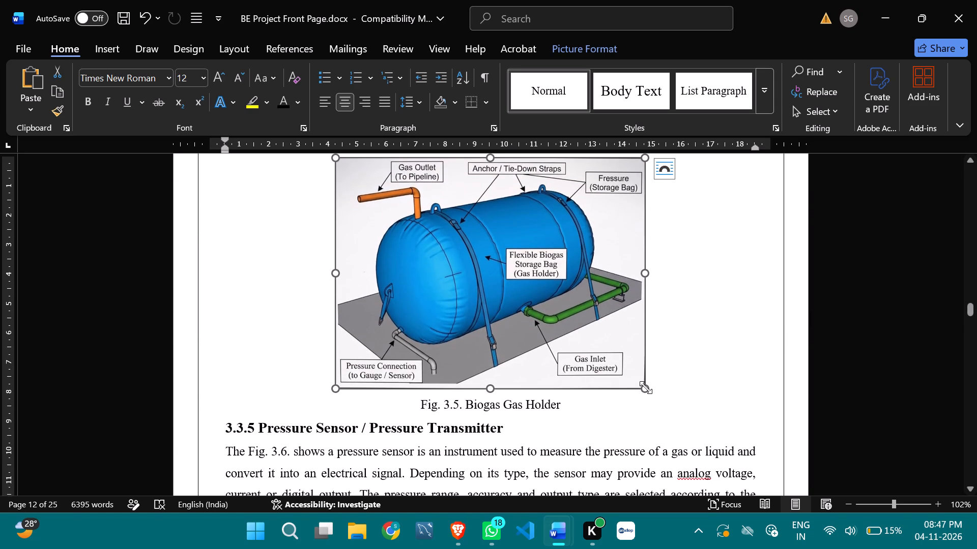
pyautogui.moveTo(646, 387); pyautogui.dragTo(613, 341)
pyautogui.scroll(-11, 562, 425)
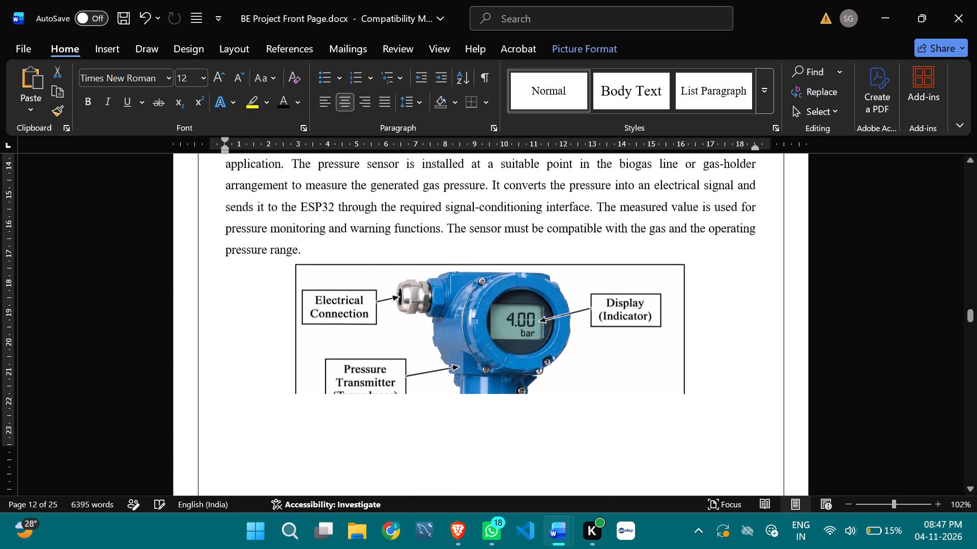
# Shrink the Fig. 3.6 pressure transmitter picture proportionally to about 13 cm wide so its caption fits on page 12.
pyautogui.scroll(-1, 548, 406)
pyautogui.click(615, 347)
pyautogui.moveTo(684, 382); pyautogui.dragTo(684, 381)
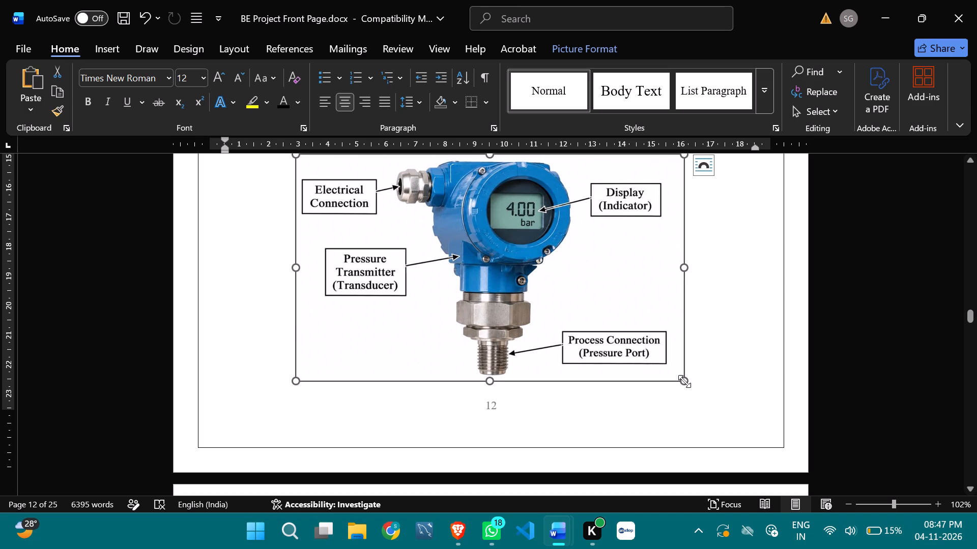
pyautogui.moveTo(684, 381); pyautogui.dragTo(674, 372)
pyautogui.scroll(-7, 532, 394)
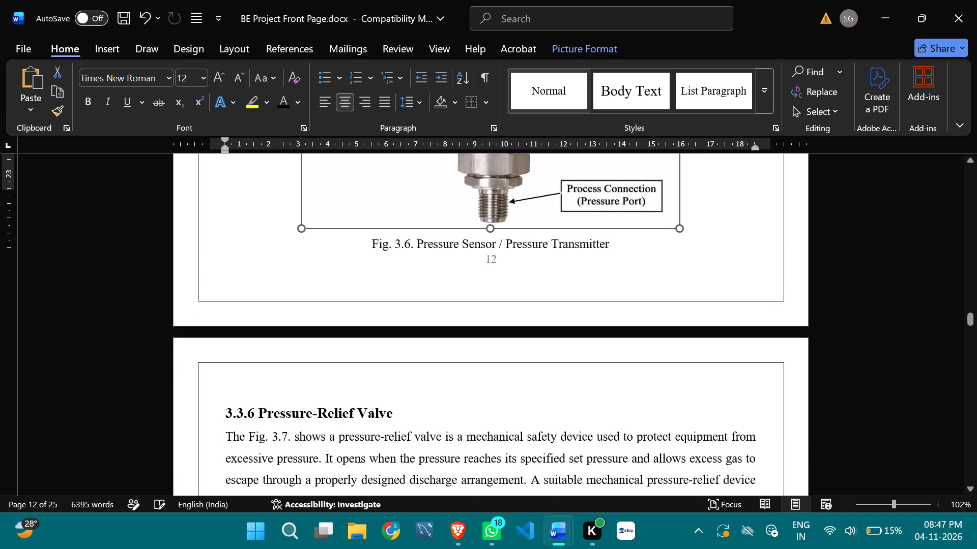
# Insert blank lines above the CHAPTER 4 heading at the end of Chapter 3 to push it onto a new page.
pyautogui.scroll(-8, 531, 394)
pyautogui.scroll(-18, 530, 391)
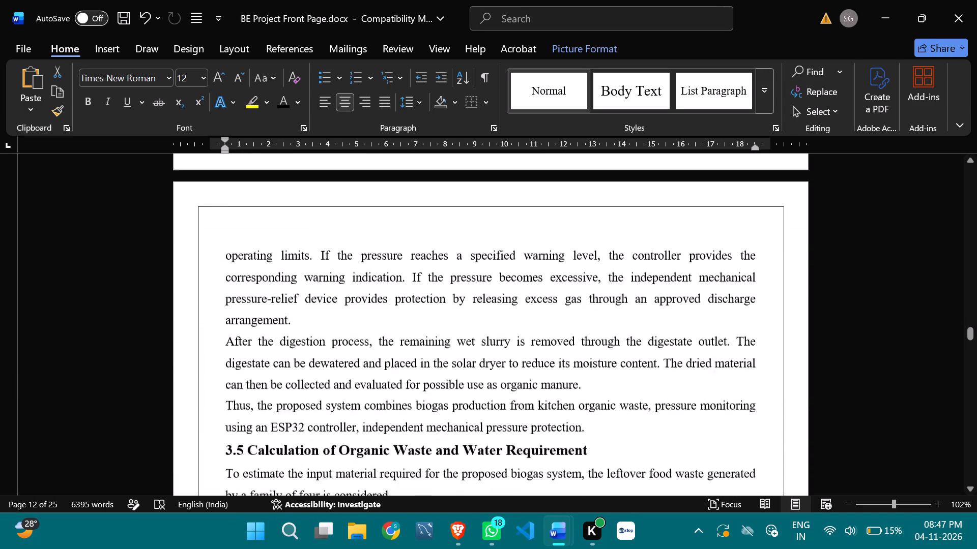
pyautogui.scroll(-6, 530, 391)
pyautogui.scroll(-20, 530, 391)
pyautogui.scroll(-1, 530, 391)
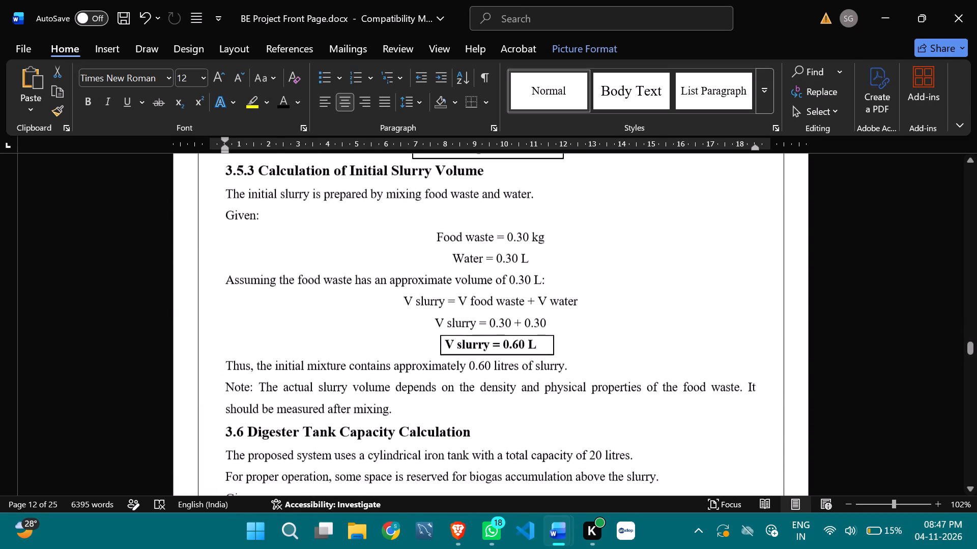
pyautogui.scroll(-20, 530, 391)
pyautogui.scroll(-11, 530, 391)
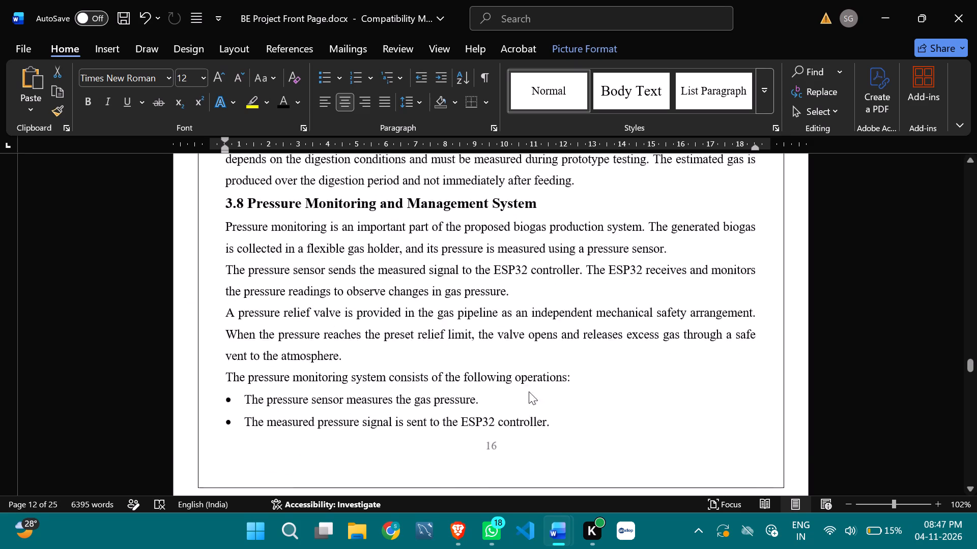
pyautogui.scroll(-20, 529, 391)
pyautogui.scroll(-3, 529, 391)
pyautogui.scroll(2, 526, 395)
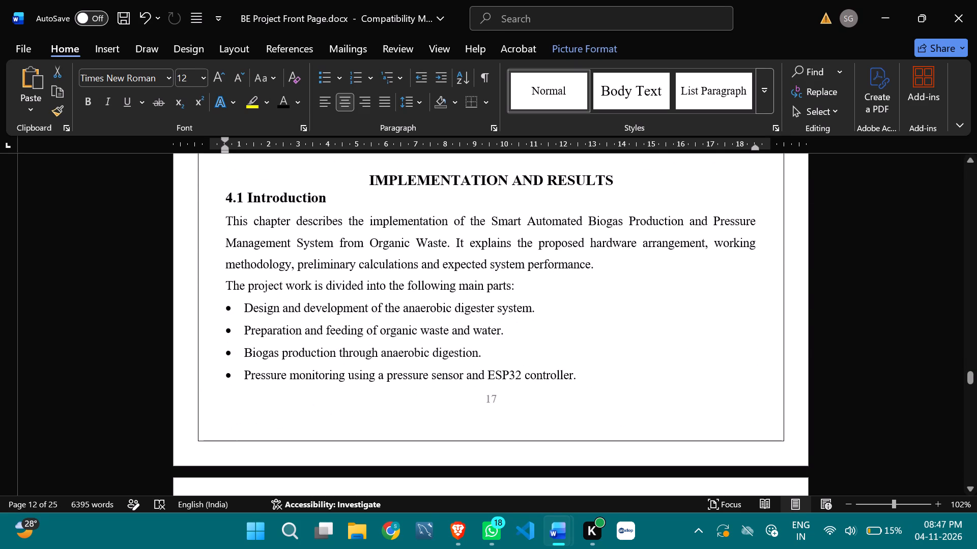
pyautogui.scroll(9, 526, 395)
pyautogui.scroll(-2, 526, 395)
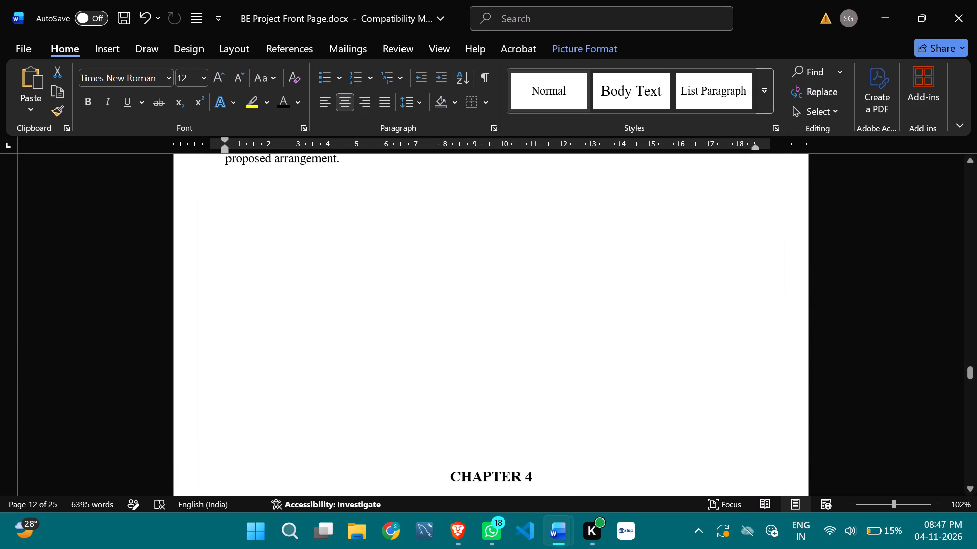
pyautogui.click(496, 403)
pyautogui.press('Return')
pyautogui.press('Return')
pyautogui.scroll(-8, 495, 401)
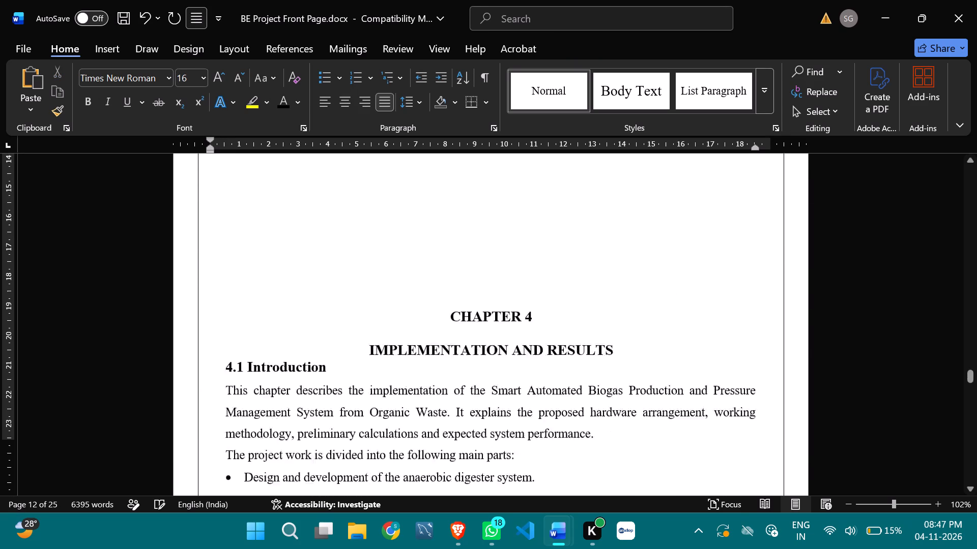
pyautogui.press('Return')
pyautogui.press('Return')
pyautogui.press('Return')
pyautogui.press('Return')
pyautogui.press('Return')
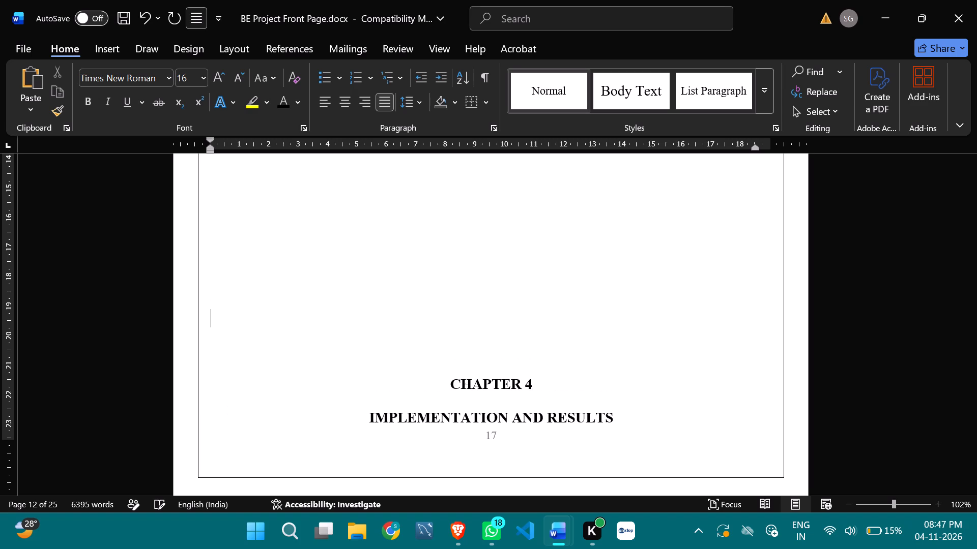
pyautogui.press('Return')
pyautogui.press('Return')
# Review the layout of the remaining pages from Chapter 4 through the References list.
pyautogui.scroll(-12, 494, 369)
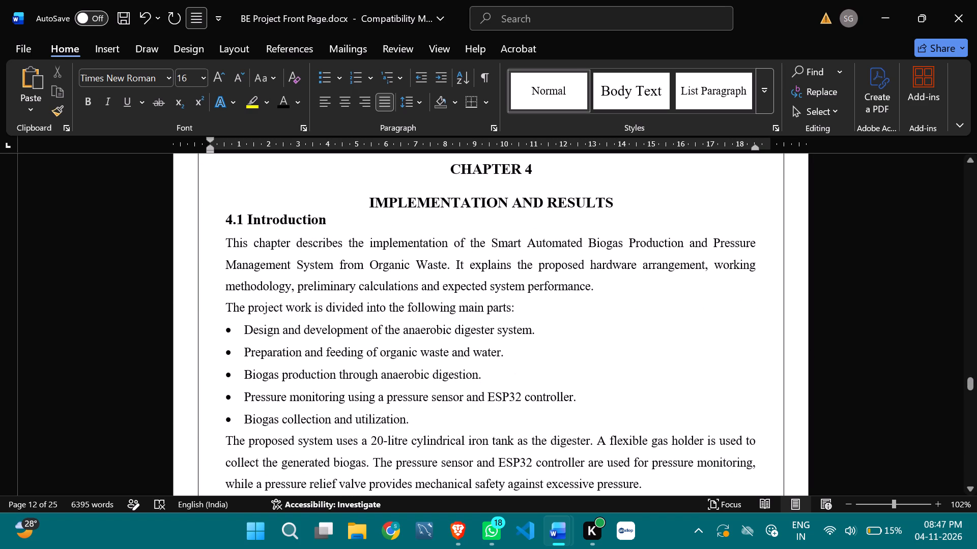
pyautogui.scroll(-14, 507, 362)
pyautogui.scroll(-7, 504, 367)
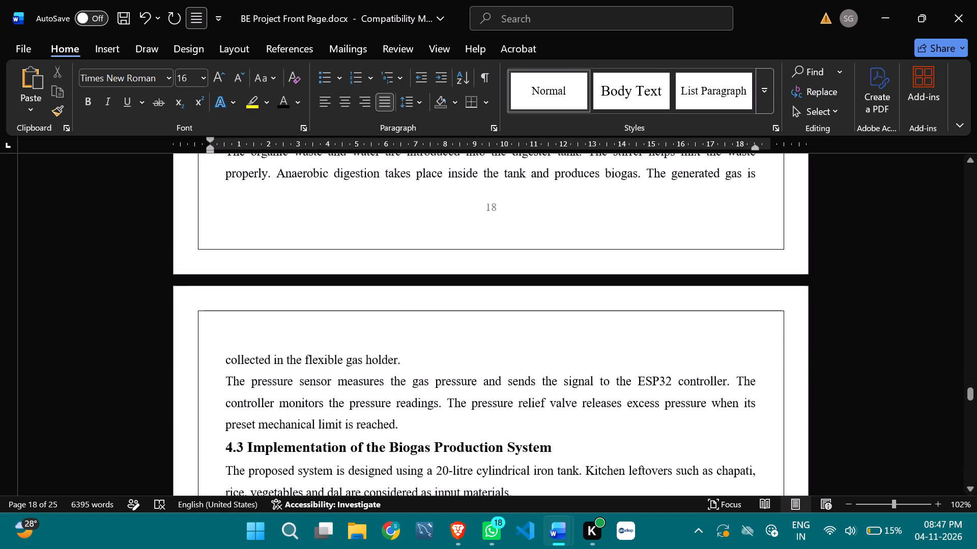
pyautogui.scroll(-20, 503, 368)
pyautogui.scroll(-11, 503, 368)
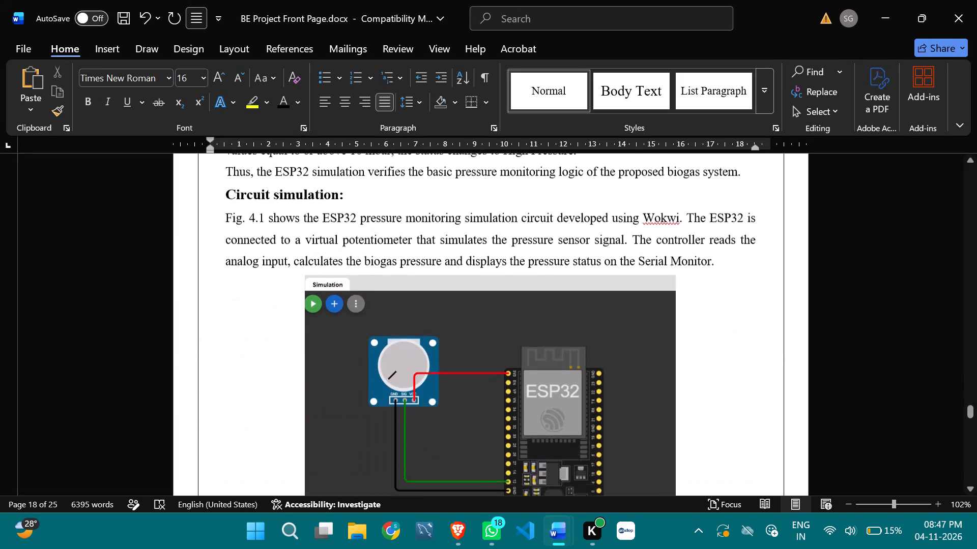
pyautogui.scroll(-10, 496, 383)
pyautogui.scroll(-18, 496, 383)
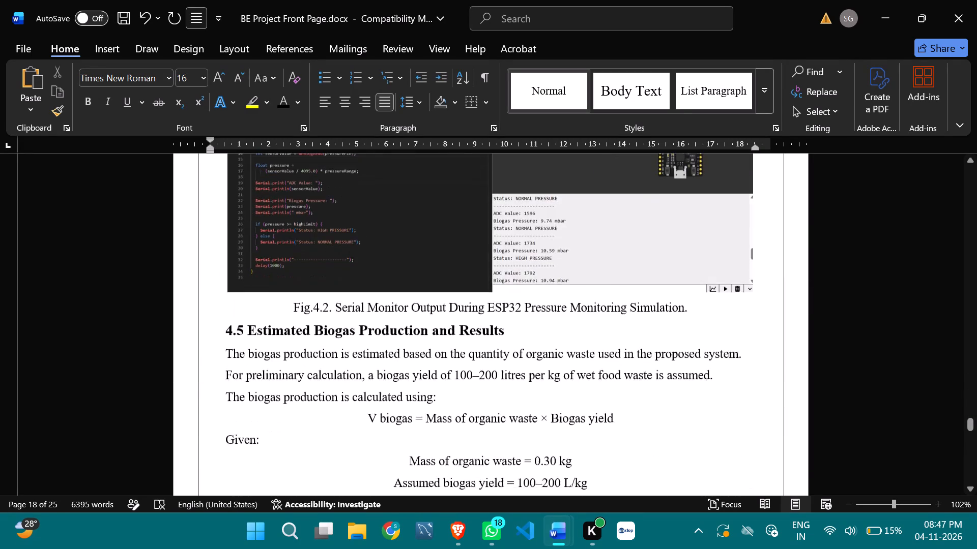
pyautogui.scroll(-20, 496, 383)
pyautogui.scroll(-10, 496, 383)
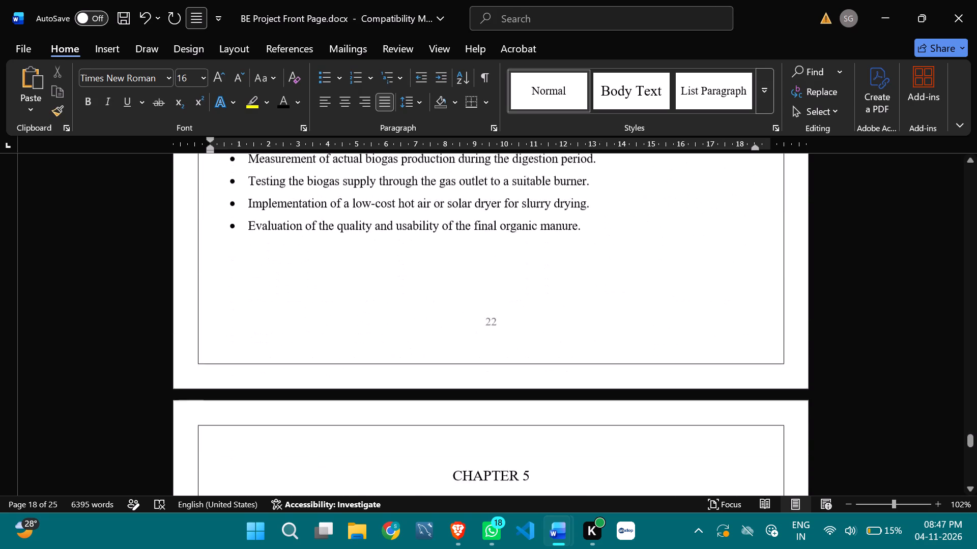
pyautogui.scroll(-20, 491, 392)
pyautogui.scroll(-6, 491, 392)
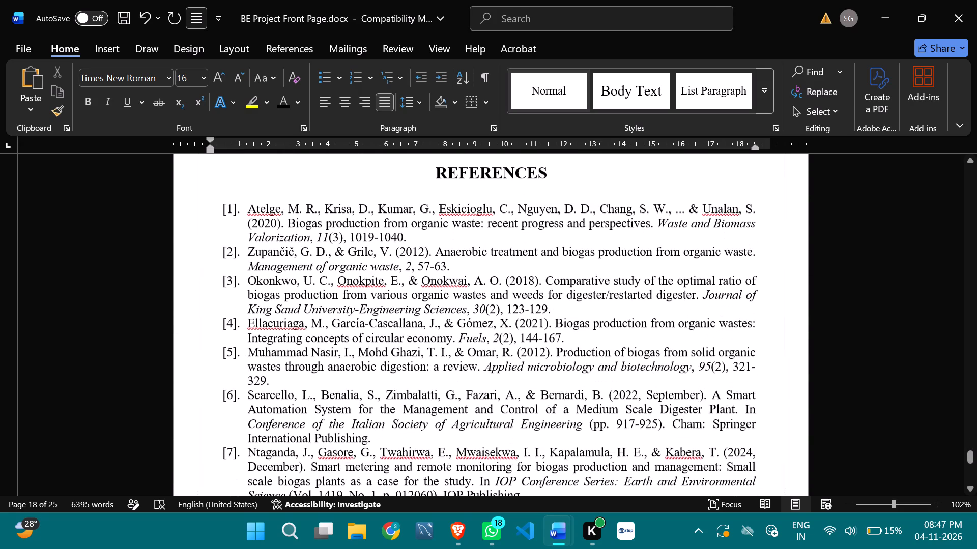
# Save the report document.
pyautogui.hotkey('ctrl', 's')
# Colour the [1] citation at the end of the anaerobic digestion paragraph on page 1 in the medium blue theme colour.
pyautogui.scroll(10, 489, 390)
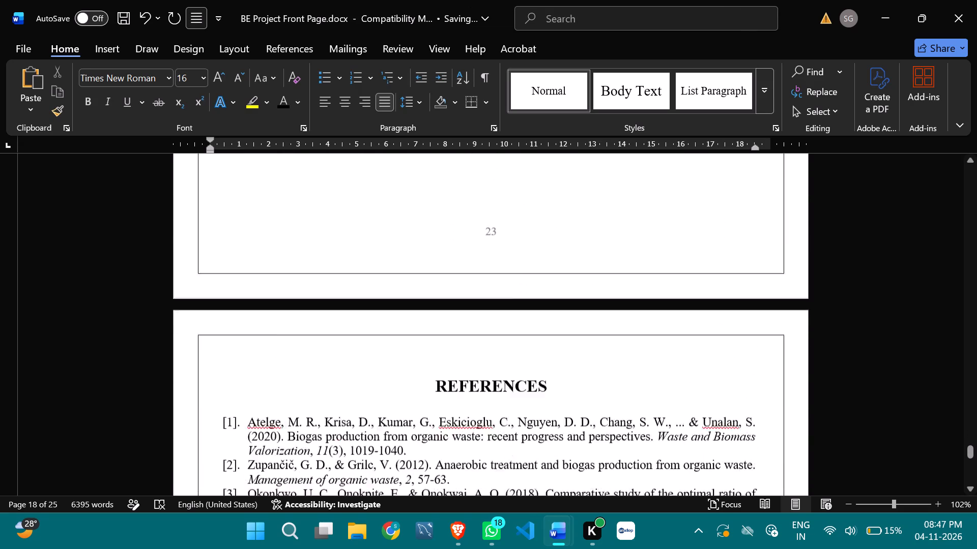
pyautogui.scroll(1, 823, 425)
pyautogui.moveTo(970, 452); pyautogui.dragTo(935, 285)
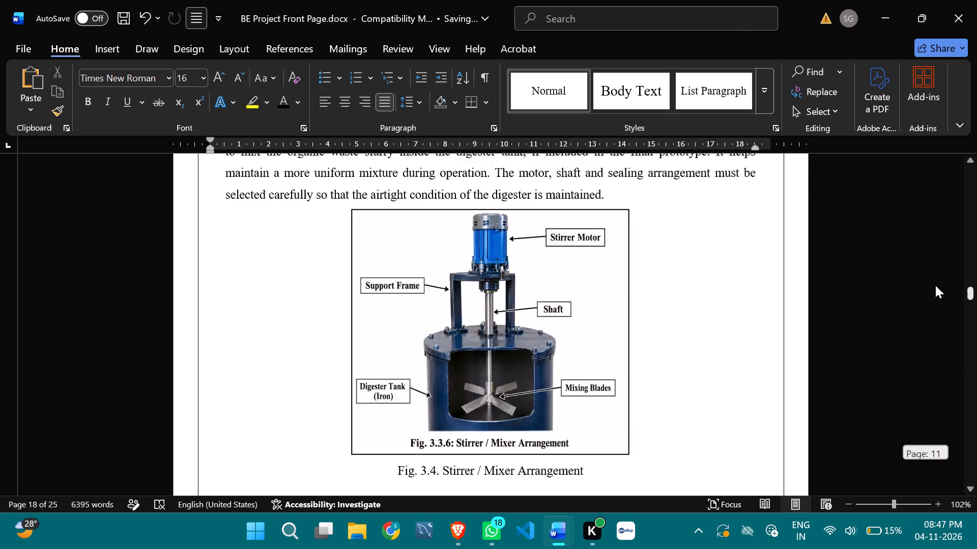
pyautogui.moveTo(935, 285); pyautogui.dragTo(928, 176)
pyautogui.scroll(-4, 569, 330)
pyautogui.scroll(1, 569, 330)
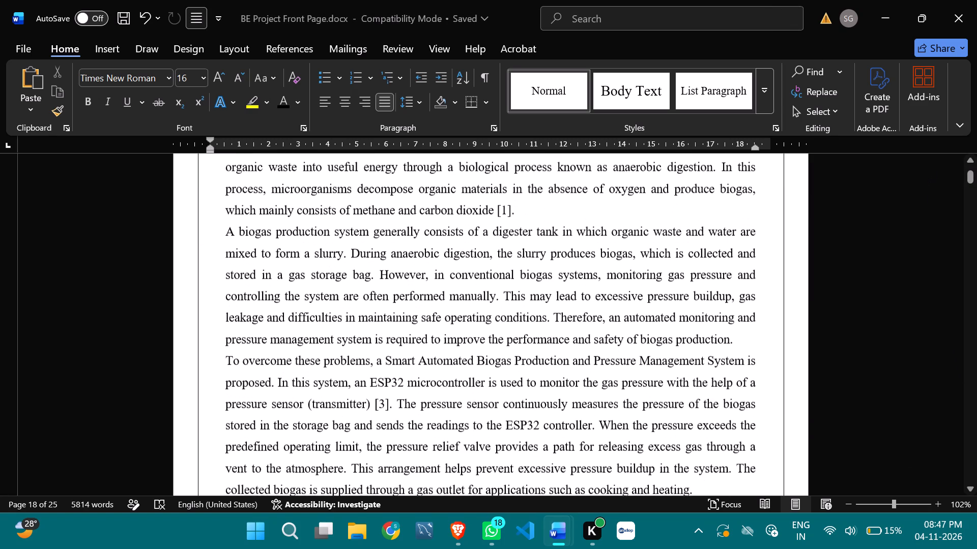
pyautogui.moveTo(510, 211); pyautogui.dragTo(495, 207)
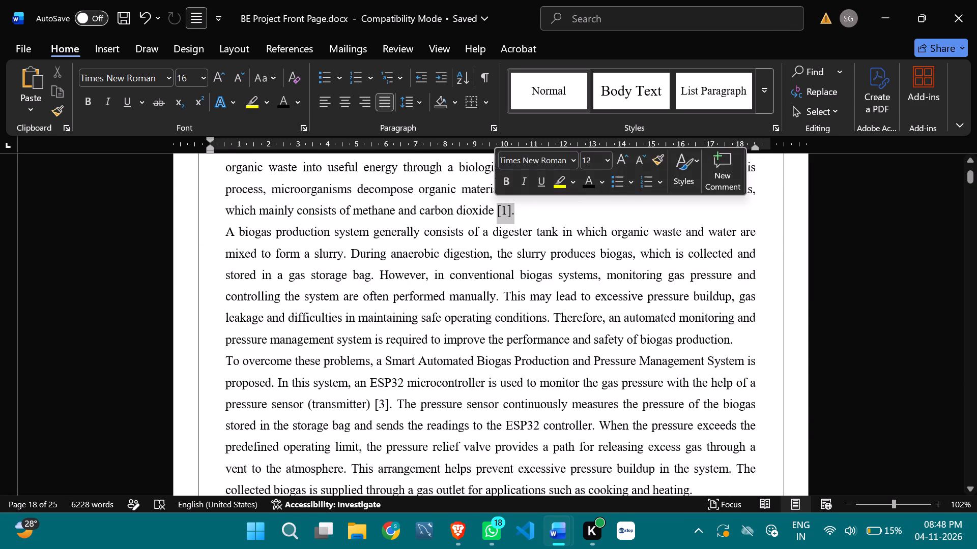
pyautogui.click(302, 106)
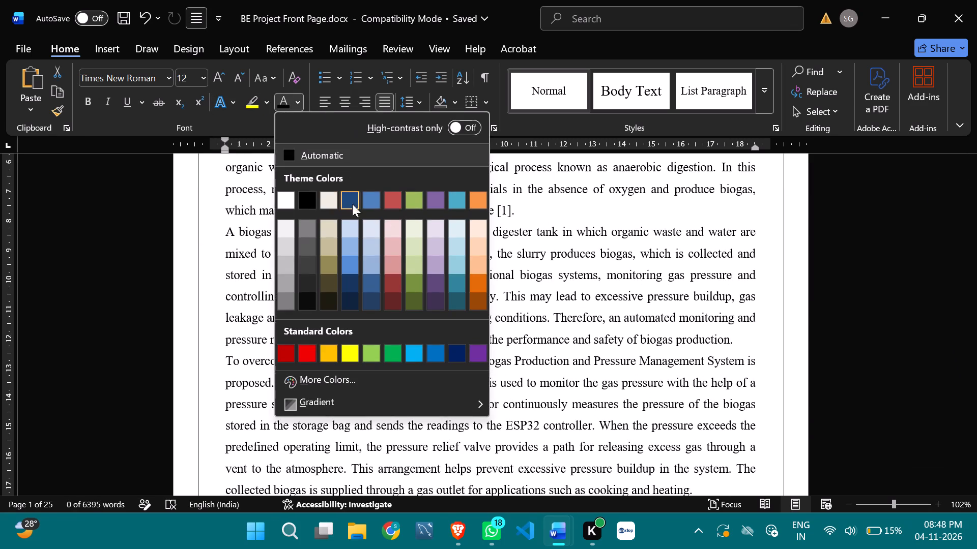
pyautogui.click(368, 200)
# Apply the same blue font colour to the [3] citation after "pressure sensor (transmitter)" on page 1.
pyautogui.scroll(-3, 495, 289)
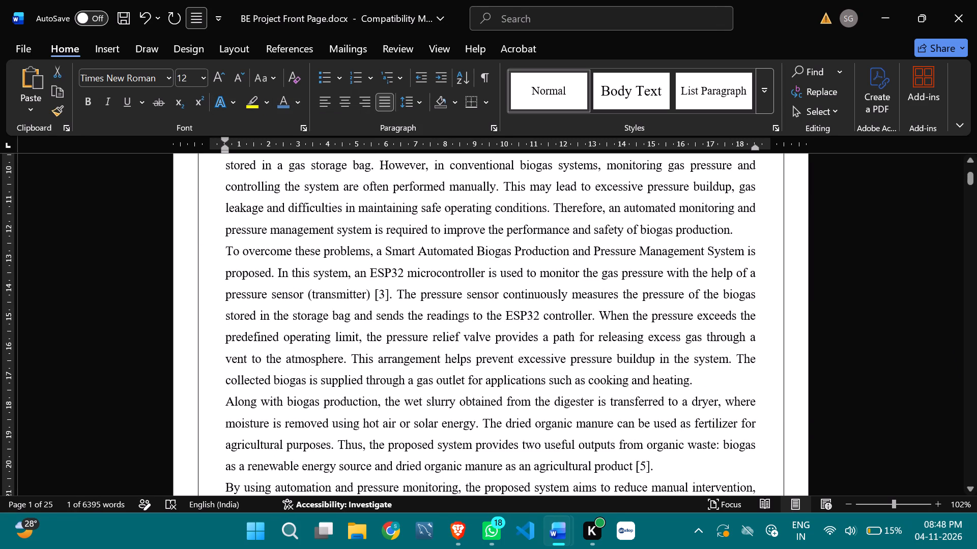
pyautogui.moveTo(387, 294); pyautogui.dragTo(379, 295)
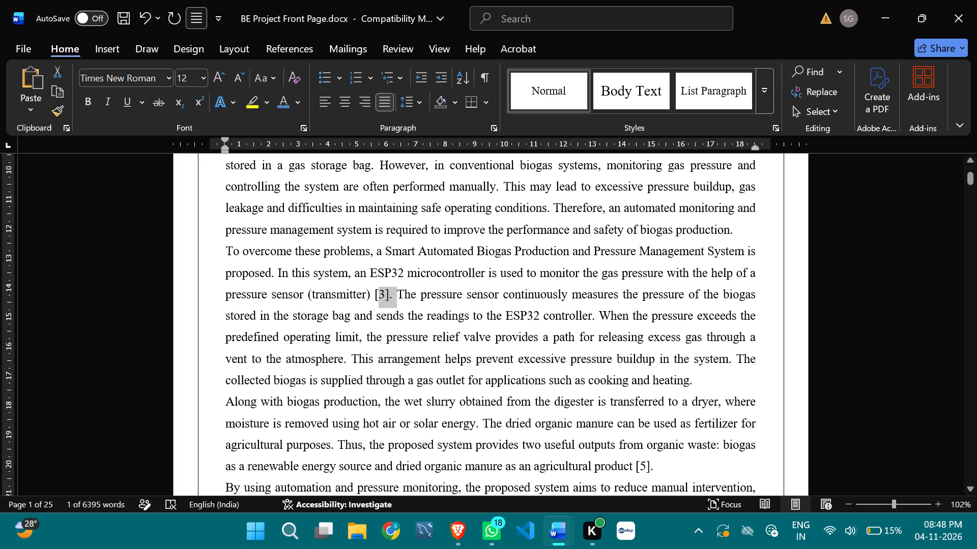
pyautogui.moveTo(379, 295); pyautogui.dragTo(373, 296)
pyautogui.click(283, 110)
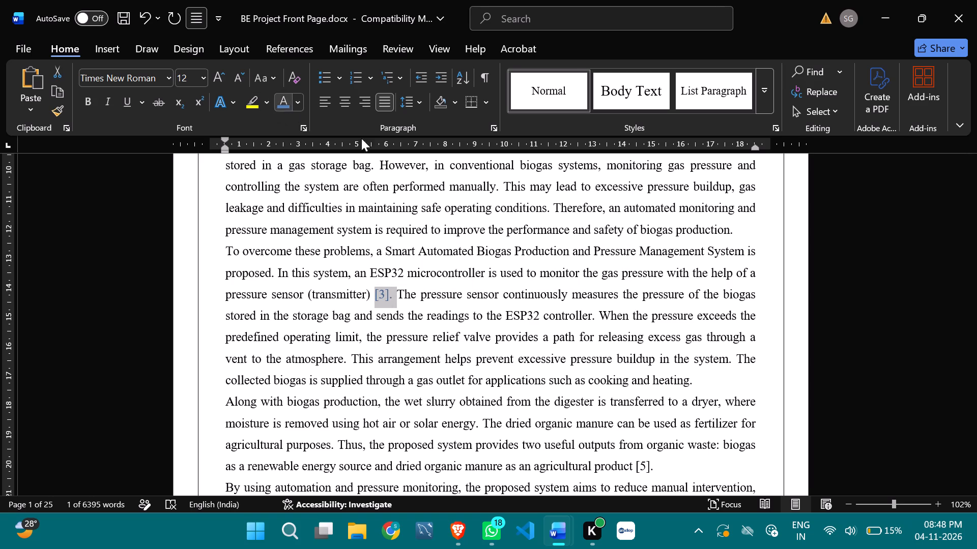
pyautogui.scroll(4, 568, 273)
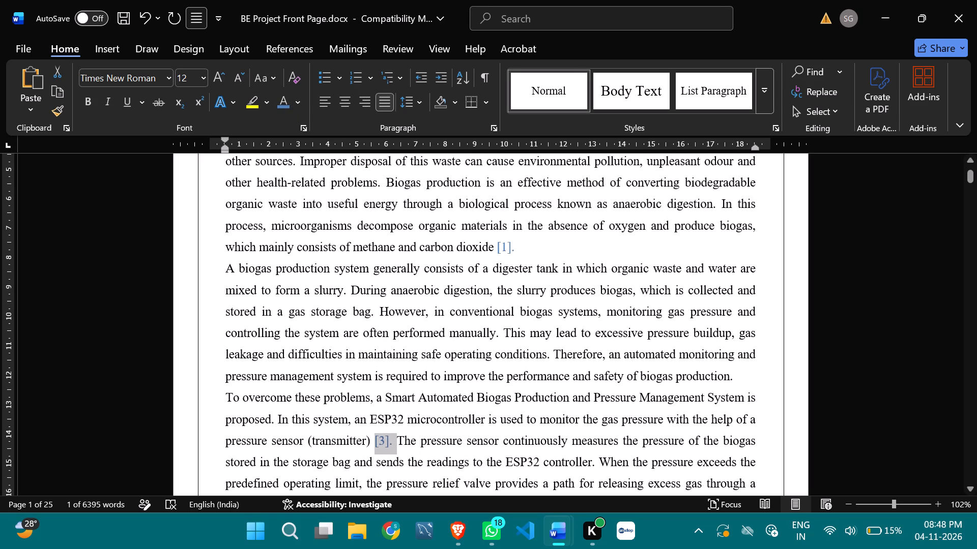
pyautogui.scroll(-7, 483, 304)
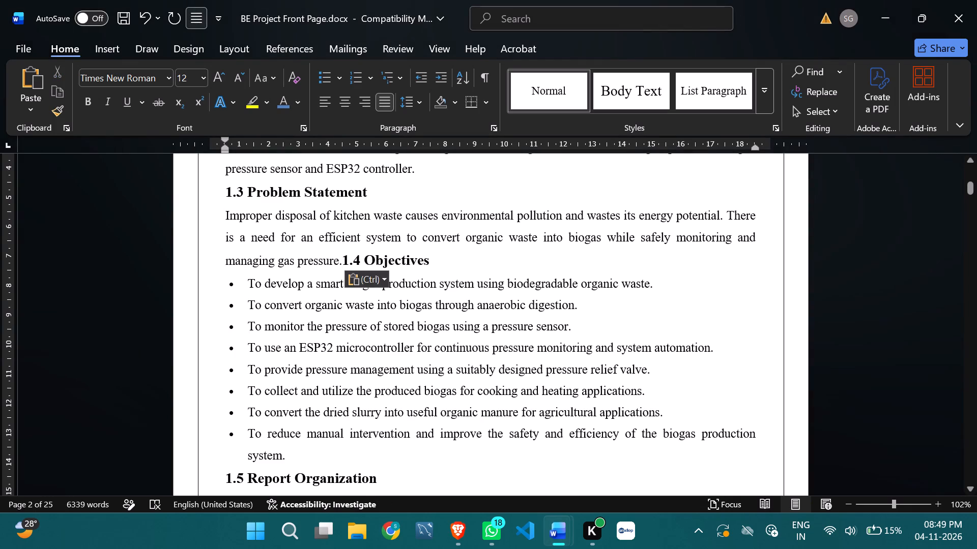
pyautogui.press("'")
pyautogui.press('BackSpace')
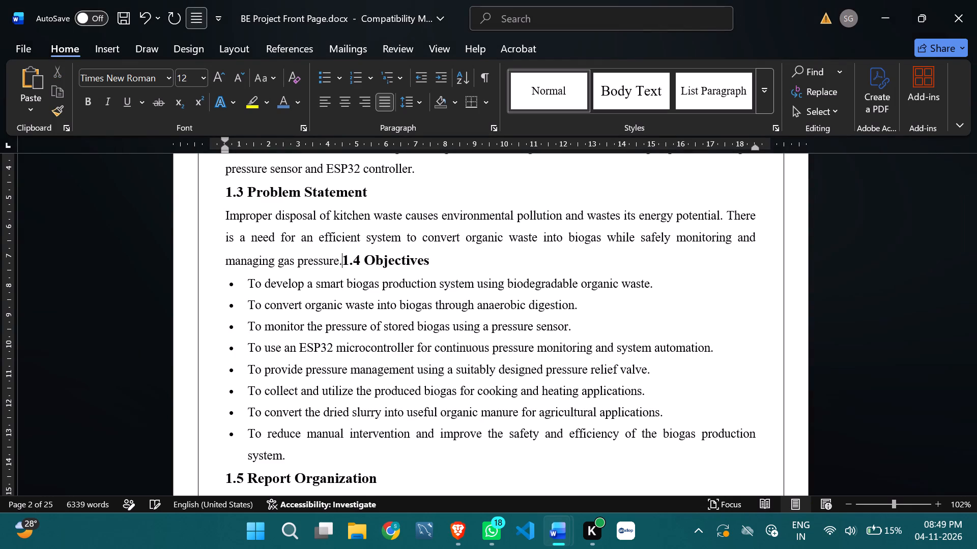
pyautogui.press('Return')
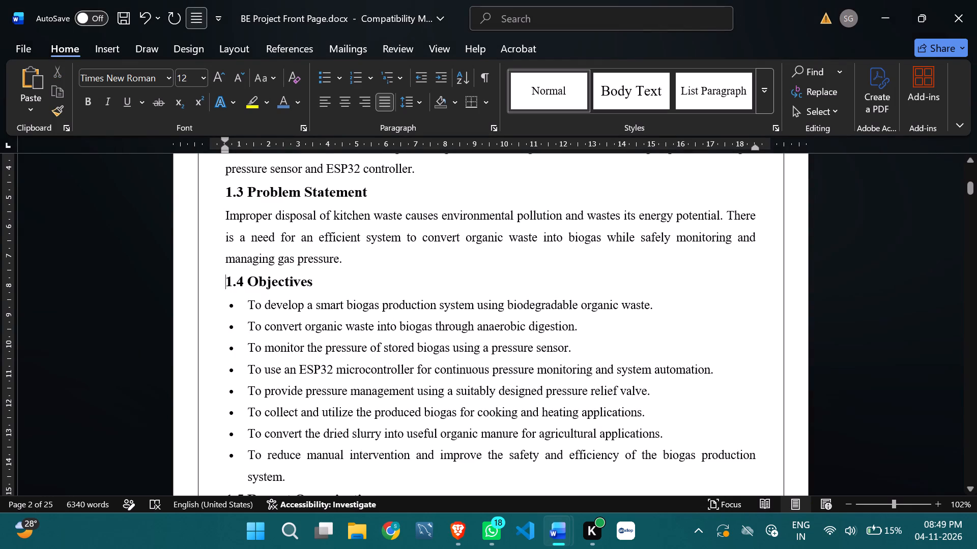
# Push the CHAPTER 2 heading onto a new page by adding four blank lines after the Chapter 5 entry in 1.5 Report Organization.
pyautogui.scroll(-8, 340, 296)
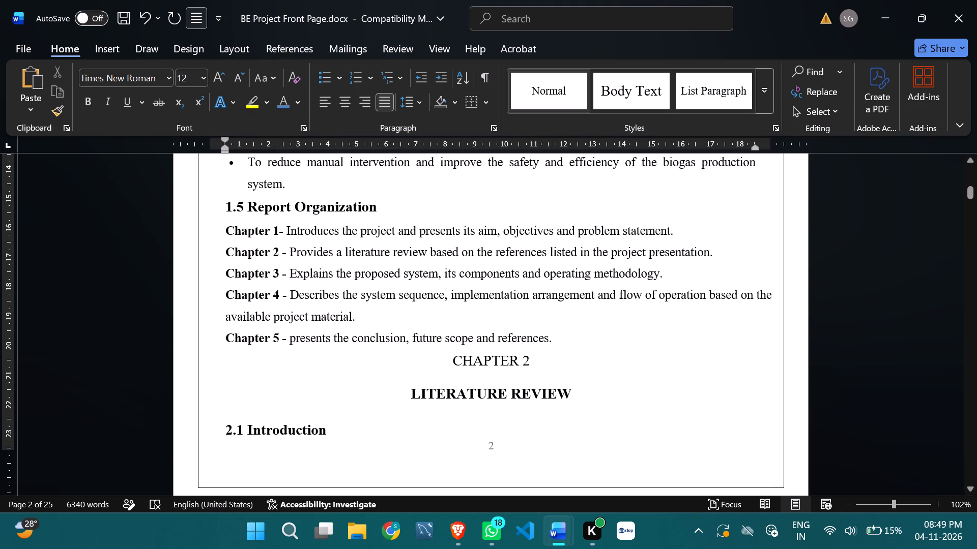
pyautogui.click(554, 343)
pyautogui.press('Return')
pyautogui.press('Return')
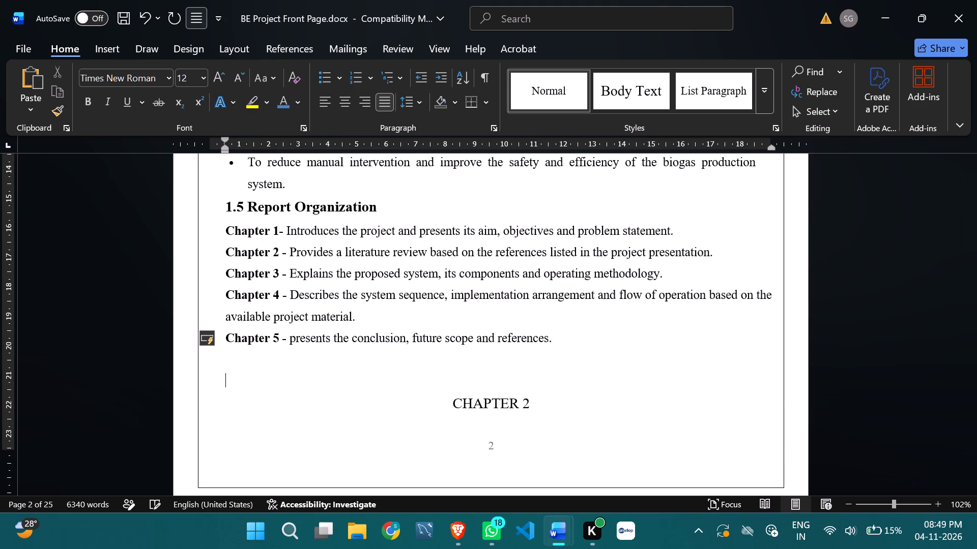
pyautogui.press('Return')
pyautogui.press('Return')
pyautogui.scroll(-10, 554, 344)
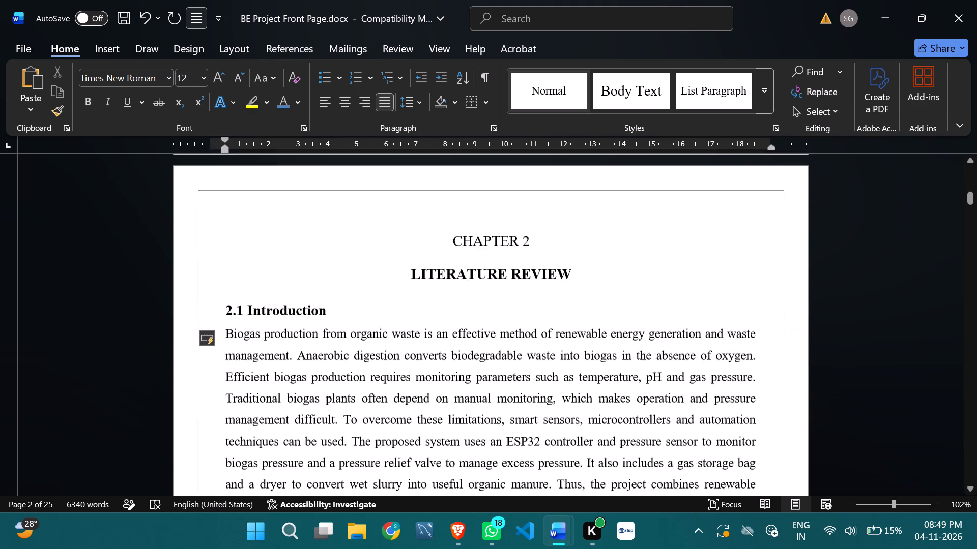
# Review the layout and citations from the start of Chapter 2 through the 3.1 Introduction of Chapter 3.
pyautogui.scroll(-5, 554, 344)
pyautogui.scroll(3, 556, 341)
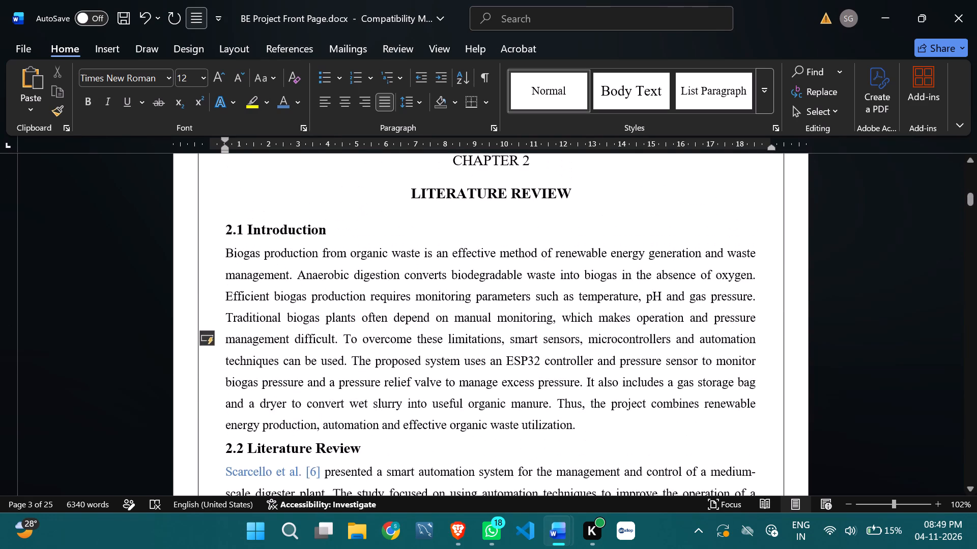
pyautogui.scroll(-20, 556, 341)
pyautogui.scroll(-8, 556, 341)
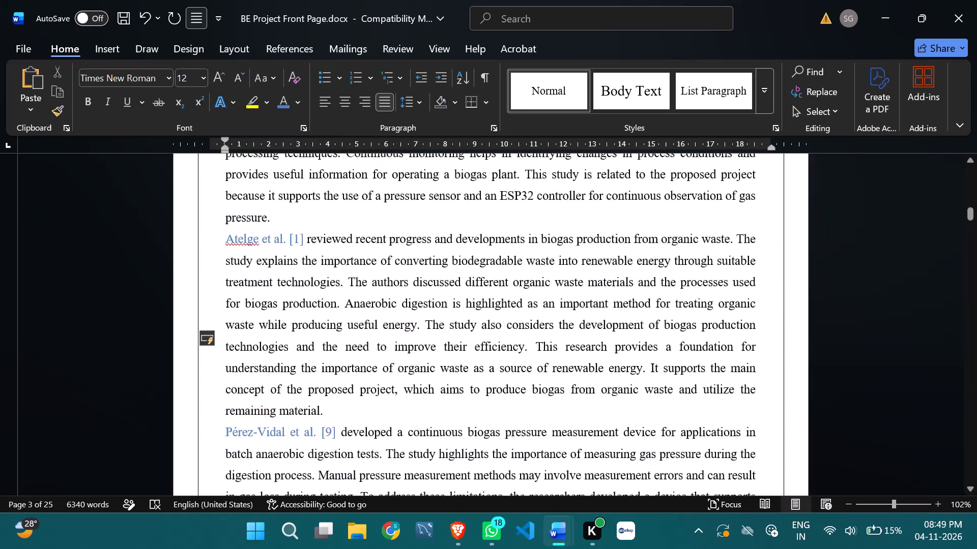
pyautogui.scroll(-11, 556, 341)
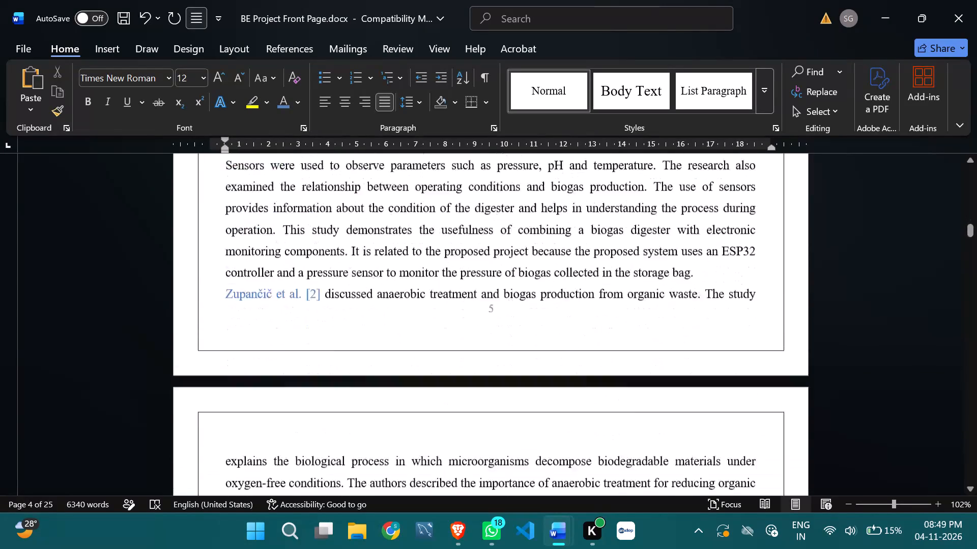
pyautogui.scroll(-9, 556, 341)
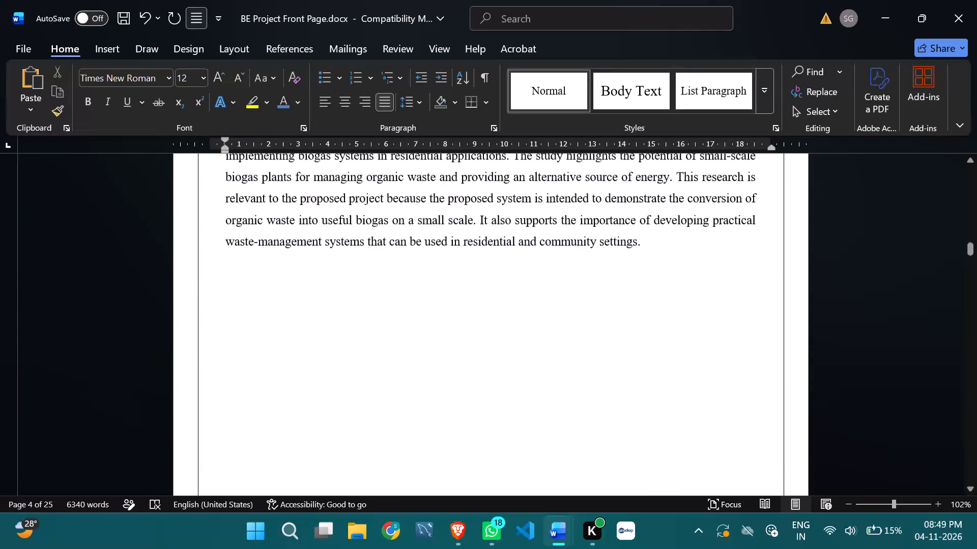
pyautogui.scroll(-7, 556, 341)
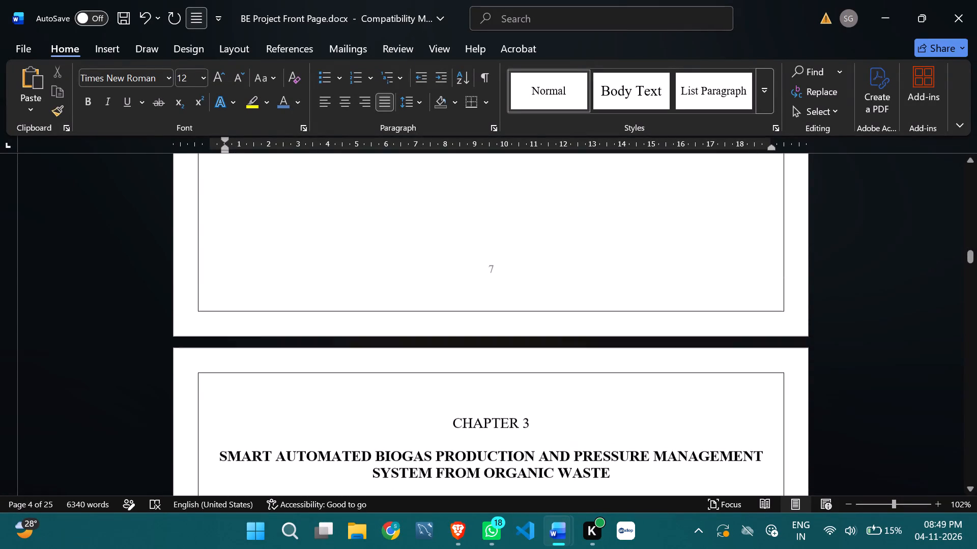
pyautogui.scroll(-4, 556, 341)
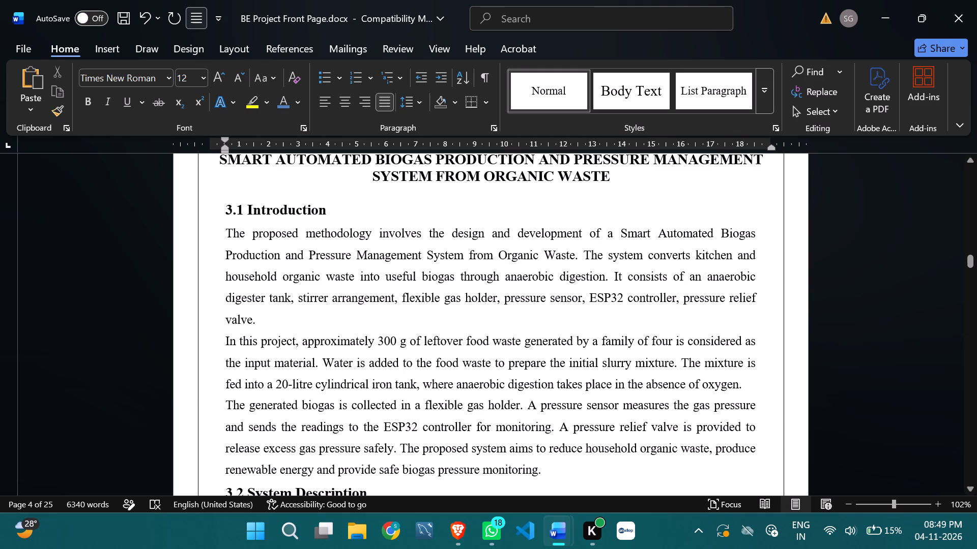
# Insert the citation [11] before the full stop after "pressure relief valve" in the first paragraph of 3.1 Introduction.
pyautogui.click(263, 314)
pyautogui.scroll(-1, 264, 314)
pyautogui.press('BackSpace')
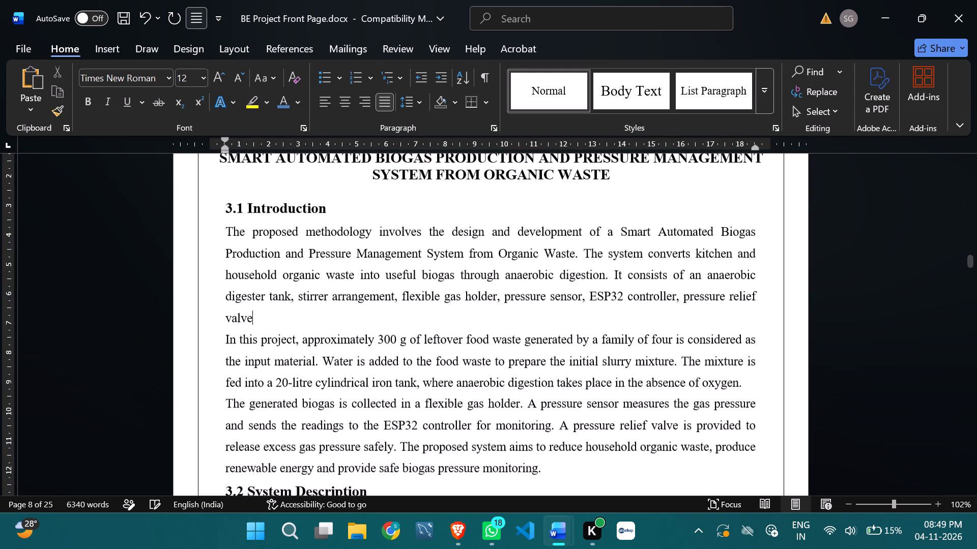
pyautogui.press('space')
pyautogui.write('[')
pyautogui.write('11].')
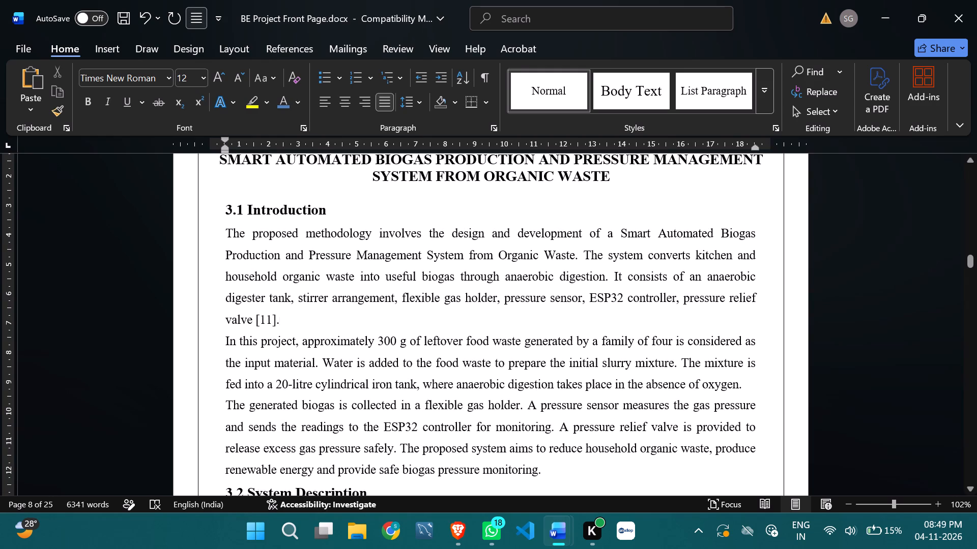
# Insert the citation [9] before the full stop after "biogas pressure monitoring" at the end of 3.1 Introduction.
pyautogui.click(543, 472)
pyautogui.press('BackSpace')
pyautogui.press('9')
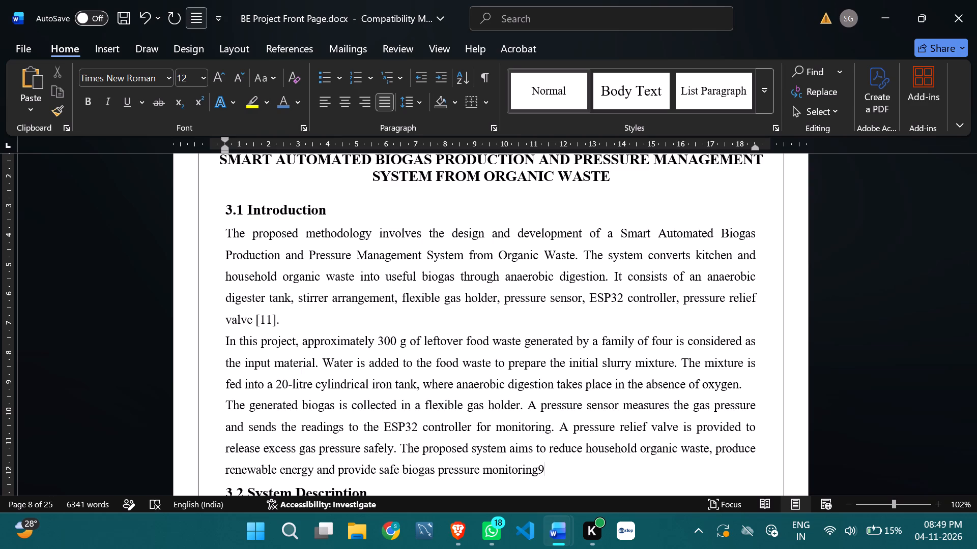
pyautogui.press('BackSpace')
pyautogui.press('9')
pyautogui.press('BackSpace')
pyautogui.write('[9[.')
pyautogui.press('BackSpace')
pyautogui.press('BackSpace')
pyautogui.write('].')
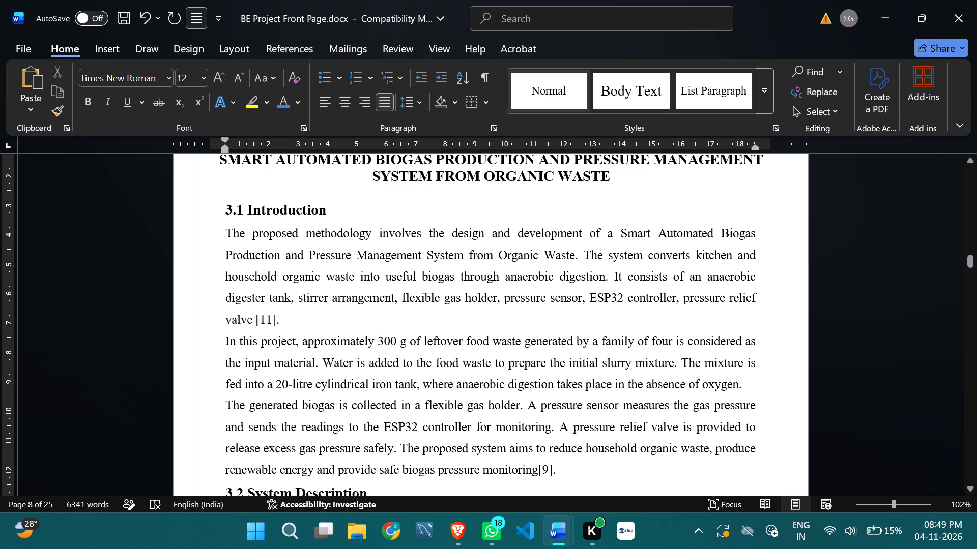
# Add a space before the [9] citation and colour the [9] and [11] citations in 3.1 Introduction blue.
pyautogui.click(538, 470)
pyautogui.press('space')
pyautogui.moveTo(561, 470); pyautogui.dragTo(541, 470)
pyautogui.click(631, 450)
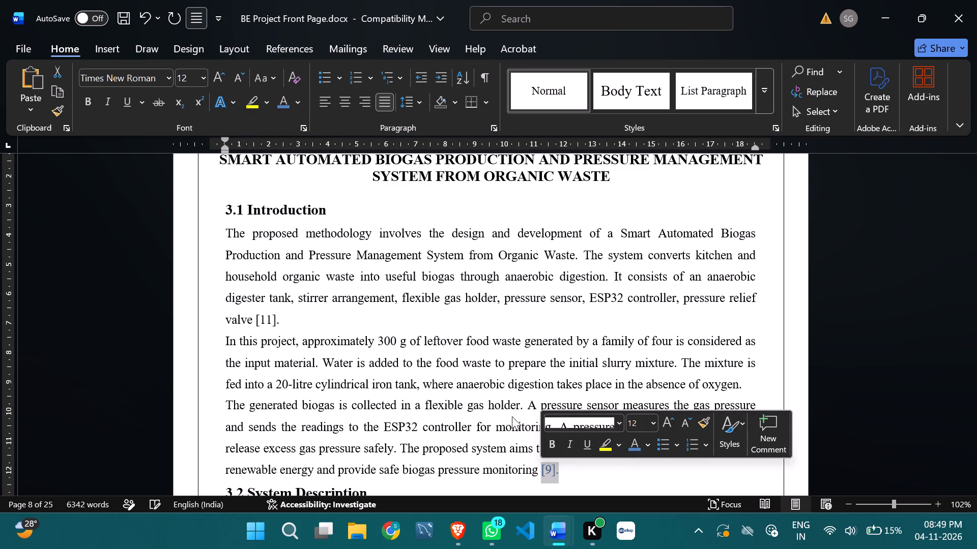
pyautogui.moveTo(283, 325); pyautogui.dragTo(254, 321)
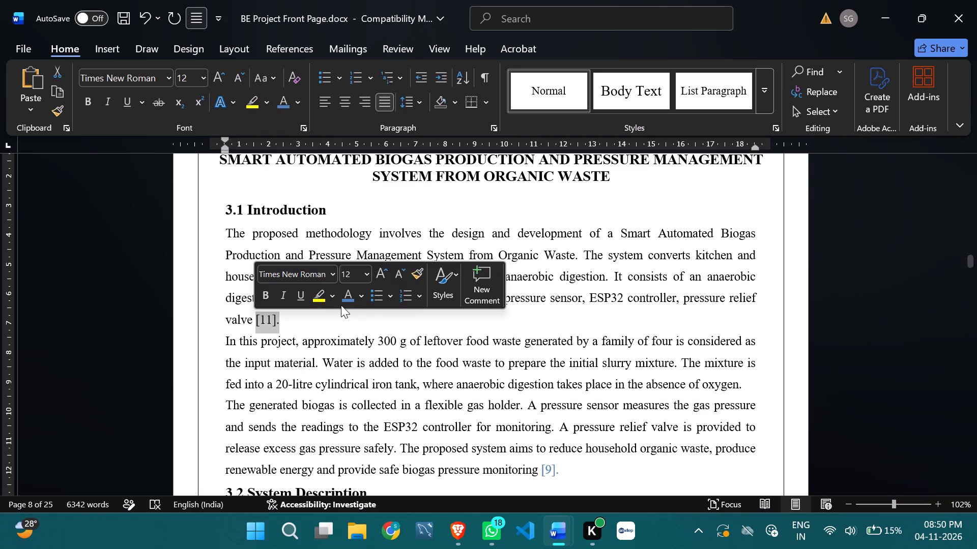
pyautogui.click(349, 301)
# Insert the citation [10] before the full stop after "monitors the pressure readings" in 3.2 System Description.
pyautogui.scroll(-7, 386, 386)
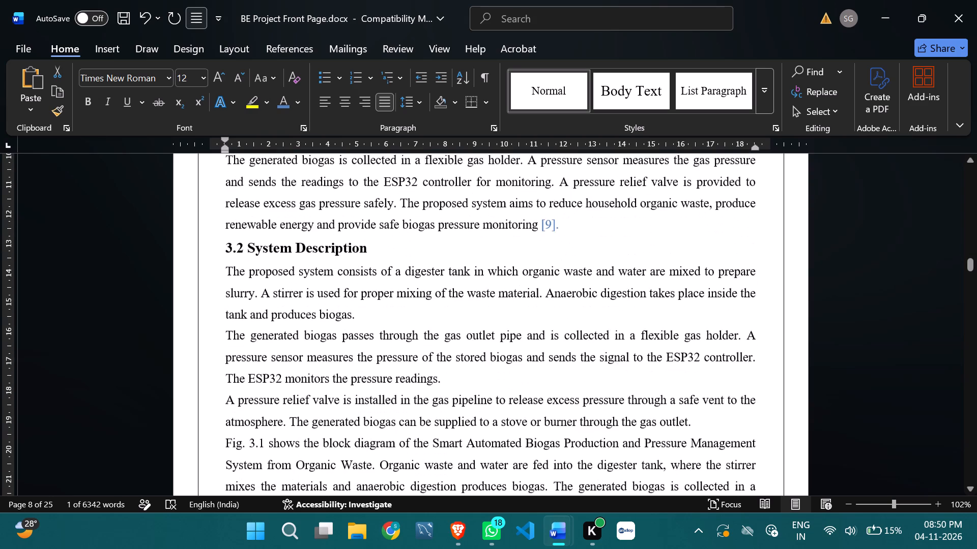
pyautogui.scroll(-12, 386, 386)
pyautogui.scroll(2, 386, 382)
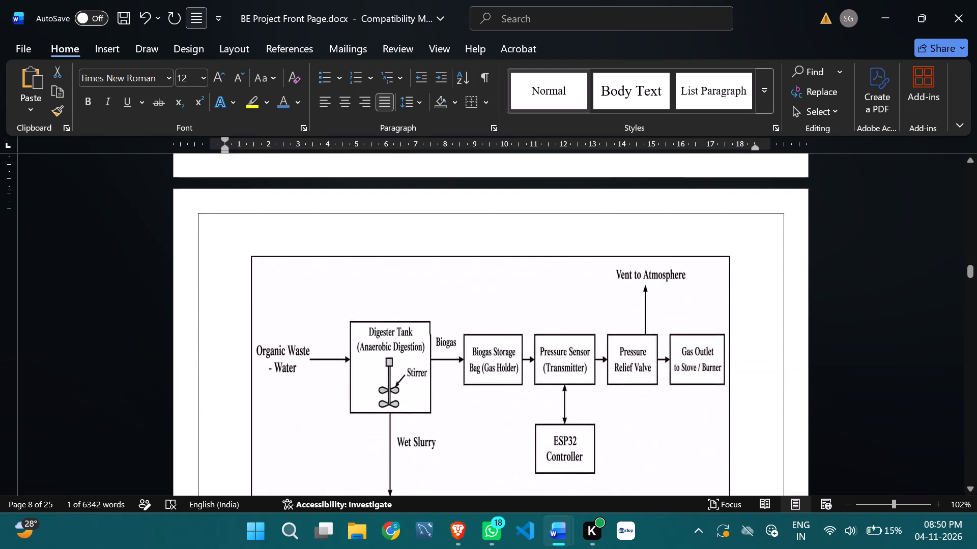
pyautogui.scroll(7, 386, 382)
pyautogui.click(440, 254)
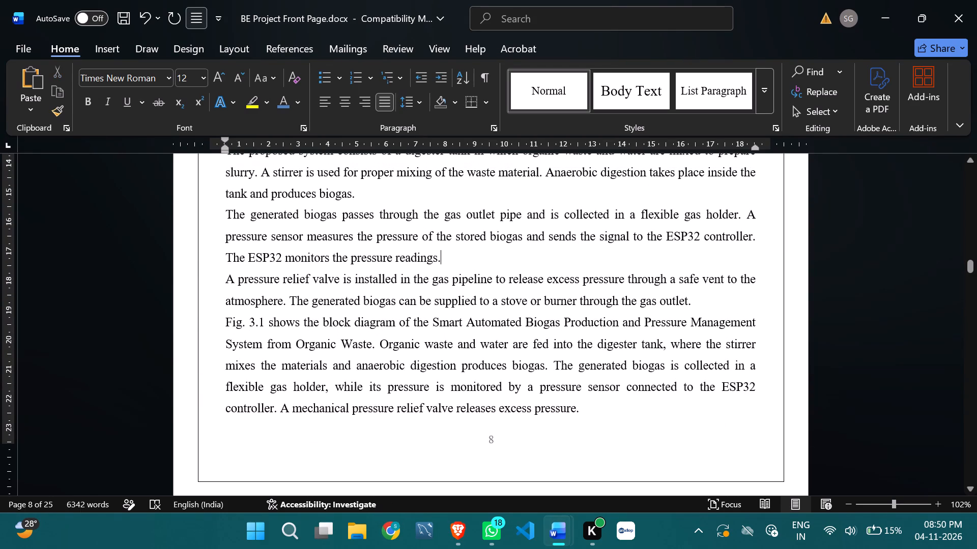
pyautogui.scroll(2, 461, 287)
pyautogui.press('BackSpace')
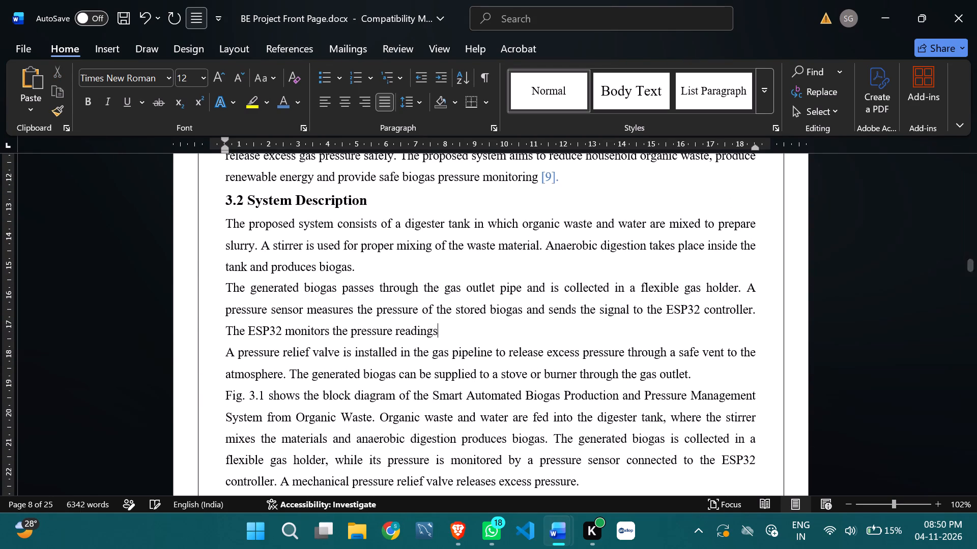
pyautogui.press('space')
pyautogui.write('[10].')
# Insert the citation [8] before the full stop after "releases excess pressure" at the end of 3.2 System Description.
pyautogui.scroll(-2, 464, 321)
pyautogui.click(584, 414)
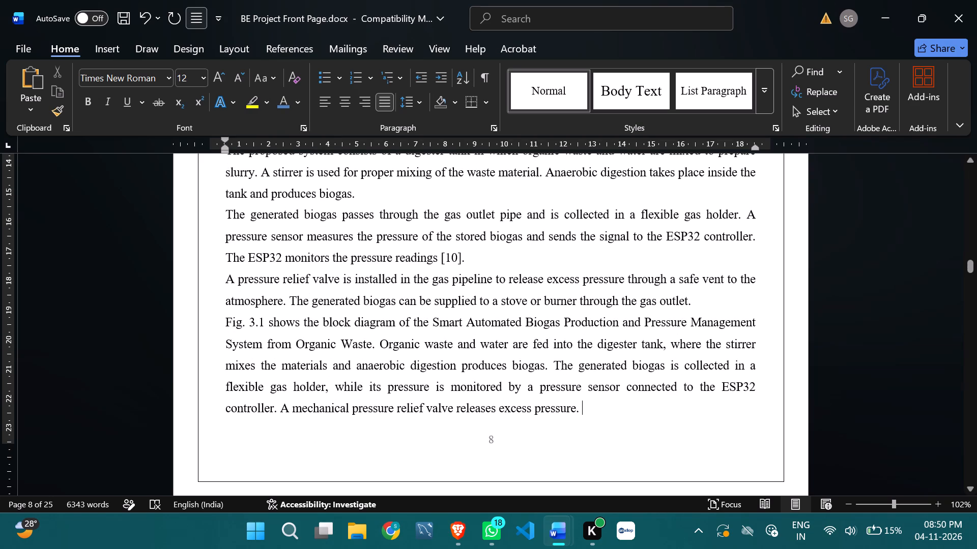
pyautogui.press('BackSpace')
pyautogui.press('BackSpace')
pyautogui.press('space')
pyautogui.write('[')
pyautogui.write('8].')
# Colour the [10] and [8] citations in 3.2 System Description blue.
pyautogui.moveTo(468, 267); pyautogui.dragTo(439, 269)
pyautogui.click(469, 268)
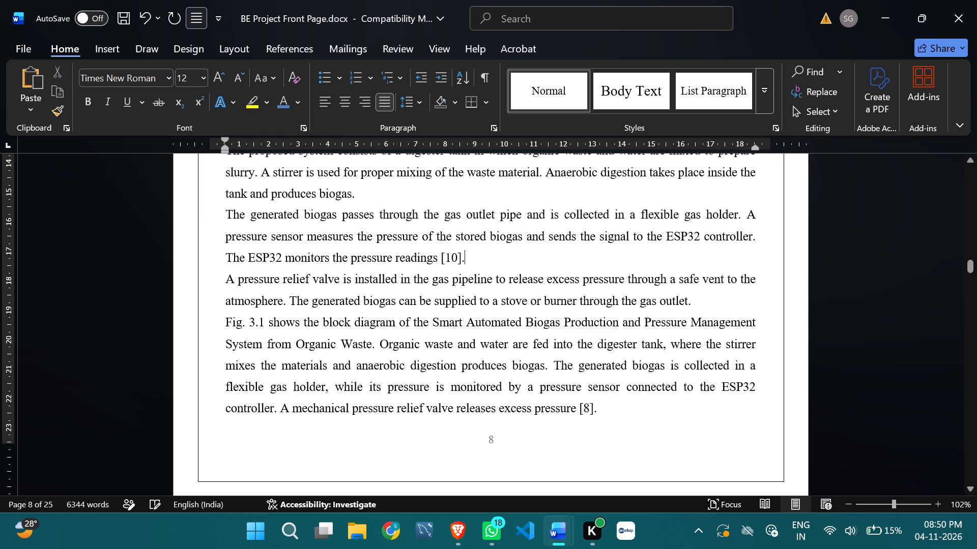
pyautogui.moveTo(470, 265); pyautogui.dragTo(442, 266)
pyautogui.click(538, 237)
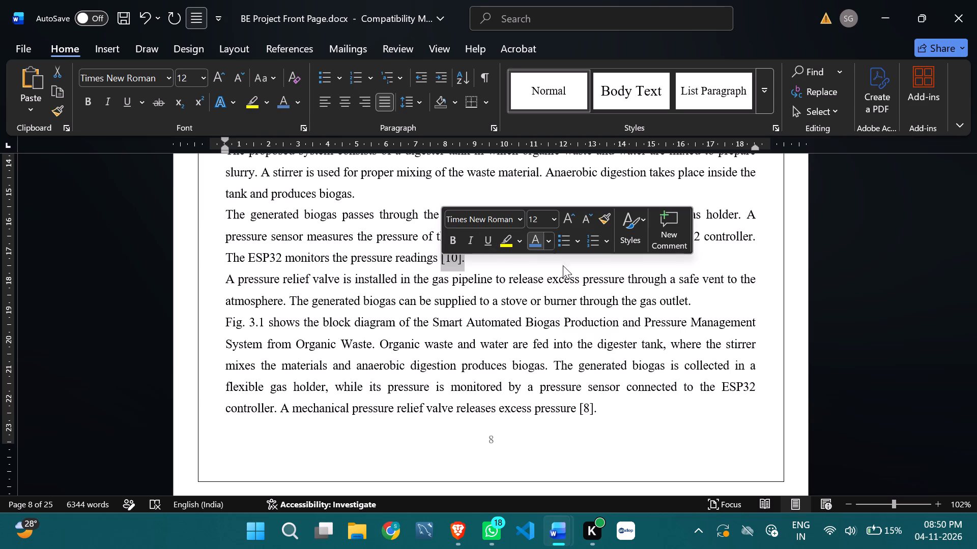
pyautogui.moveTo(612, 416); pyautogui.dragTo(577, 406)
pyautogui.click(578, 413)
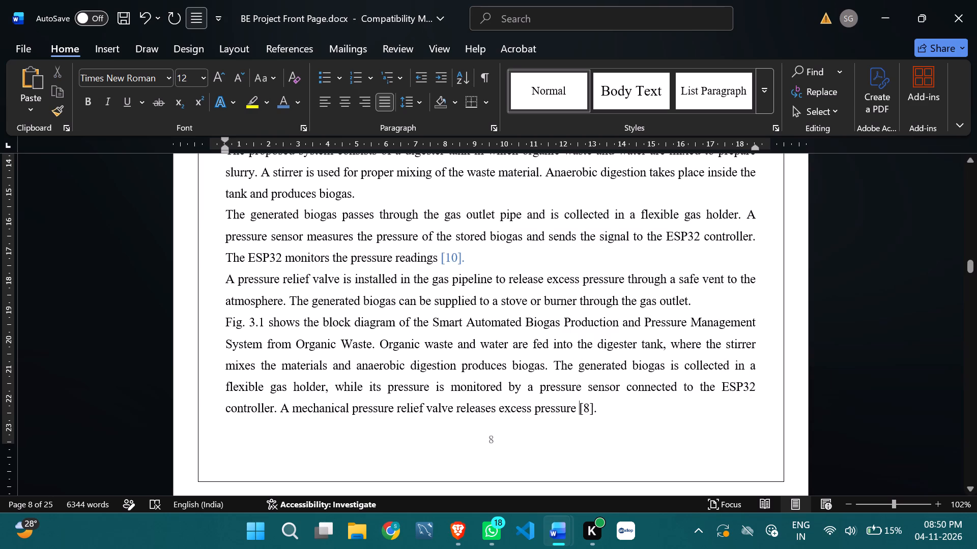
pyautogui.moveTo(578, 408); pyautogui.dragTo(594, 403)
pyautogui.moveTo(688, 381); pyautogui.dragTo(673, 383)
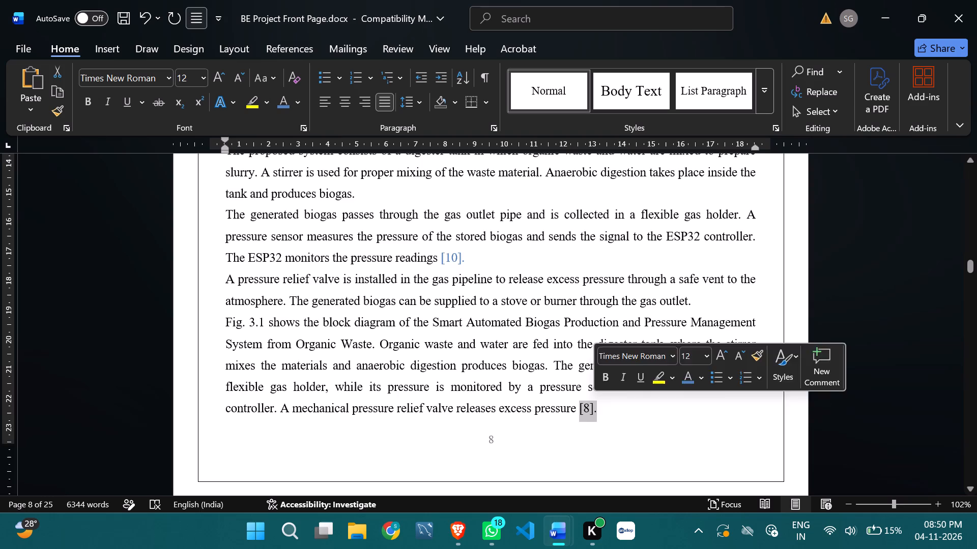
pyautogui.scroll(-4, 360, 394)
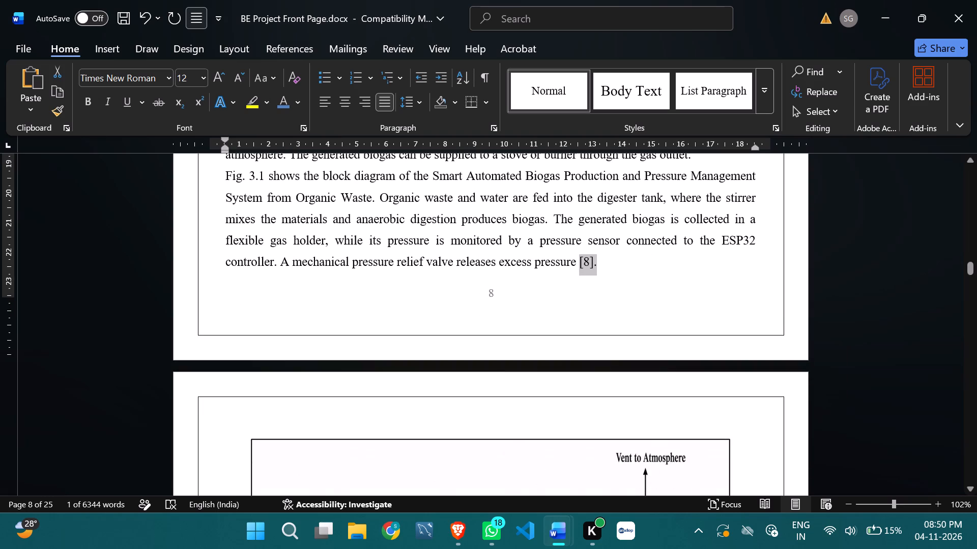
pyautogui.click(284, 103)
# Add the citation [8] and a full stop to the end of the Fig. 3.1 block diagram caption and colour them blue.
pyautogui.scroll(-11, 610, 329)
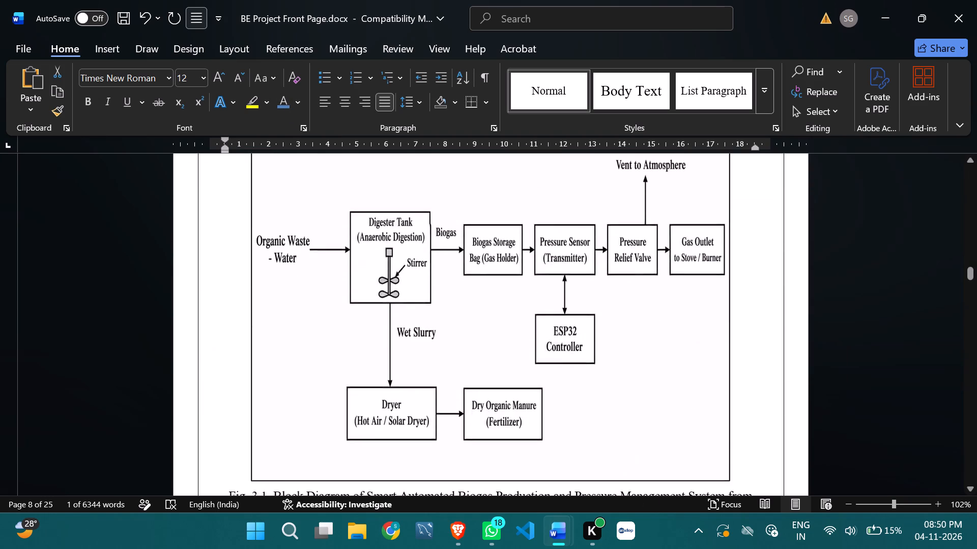
pyautogui.scroll(-1, 611, 332)
pyautogui.click(543, 380)
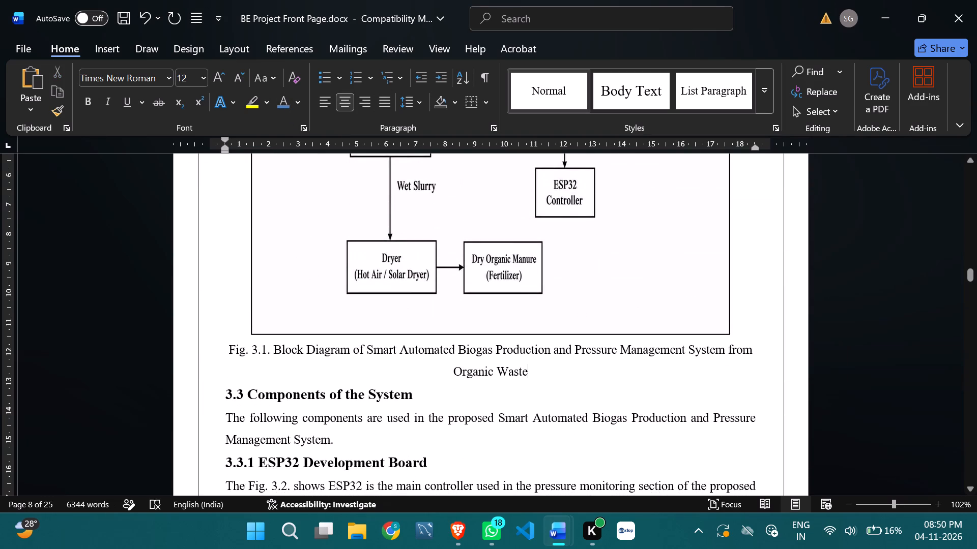
pyautogui.write('[8]')
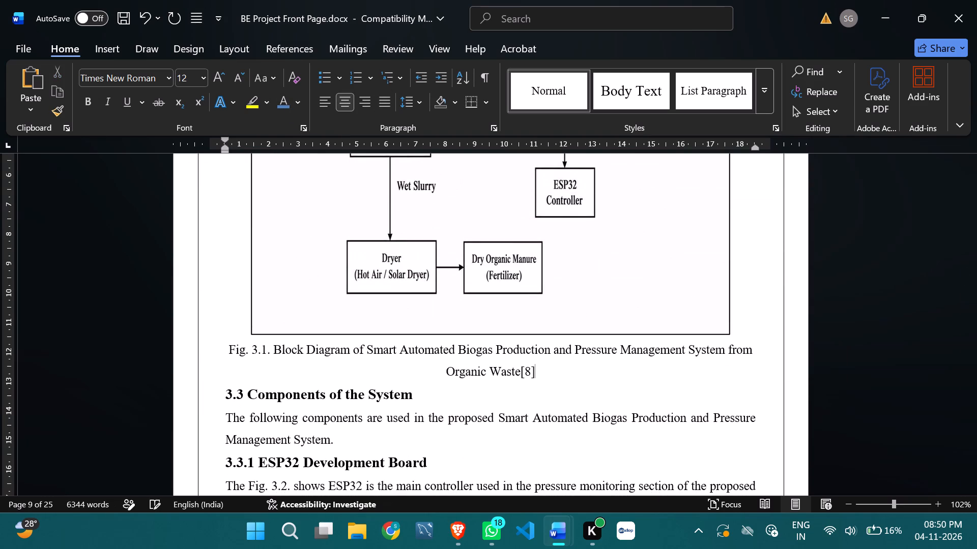
pyautogui.press('.')
pyautogui.press('Left')
pyautogui.press('Left')
pyautogui.press('Left')
pyautogui.press('Left')
pyautogui.press('space')
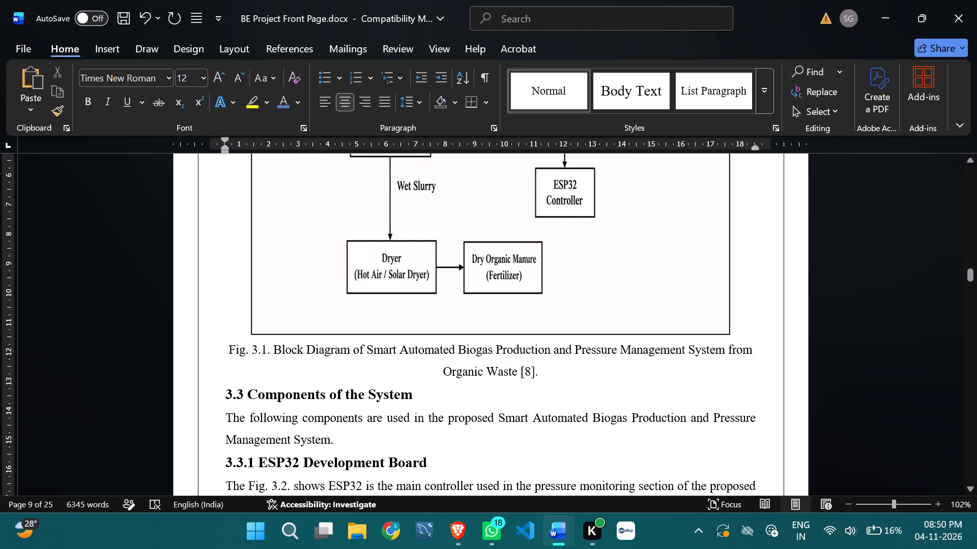
pyautogui.moveTo(554, 371); pyautogui.dragTo(521, 376)
pyautogui.click(614, 350)
# Add the citation [6] and a full stop to the end of the Fig. 3.2 ESP32 Development Board caption and colour them blue.
pyautogui.scroll(-4, 433, 398)
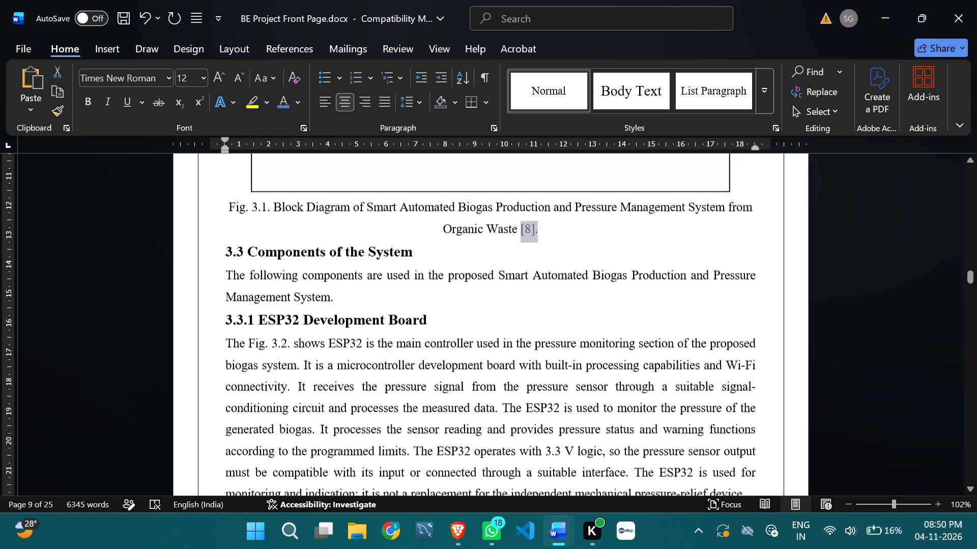
pyautogui.scroll(-4, 433, 399)
pyautogui.click(433, 399)
pyautogui.scroll(-13, 433, 399)
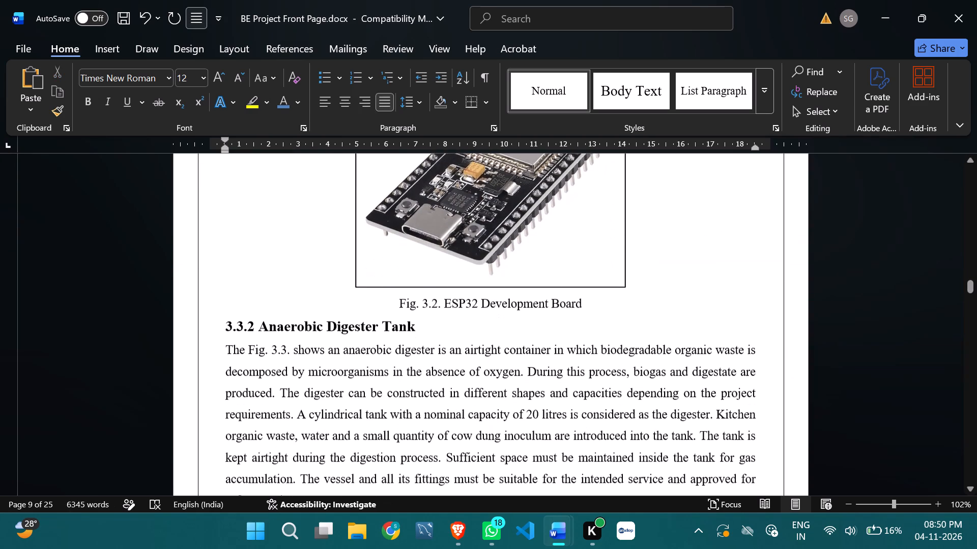
pyautogui.click(605, 310)
pyautogui.press('[')
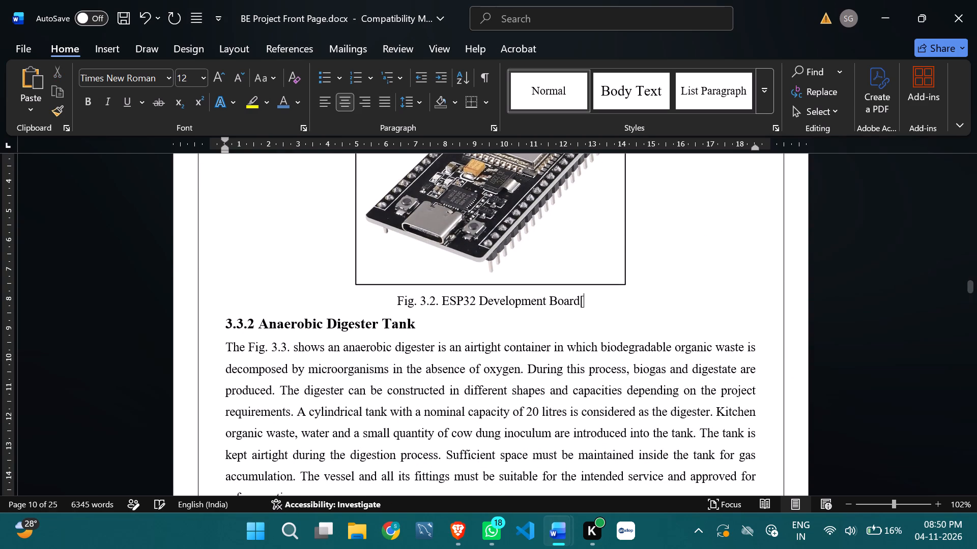
pyautogui.write('6].')
pyautogui.click(572, 304)
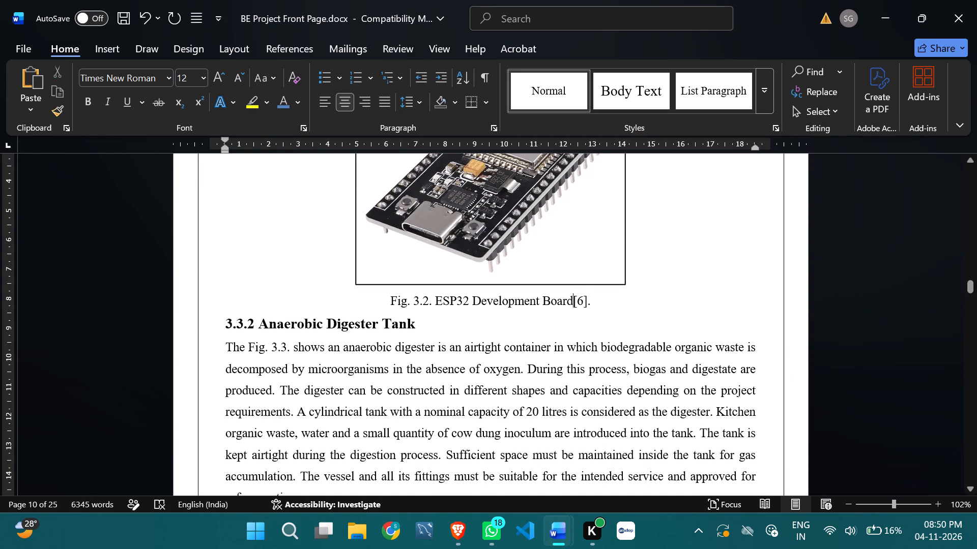
pyautogui.press('space')
pyautogui.moveTo(608, 300); pyautogui.dragTo(574, 309)
pyautogui.click(666, 281)
# Insert the citation [6] before the full stop after "pressure-relief device" at the end of 3.3.1 ESP32 Development Board and colour it blue.
pyautogui.scroll(11, 563, 344)
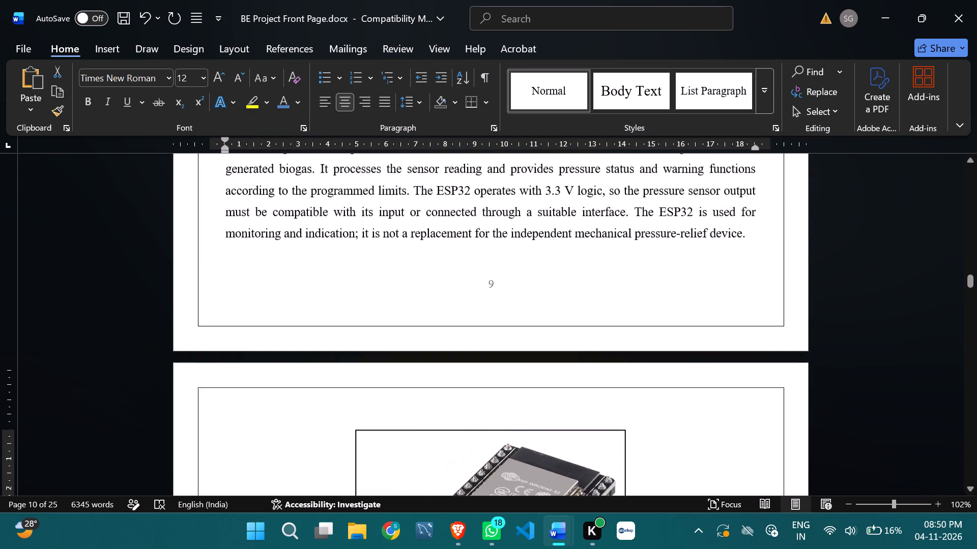
pyautogui.scroll(3, 565, 354)
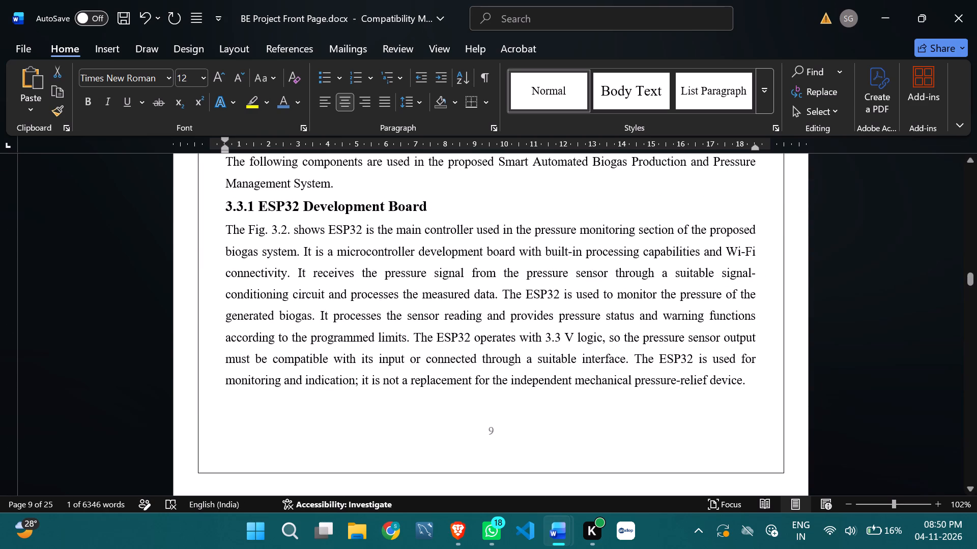
pyautogui.click(746, 377)
pyautogui.press('BackSpace')
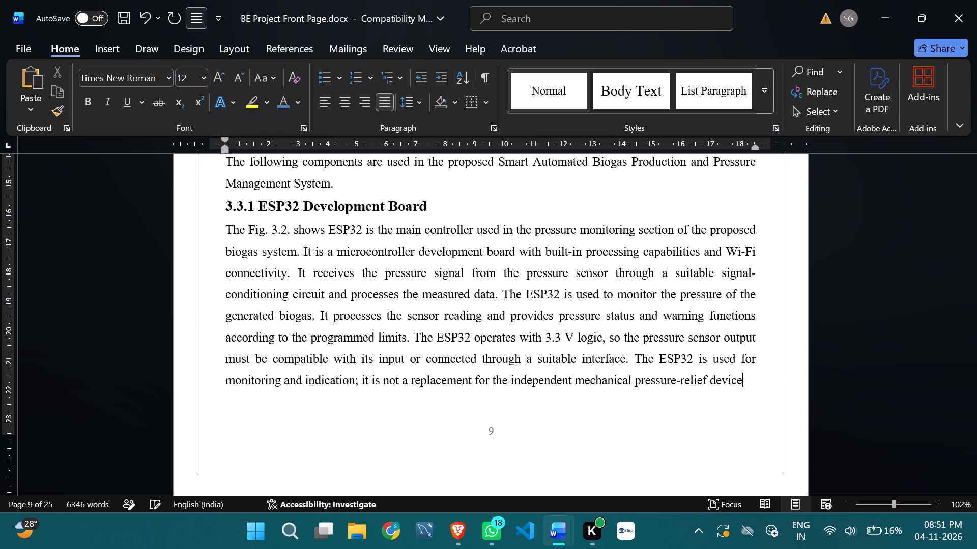
pyautogui.press('space')
pyautogui.write('[6].')
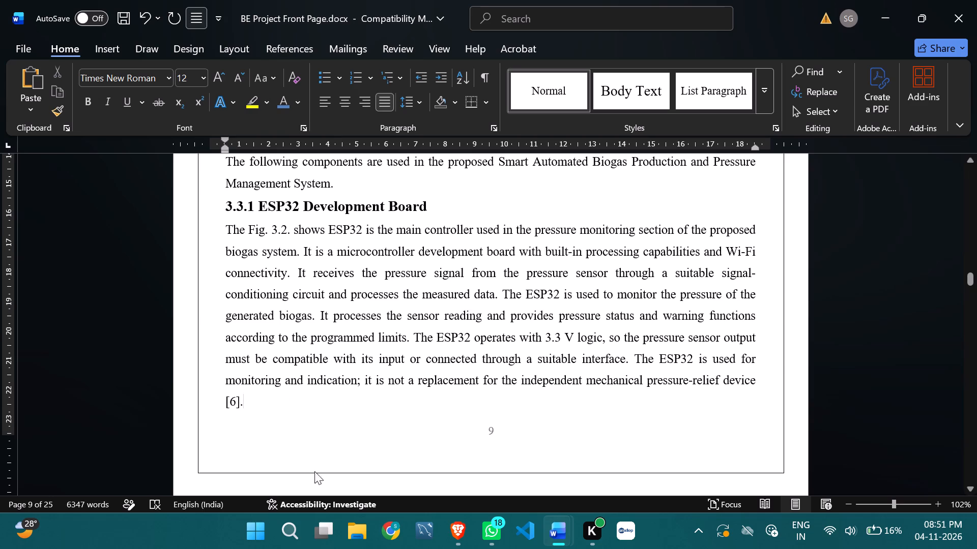
pyautogui.moveTo(253, 416); pyautogui.dragTo(224, 419)
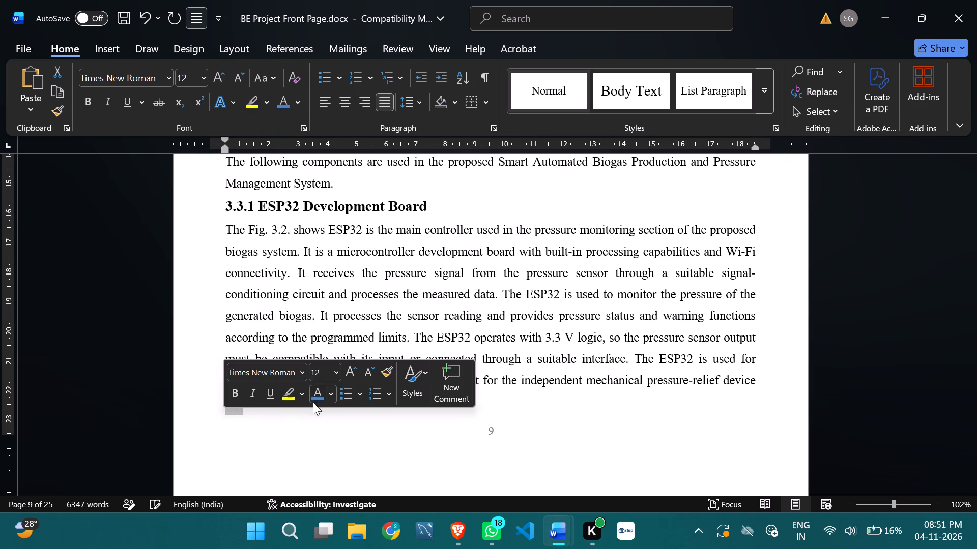
pyautogui.click(313, 402)
# Insert the citation [7,14] before the full stop after "safe operation" at the end of the 3.3.2 Anaerobic Digester Tank paragraph.
pyautogui.scroll(-19, 464, 418)
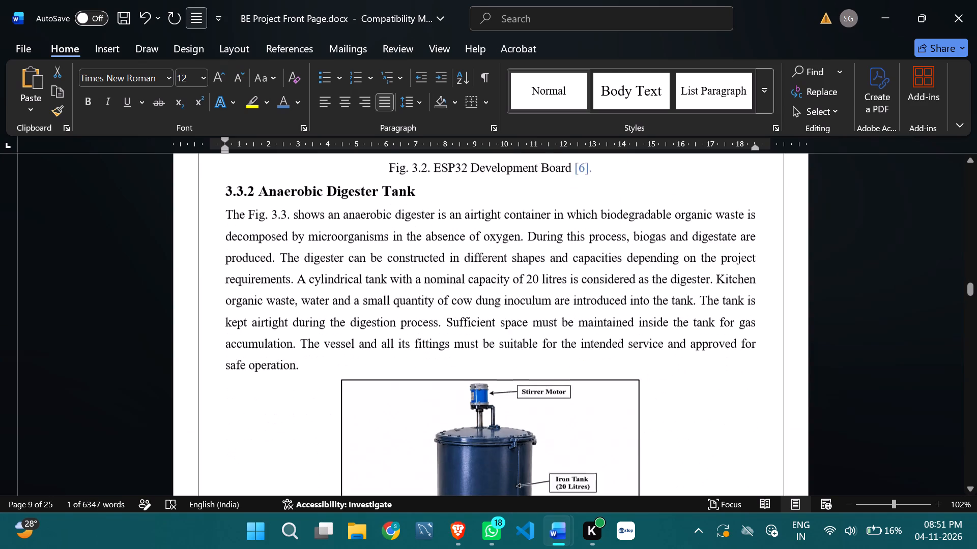
pyautogui.click(305, 340)
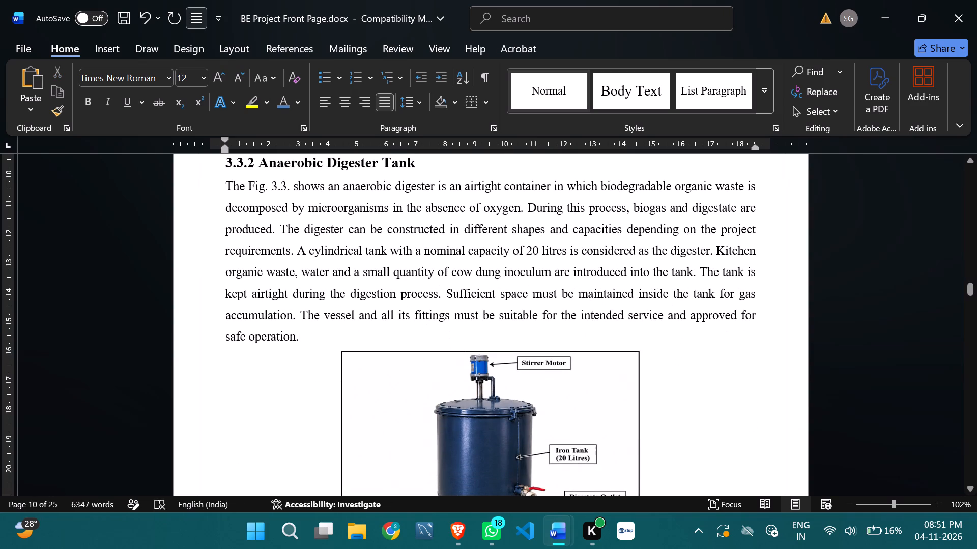
pyautogui.press('BackSpace')
pyautogui.press('space')
pyautogui.write('[7.1')
pyautogui.write('4].')
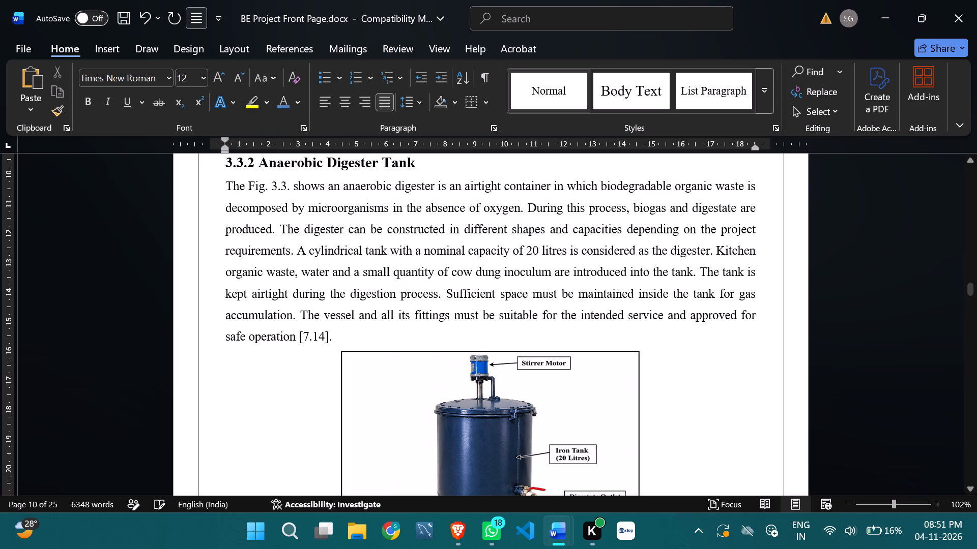
pyautogui.click(311, 339)
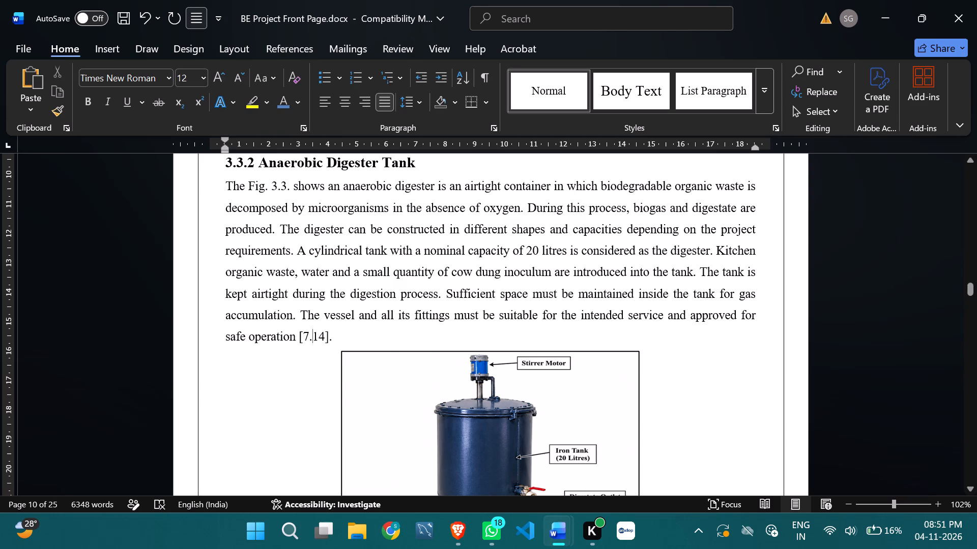
pyautogui.press('BackSpace')
pyautogui.press(',')
# Colour the citation [7,14] and its full stop blue at the end of the 3.3.2 Anaerobic Digester Tank paragraph.
pyautogui.moveTo(346, 331); pyautogui.dragTo(324, 338)
pyautogui.moveTo(324, 338); pyautogui.dragTo(300, 340)
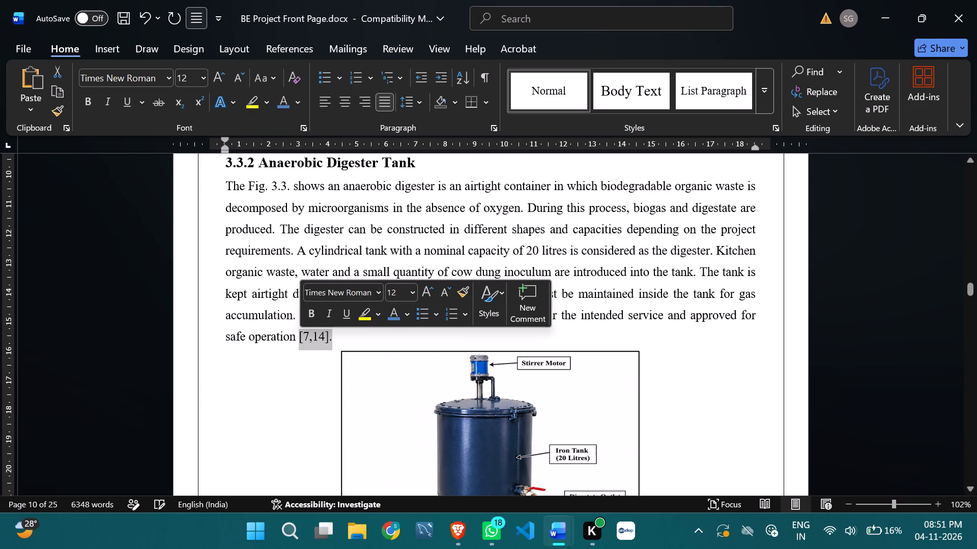
pyautogui.click(387, 320)
# Shrink the anaerobic digester tank picture slightly so the Fig. 3.3 caption fits beneath it on page 10.
pyautogui.scroll(-8, 452, 372)
pyautogui.scroll(-2, 490, 335)
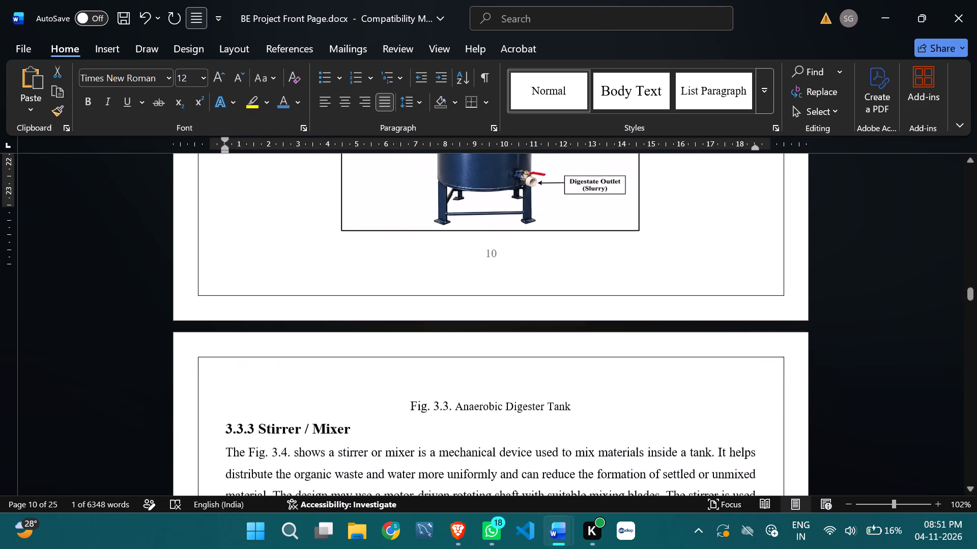
pyautogui.scroll(3, 487, 219)
pyautogui.click(579, 264)
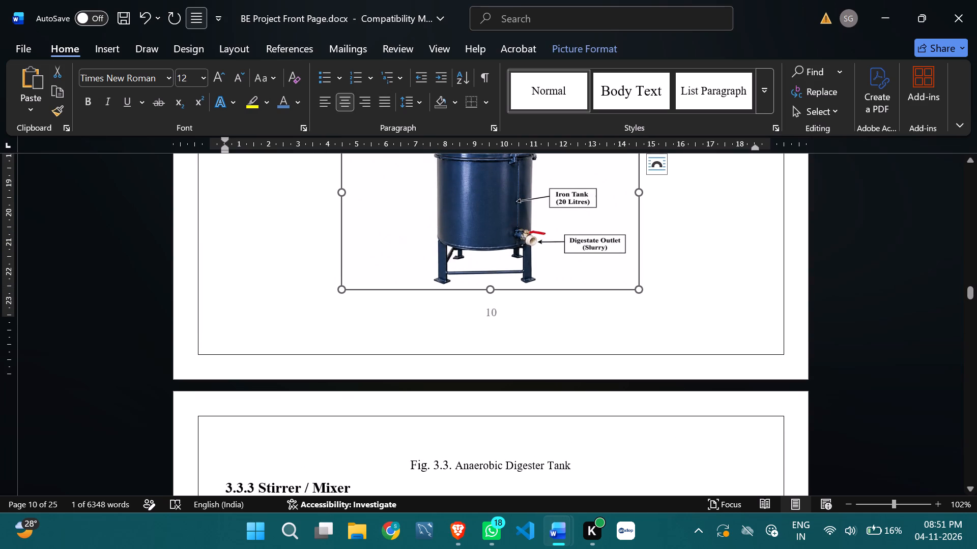
pyautogui.moveTo(637, 289); pyautogui.dragTo(627, 272)
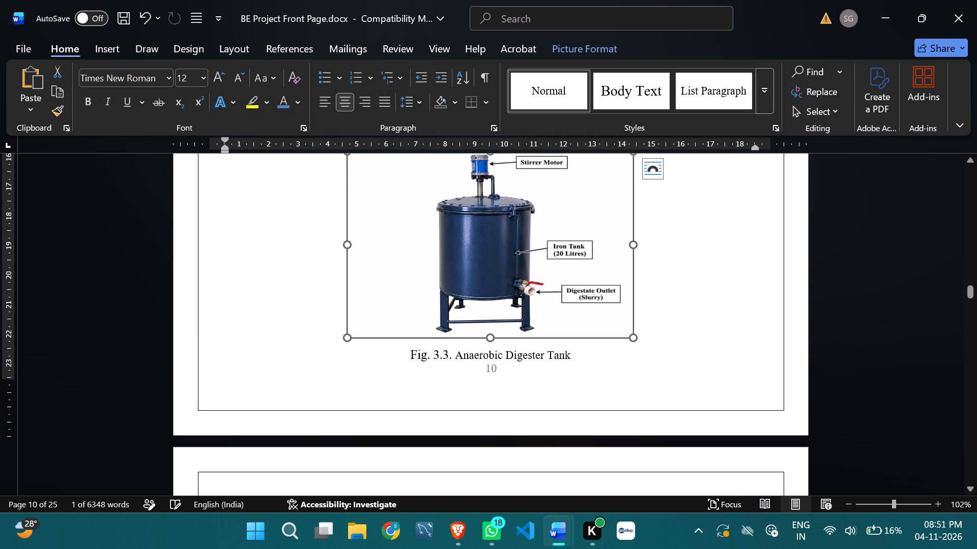
# Add the citation [14] and a full stop to the end of the Fig. 3.3 Anaerobic Digester Tank caption and colour them blue.
pyautogui.click(576, 363)
pyautogui.press('space')
pyautogui.write('[7[')
pyautogui.press('BackSpace')
pyautogui.press('BackSpace')
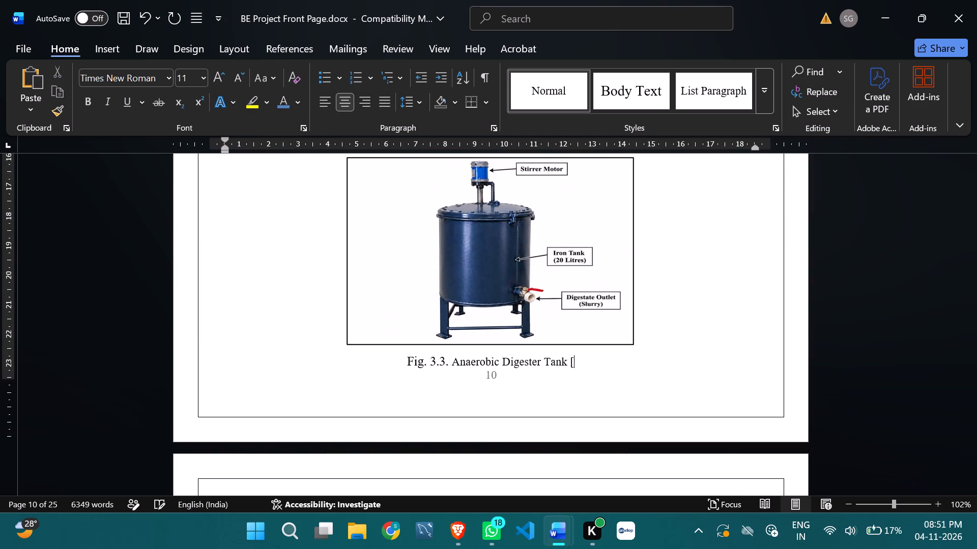
pyautogui.press('1')
pyautogui.write('4].')
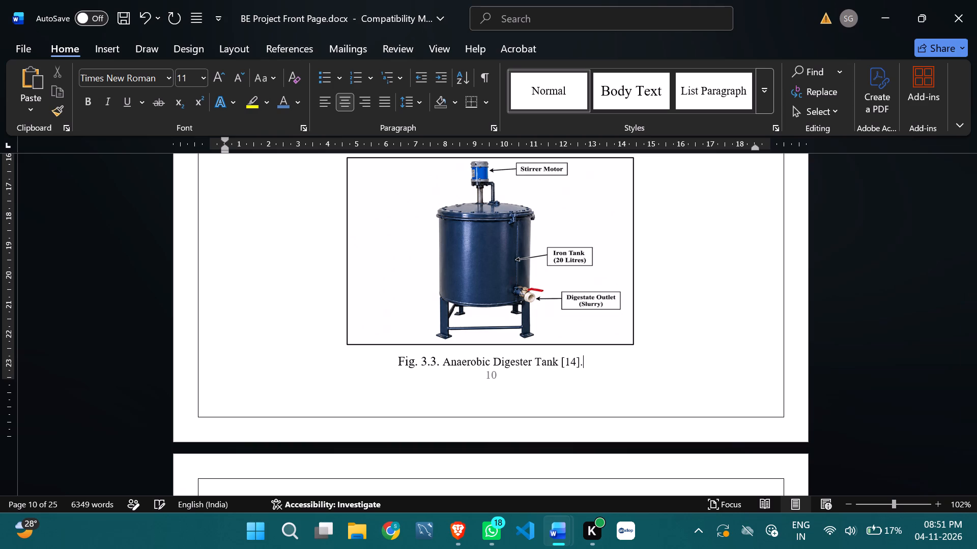
pyautogui.moveTo(592, 365); pyautogui.dragTo(564, 370)
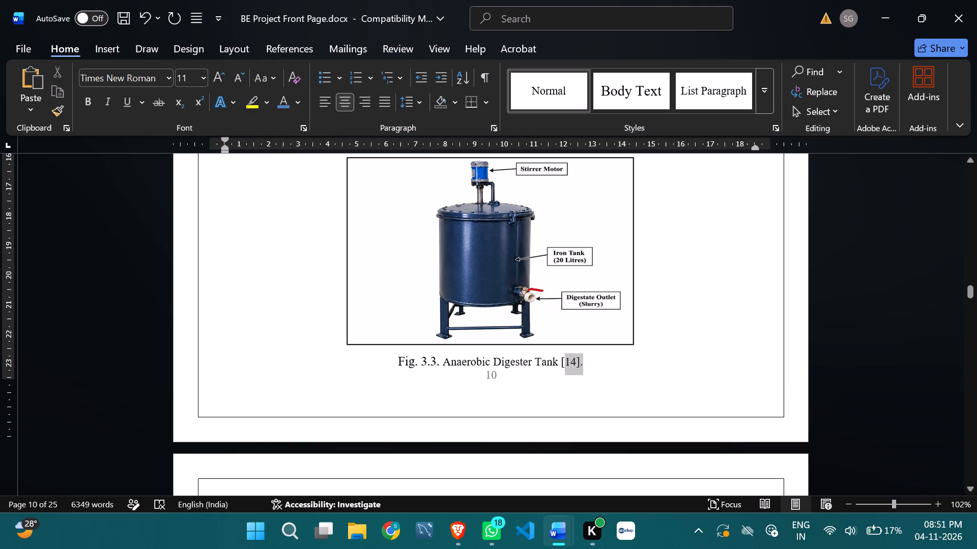
pyautogui.moveTo(564, 370); pyautogui.dragTo(560, 372)
pyautogui.click(650, 346)
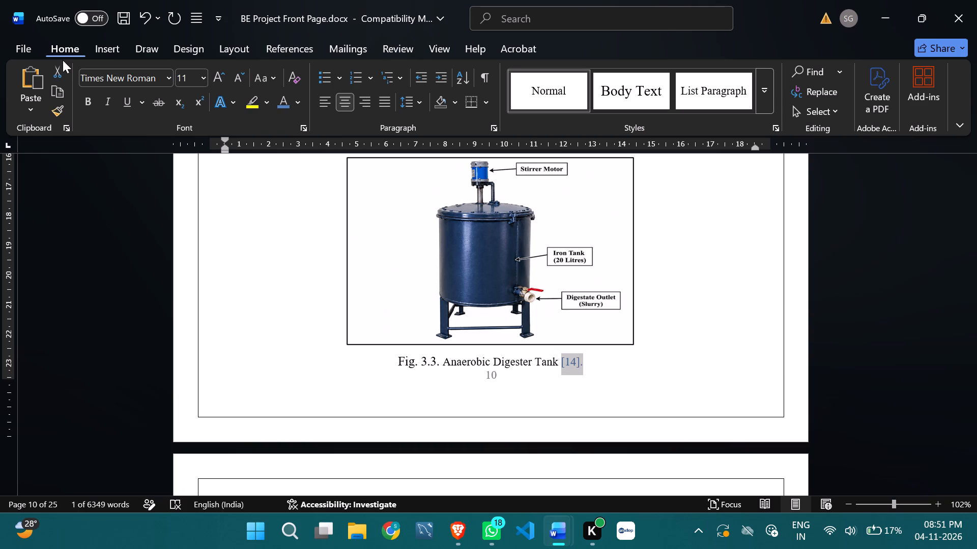
# Insert the citation [5] before the full stop after "is maintained" at the end of 3.3.3 Stirrer / Mixer and colour it blue.
pyautogui.scroll(-4, 3, 0)
pyautogui.scroll(-12, 404, 320)
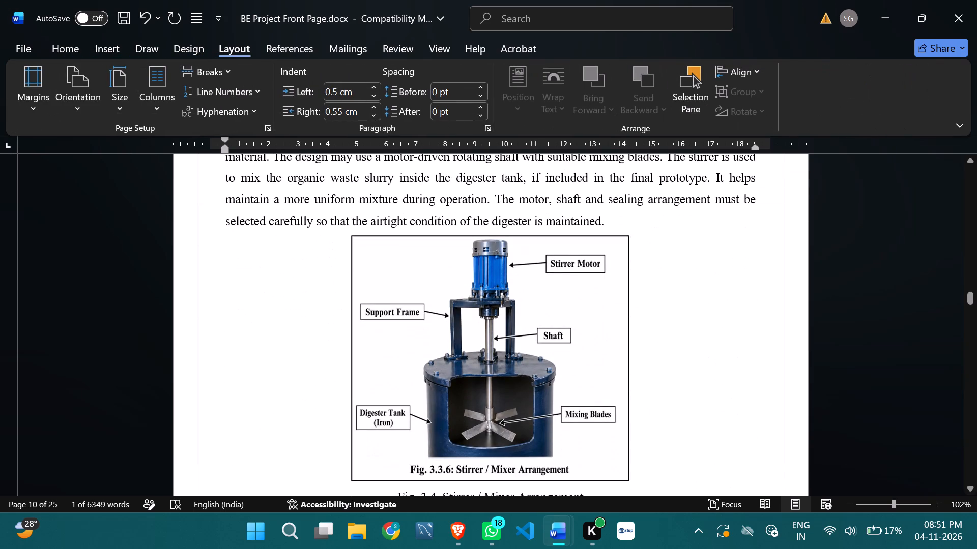
pyautogui.scroll(2, 584, 269)
pyautogui.click(629, 292)
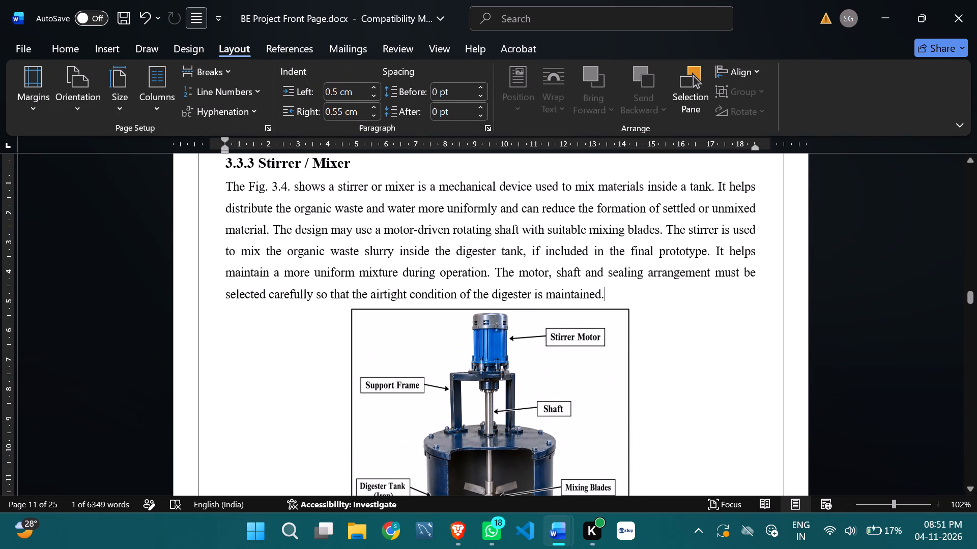
pyautogui.press('BackSpace')
pyautogui.press('space')
pyautogui.write('[')
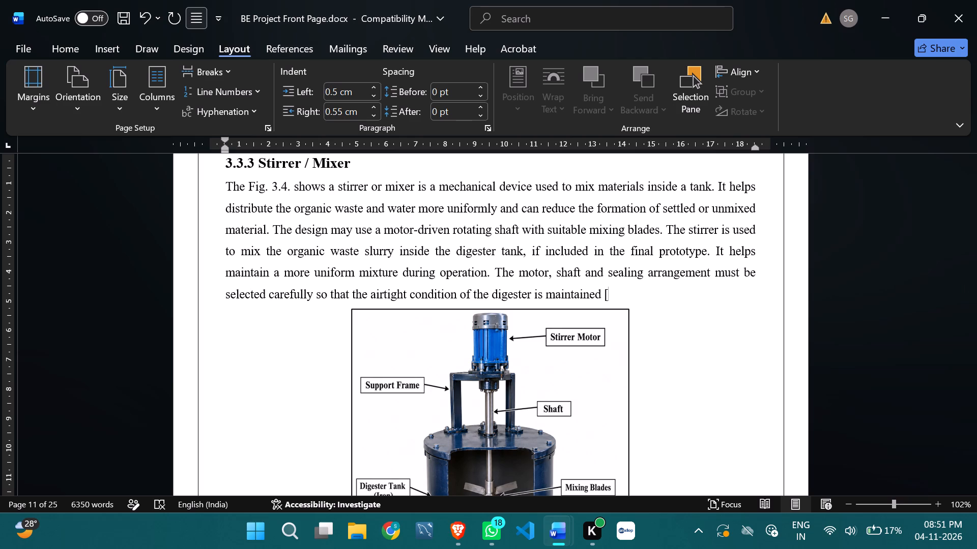
pyautogui.press('5')
pyautogui.write('].')
pyautogui.scroll(-3, 623, 179)
pyautogui.moveTo(627, 192); pyautogui.dragTo(626, 190)
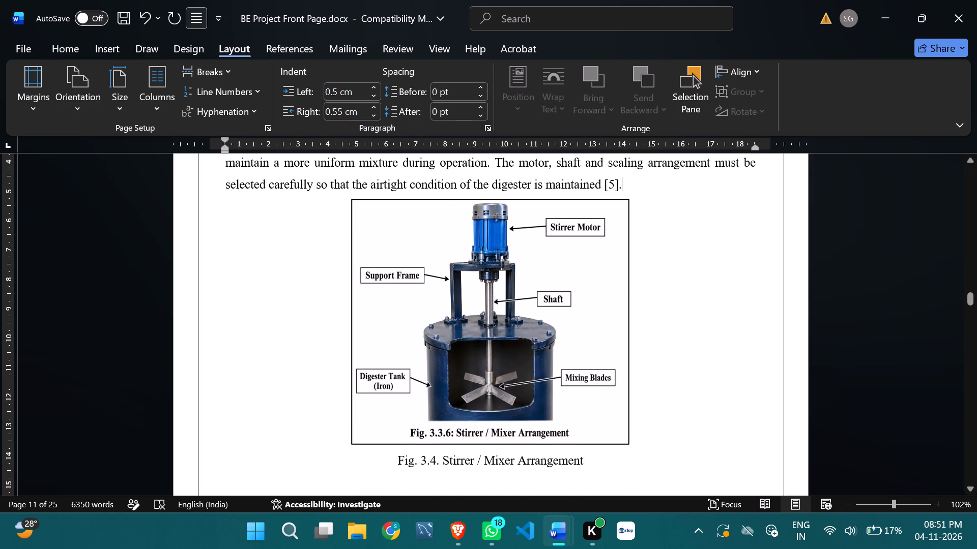
pyautogui.moveTo(626, 190); pyautogui.dragTo(604, 190)
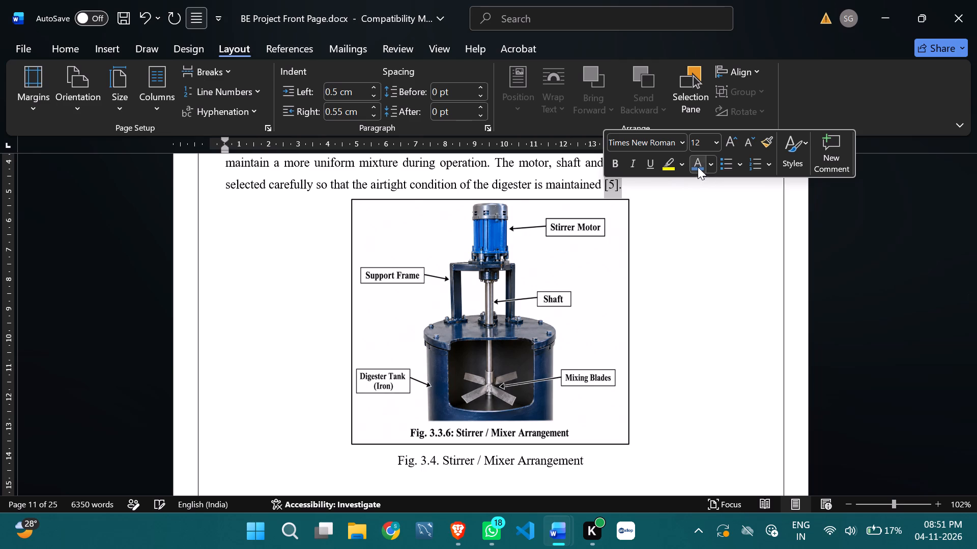
pyautogui.click(698, 167)
# Add the citation [5] and a full stop to the end of the Fig. 3.4 Stirrer / Mixer Arrangement caption and colour them blue.
pyautogui.click(598, 468)
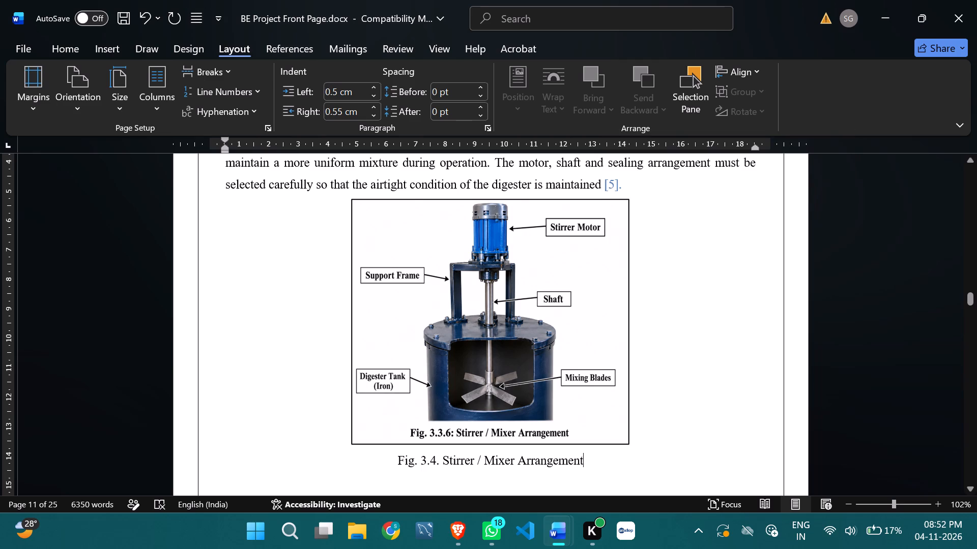
pyautogui.press('space')
pyautogui.write('[')
pyautogui.write('5].')
pyautogui.moveTo(618, 469); pyautogui.dragTo(574, 464)
pyautogui.click(662, 438)
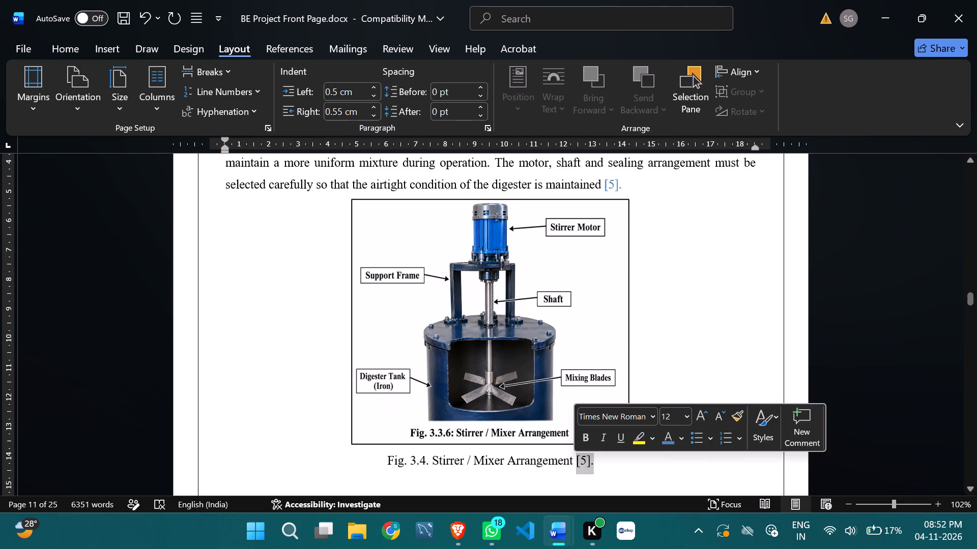
pyautogui.scroll(-4, 362, 391)
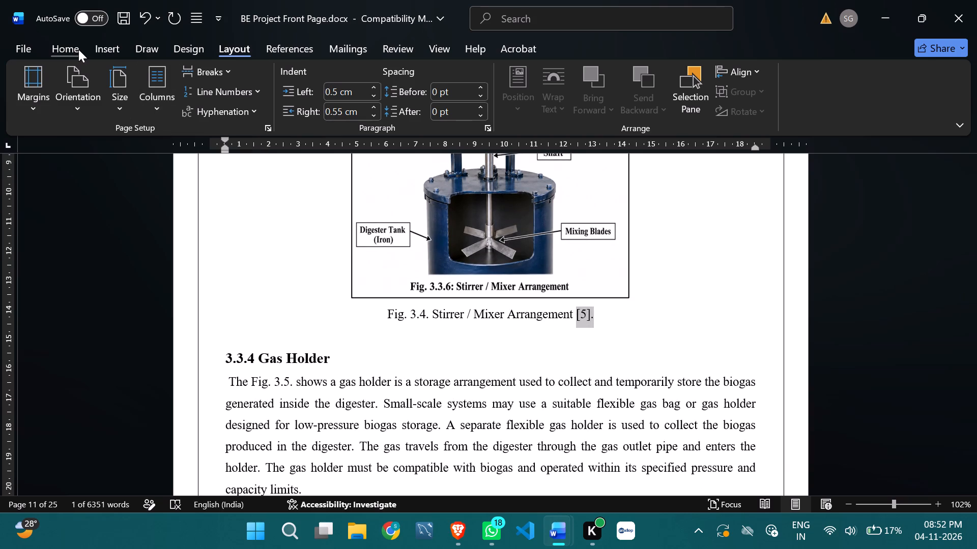
pyautogui.click(75, 49)
pyautogui.click(279, 108)
# Insert the citation [12] before the full stop after "capacity limits" at the end of 3.3.4 Gas Holder and colour it blue.
pyautogui.scroll(-3, 458, 267)
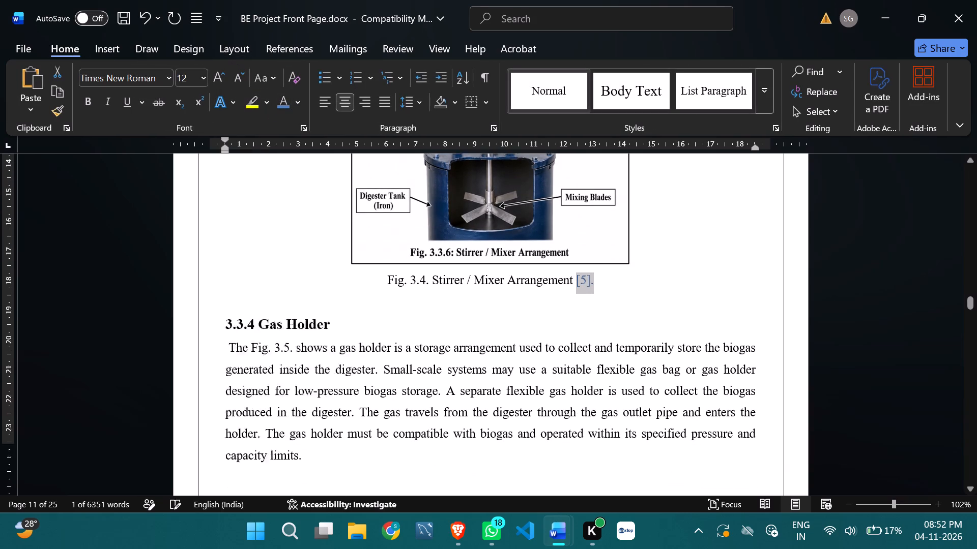
pyautogui.scroll(-14, 458, 268)
pyautogui.scroll(9, 459, 270)
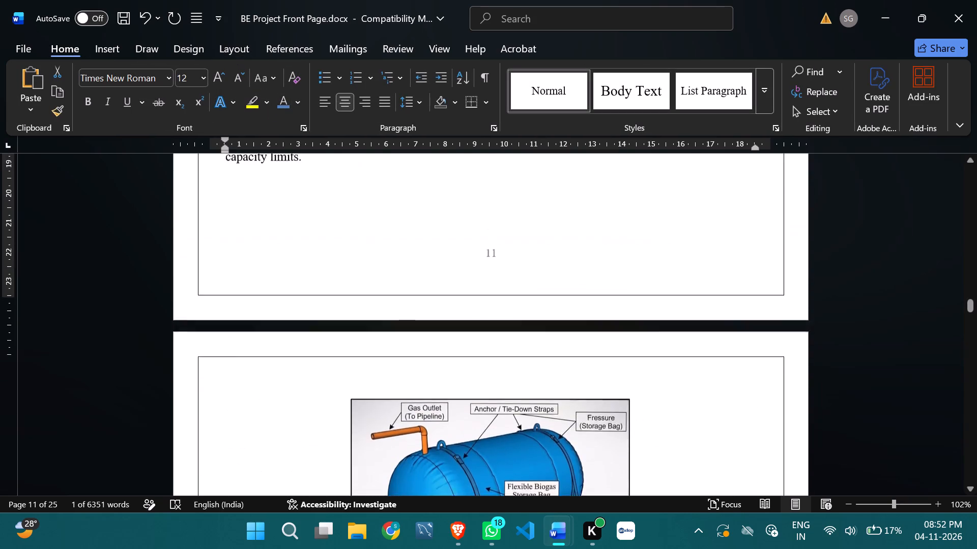
pyautogui.scroll(2, 459, 270)
pyautogui.click(363, 281)
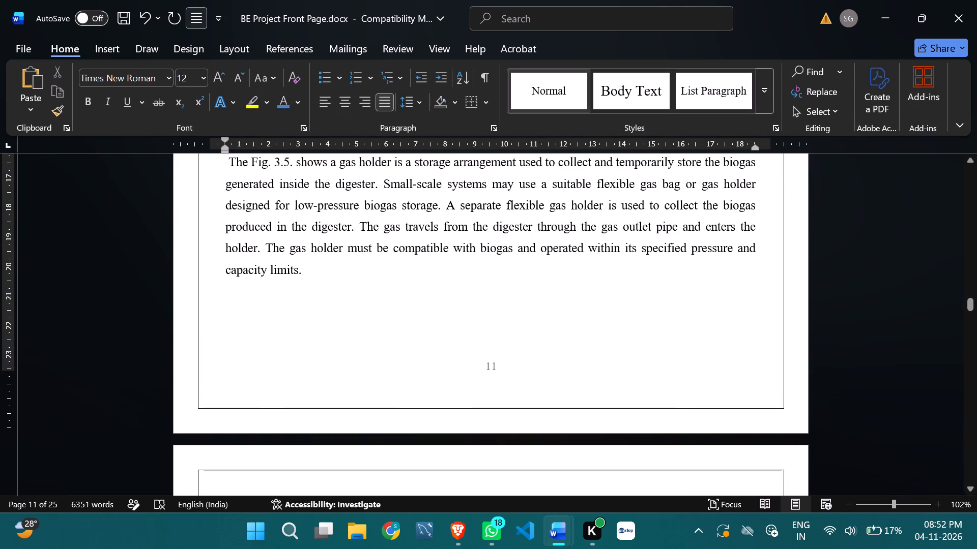
pyautogui.press('BackSpace')
pyautogui.press('space')
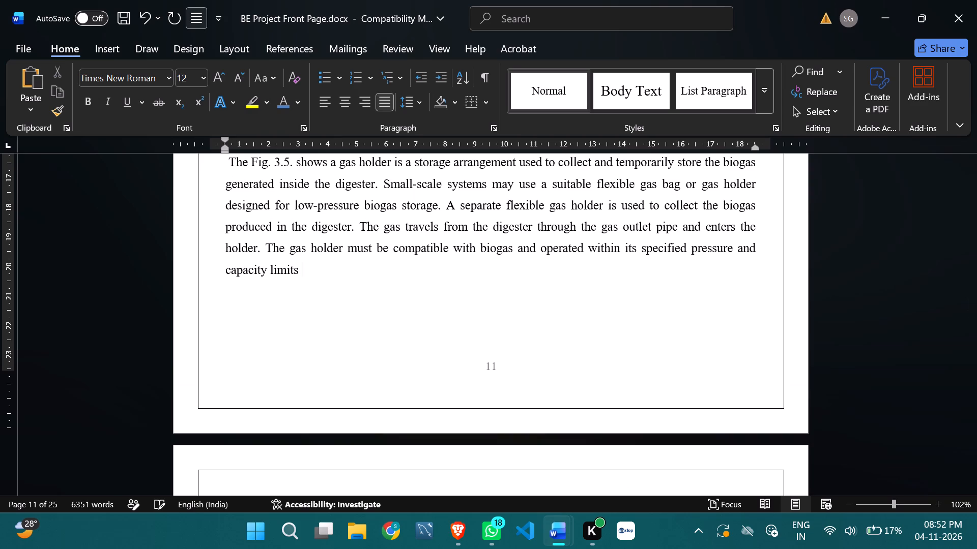
pyautogui.write('[12].')
pyautogui.moveTo(342, 268); pyautogui.dragTo(310, 279)
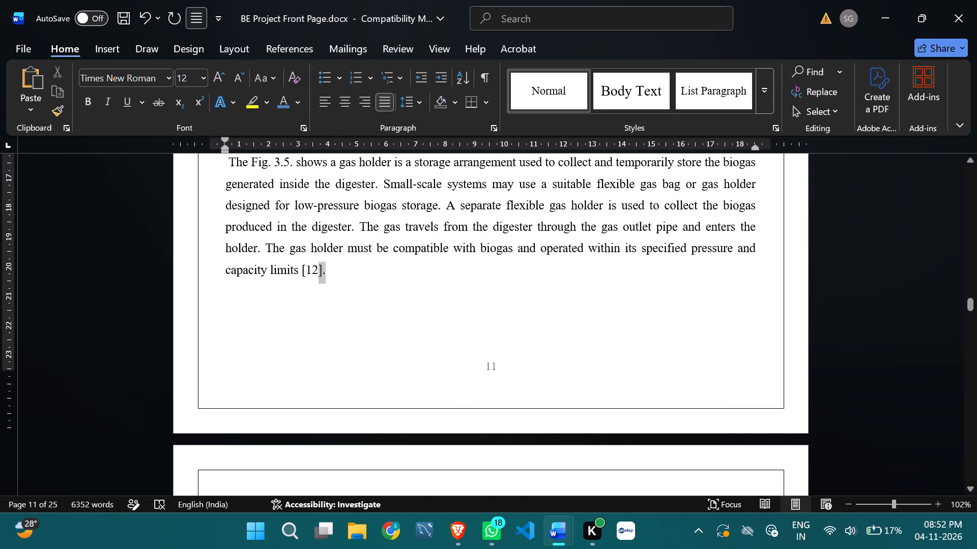
pyautogui.moveTo(310, 279); pyautogui.dragTo(301, 276)
pyautogui.click(388, 252)
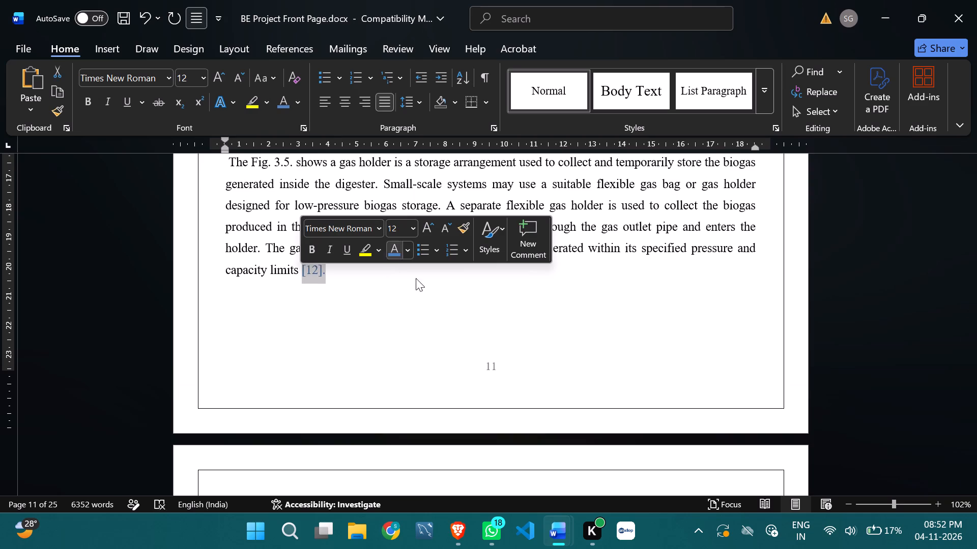
# Add the citation [2] and a full stop to the end of the Fig. 3.5 Biogas Gas Holder caption and colour them blue.
pyautogui.scroll(-8, 473, 354)
pyautogui.click(579, 439)
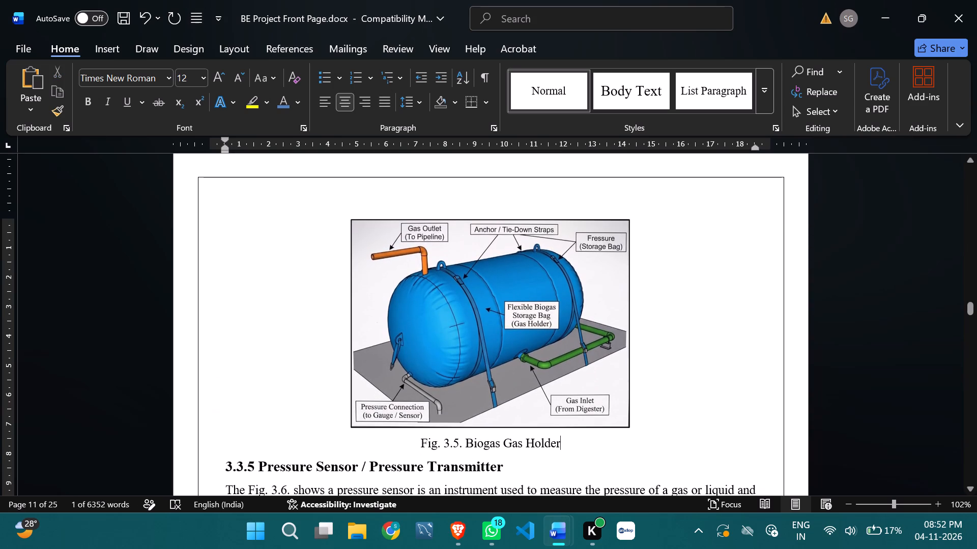
pyautogui.press('space')
pyautogui.write('[2].')
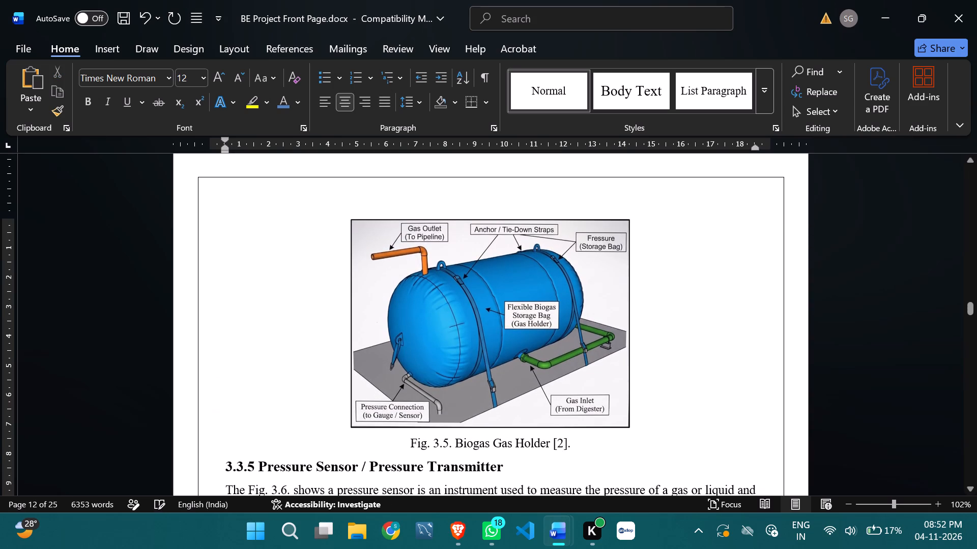
pyautogui.moveTo(576, 443); pyautogui.dragTo(555, 445)
pyautogui.click(650, 424)
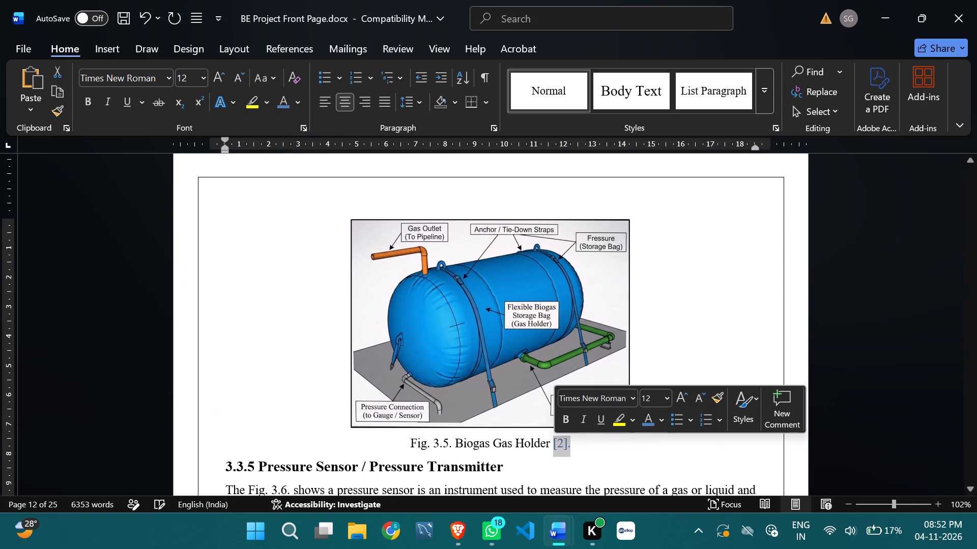
# Insert the citation [13] before the full stop after "pressure range" at the end of the 3.3.5 Pressure Sensor / Pressure Transmitter paragraph.
pyautogui.scroll(-10, 426, 415)
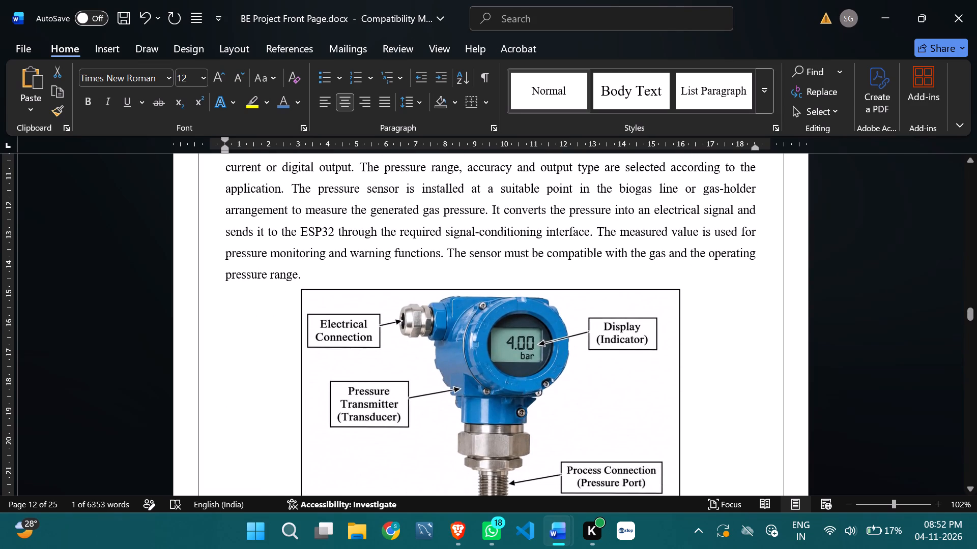
pyautogui.click(313, 277)
pyautogui.press('BackSpace')
pyautogui.press('space')
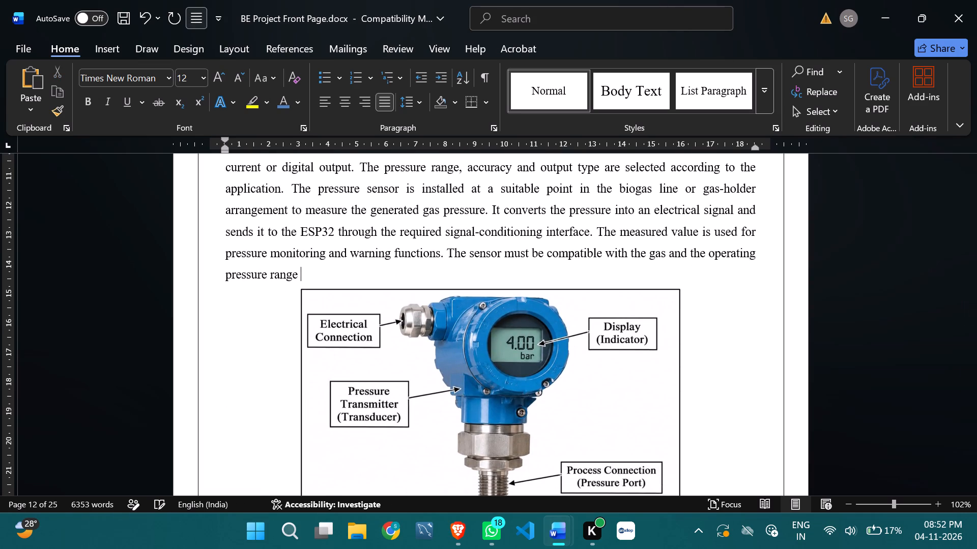
pyautogui.press('[')
pyautogui.press('1')
pyautogui.press('3')
pyautogui.write('].')
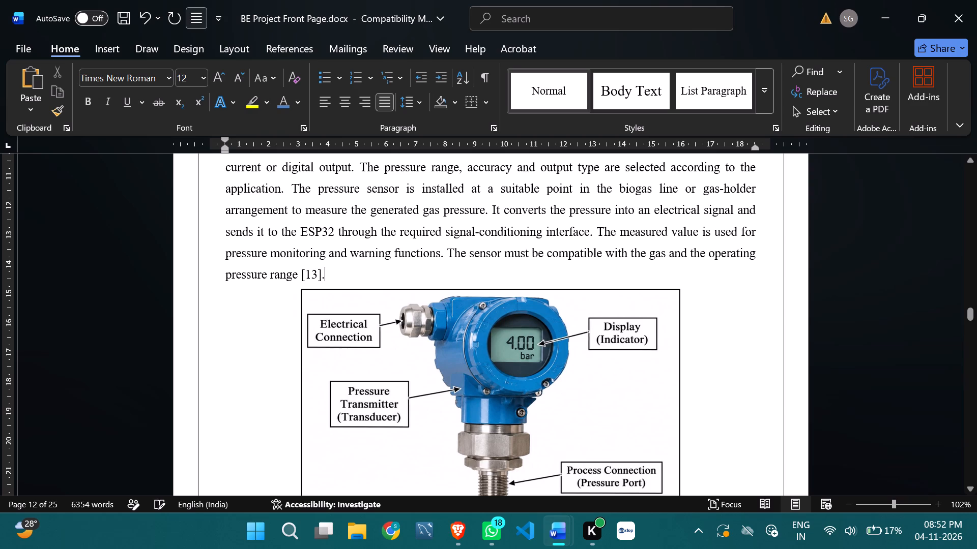
# Colour the citation [13] and its full stop at the end of the 3.3.5 Pressure Sensor / Pressure Transmitter paragraph blue.
pyautogui.moveTo(325, 276); pyautogui.dragTo(301, 277)
pyautogui.click(398, 255)
# Add the citation [1] and a full stop to the end of the Fig. 3.6 Pressure Sensor / Pressure Transmitter caption and colour them blue.
pyautogui.scroll(-5, 403, 289)
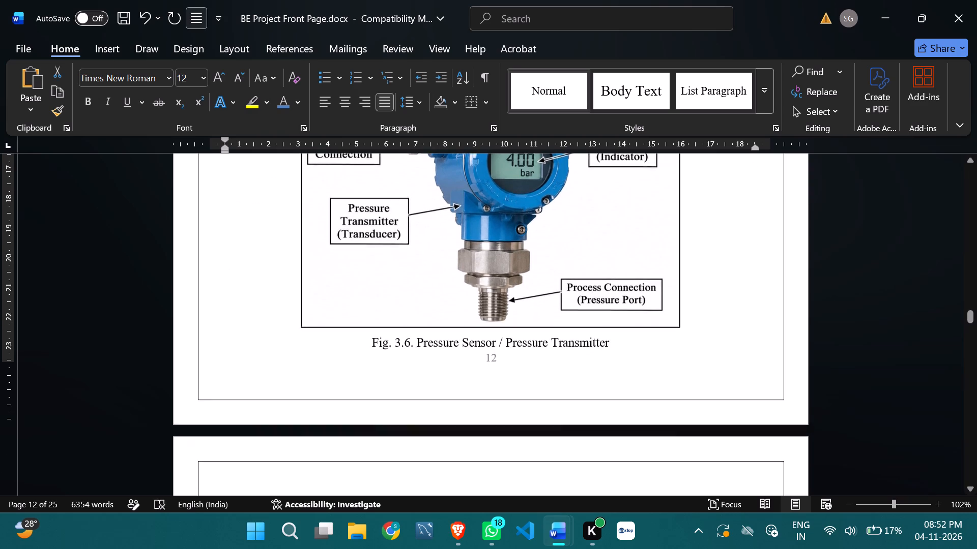
pyautogui.scroll(-1, 403, 289)
pyautogui.click(624, 301)
pyautogui.press('space')
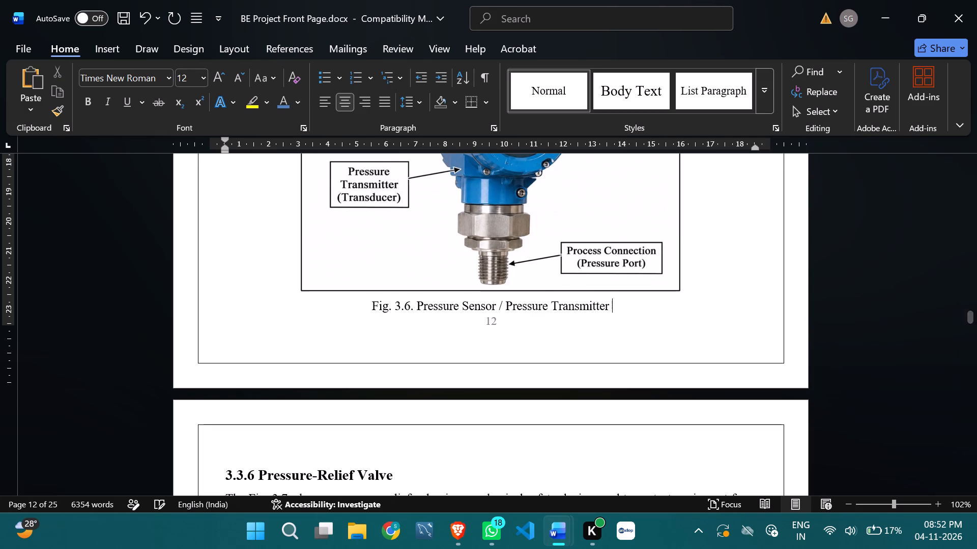
pyautogui.write('[')
pyautogui.write('1].')
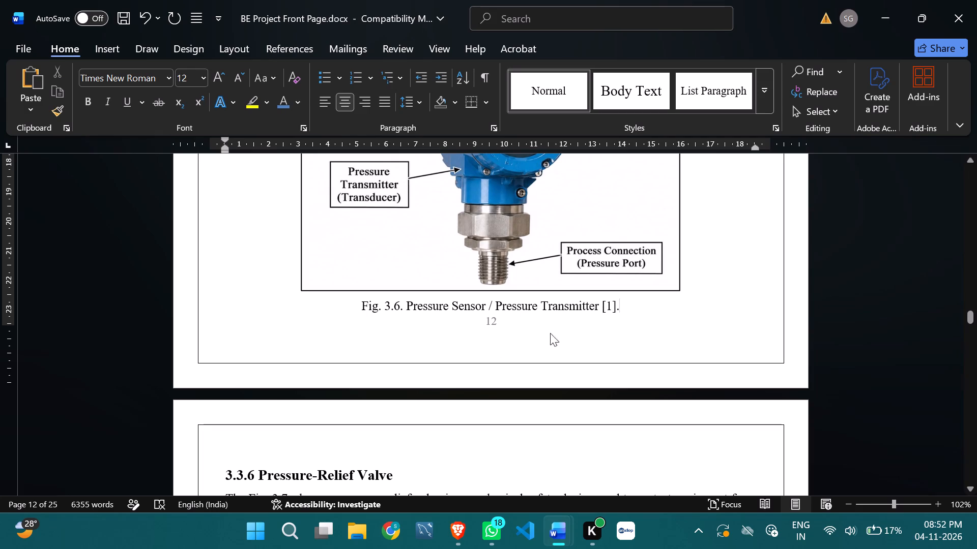
pyautogui.moveTo(627, 307); pyautogui.dragTo(599, 309)
pyautogui.moveTo(599, 309); pyautogui.dragTo(603, 303)
pyautogui.moveTo(694, 255); pyautogui.dragTo(713, 263)
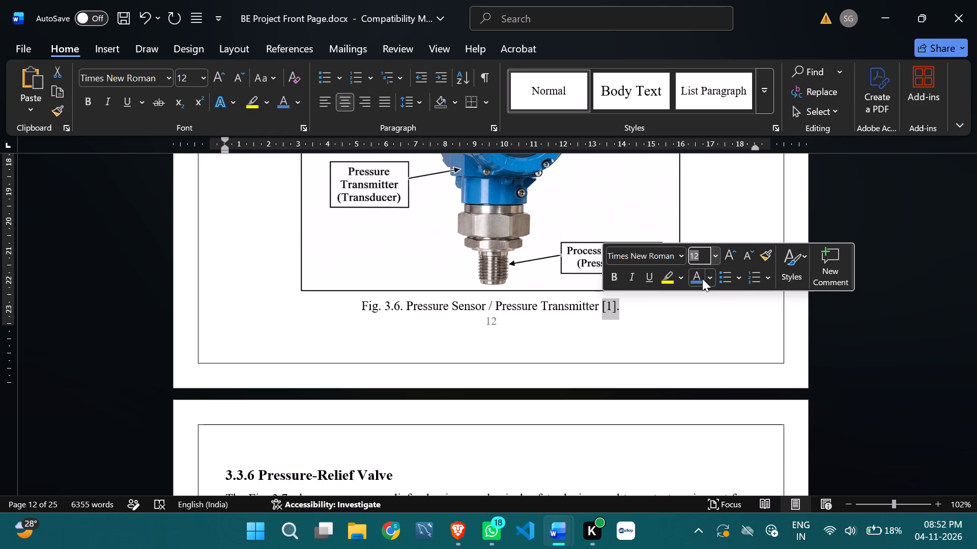
pyautogui.click(701, 280)
# Insert the citation [5] before the full stop after "electrical power or software" at the end of 3.3.6 Pressure-Relief Valve.
pyautogui.scroll(-4, 498, 356)
pyautogui.click(520, 406)
pyautogui.scroll(-2, 520, 407)
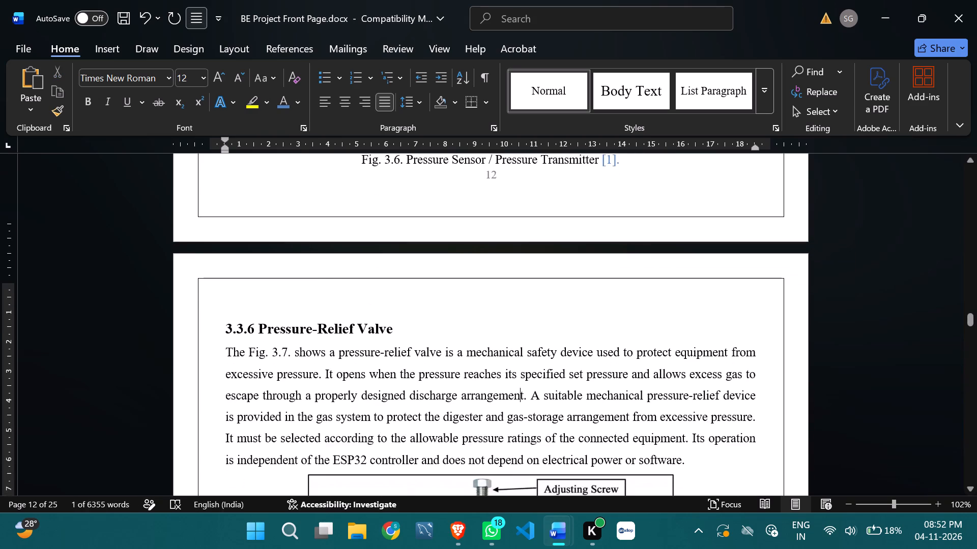
pyautogui.scroll(-8, 520, 407)
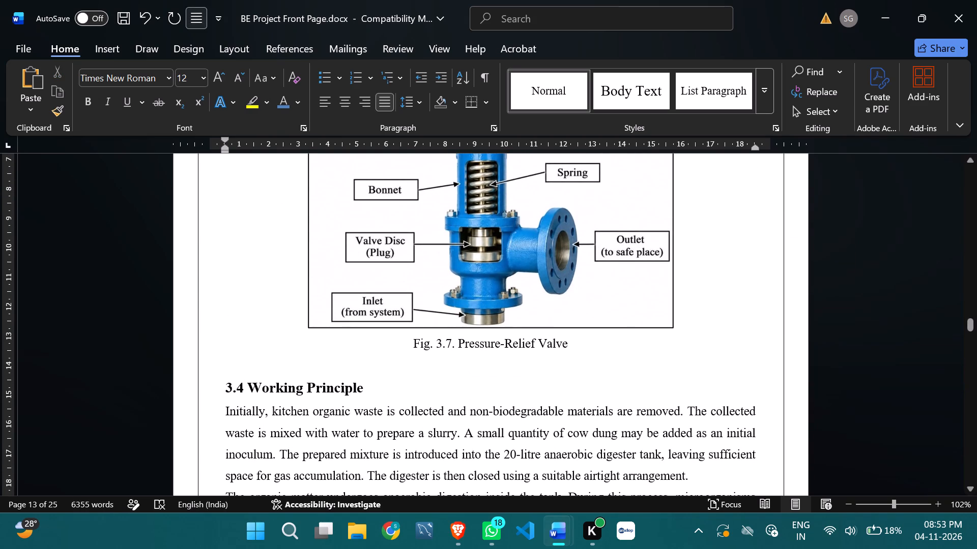
pyautogui.scroll(4, 570, 339)
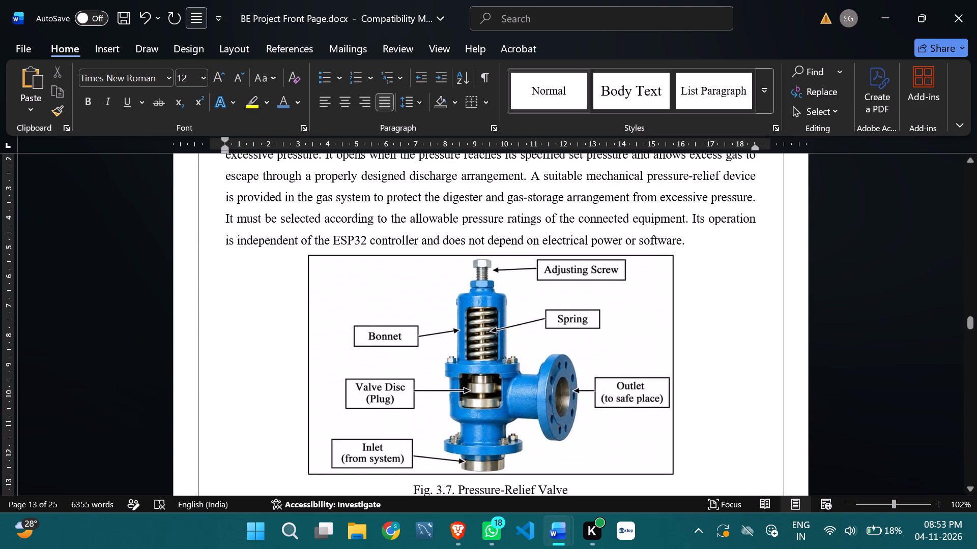
pyautogui.click(684, 249)
pyautogui.press('BackSpace')
pyautogui.press('space')
pyautogui.press('[')
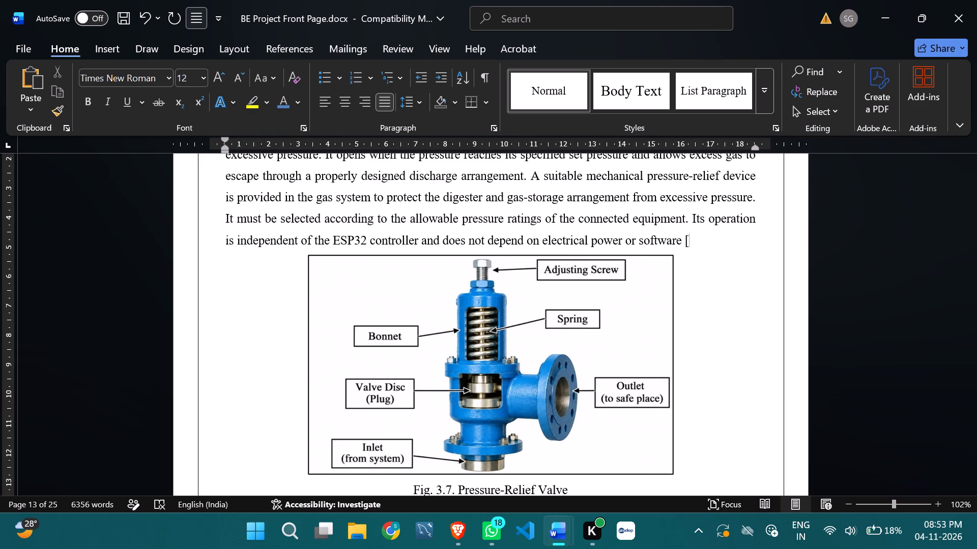
pyautogui.press('5')
pyautogui.write('].')
# Add the citation [9] and a full stop to the end of the Fig. 3.7 Pressure-Relief Valve caption and colour them blue.
pyautogui.scroll(-2, 748, 261)
pyautogui.click(601, 414)
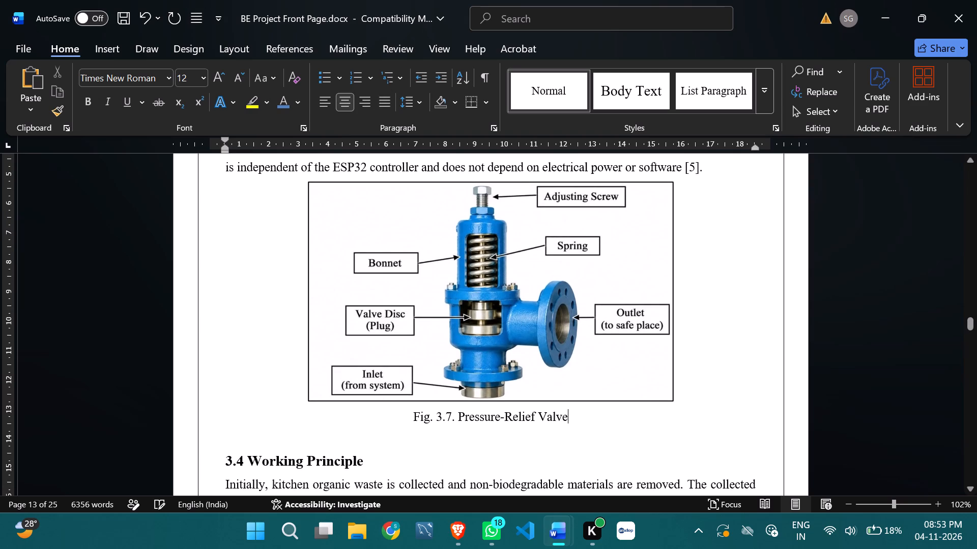
pyautogui.press('space')
pyautogui.write('[')
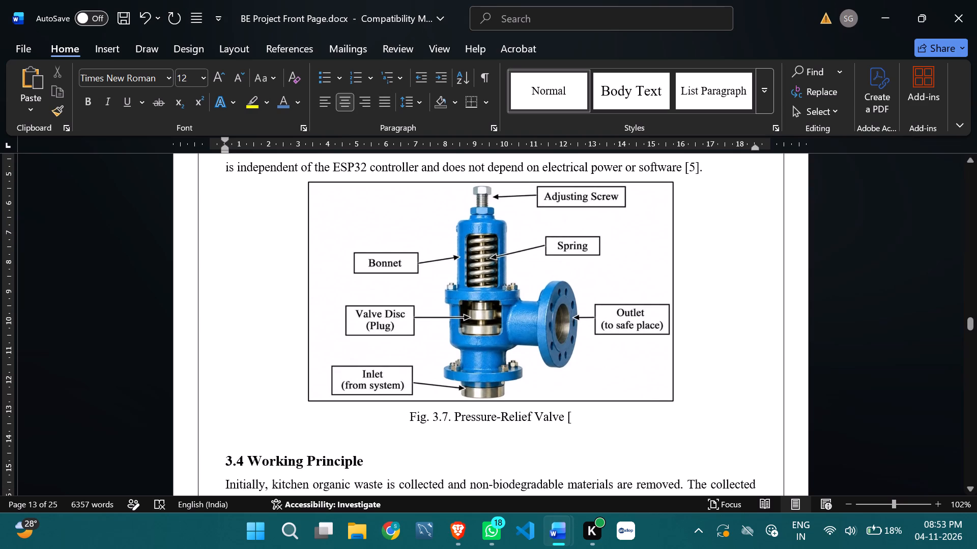
pyautogui.press('6')
pyautogui.press('BackSpace')
pyautogui.write('9].')
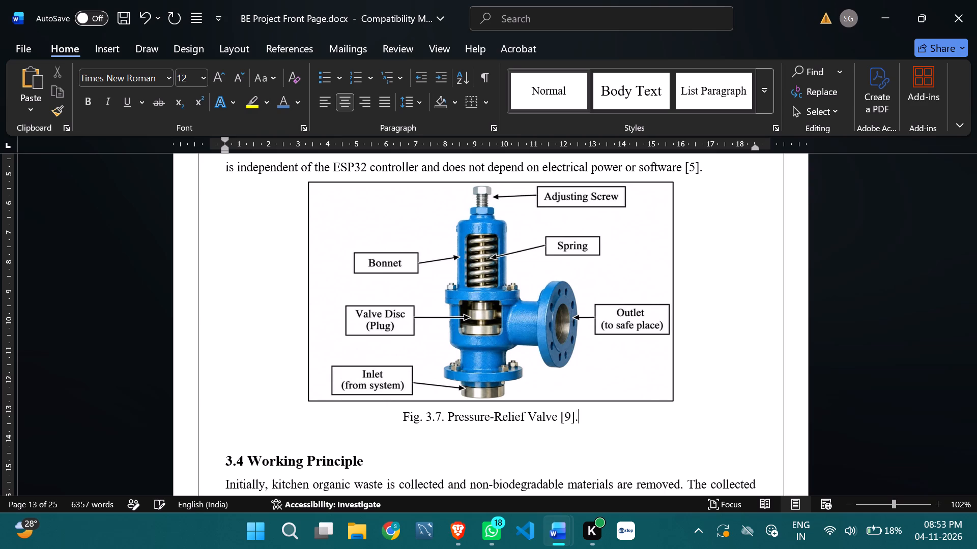
pyautogui.moveTo(585, 414); pyautogui.dragTo(563, 415)
pyautogui.moveTo(563, 415); pyautogui.dragTo(558, 415)
pyautogui.click(279, 104)
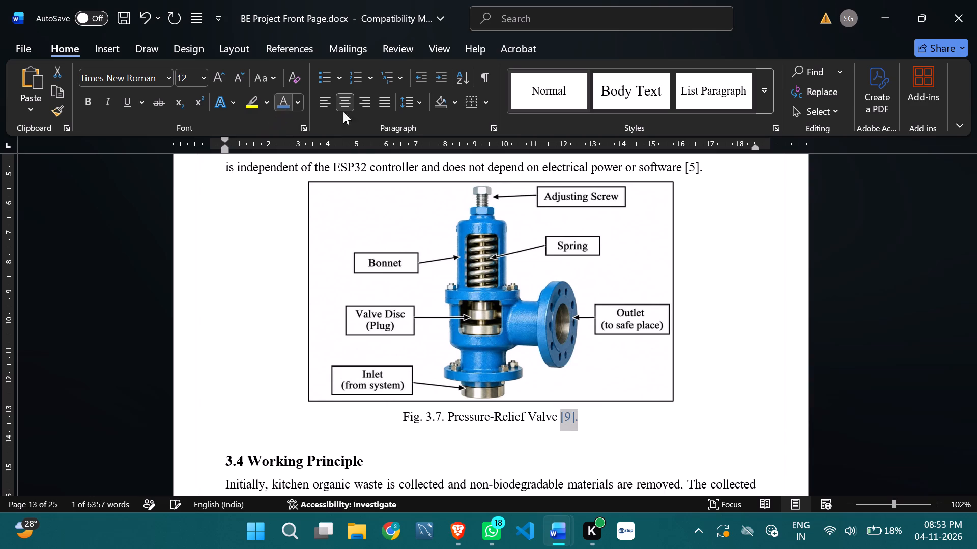
# Colour the citation [5] and its full stop at the end of the 3.3.6 Pressure-Relief Valve paragraph blue.
pyautogui.moveTo(704, 169); pyautogui.dragTo(685, 166)
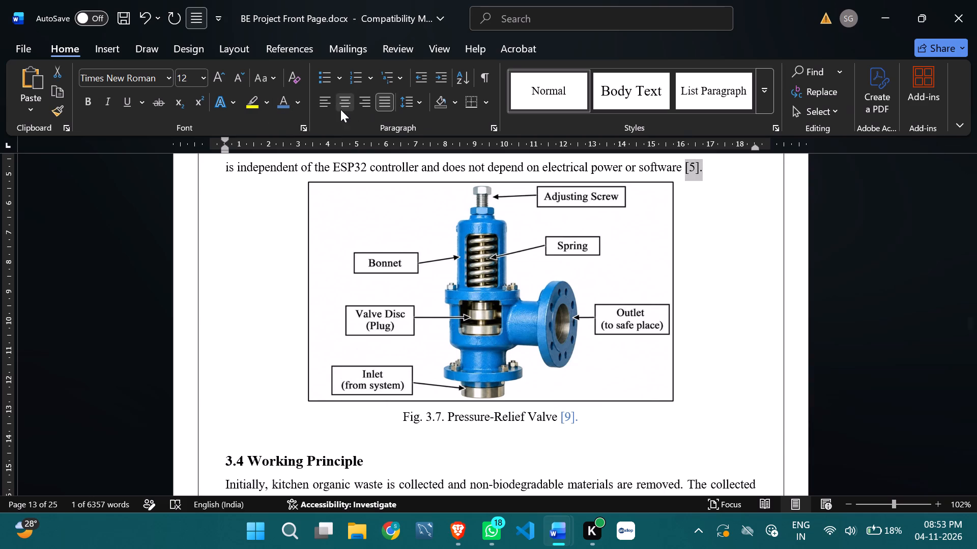
pyautogui.click(285, 107)
# Insert the citation [3] before the full stop after "final prototype" in the second paragraph of 3.4 Working Principle.
pyautogui.scroll(-8, 404, 242)
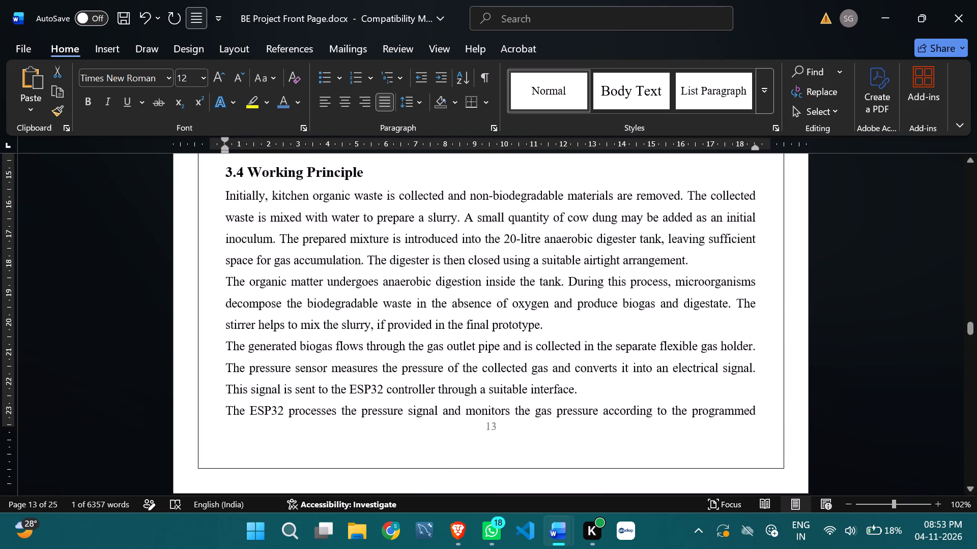
pyautogui.scroll(-3, 404, 242)
pyautogui.scroll(1, 558, 248)
pyautogui.click(553, 247)
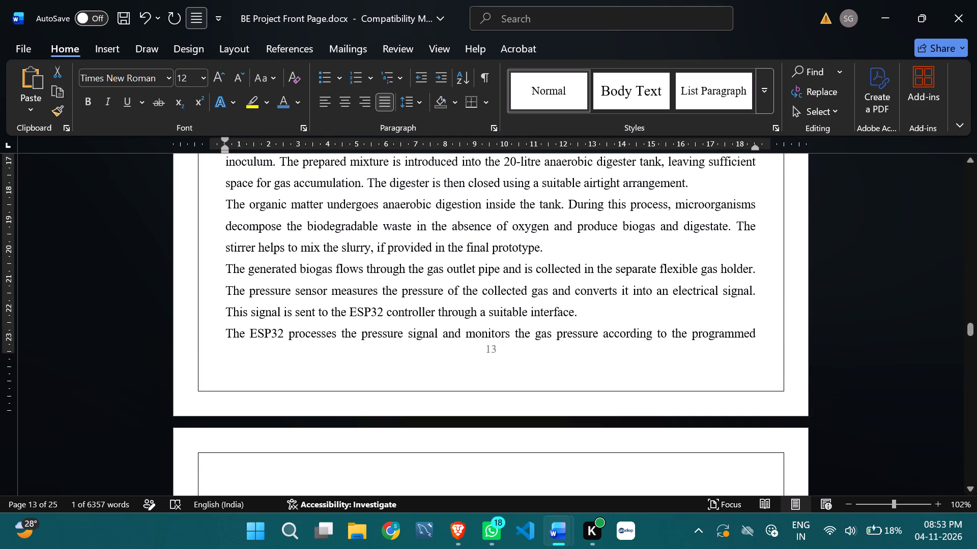
pyautogui.press('BackSpace')
pyautogui.press('space')
pyautogui.write('[')
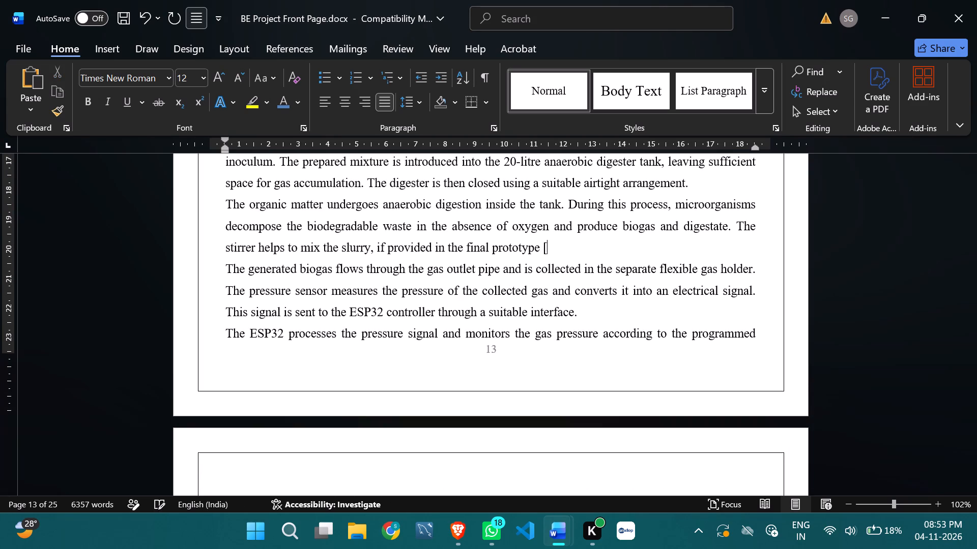
pyautogui.press('3')
pyautogui.write(',7')
pyautogui.press(']')
pyautogui.press('BackSpace')
pyautogui.press('BackSpace')
pyautogui.press('BackSpace')
pyautogui.write('].')
# Colour the citation [3] and its full stop after "final prototype" in 3.4 Working Principle blue.
pyautogui.moveTo(570, 249); pyautogui.dragTo(544, 249)
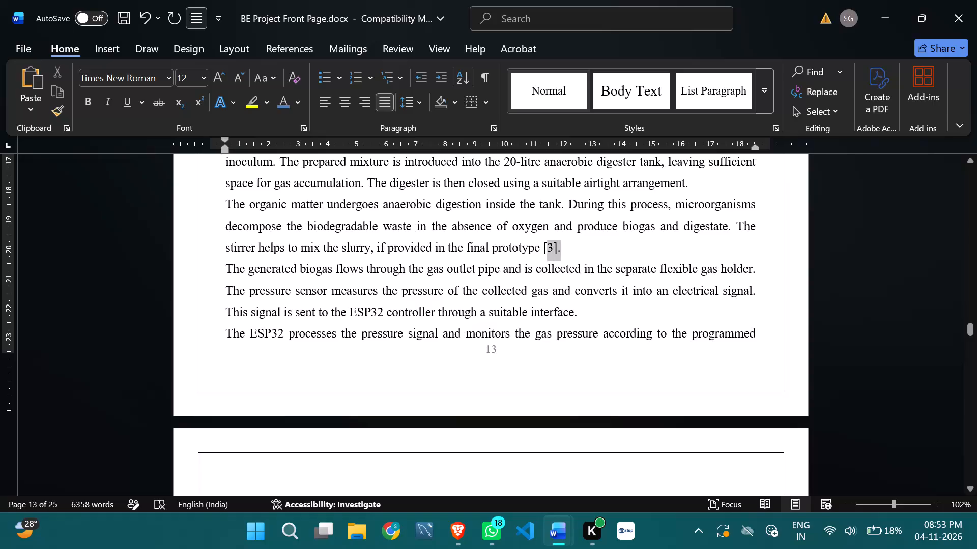
pyautogui.moveTo(544, 249); pyautogui.dragTo(543, 249)
pyautogui.click(280, 109)
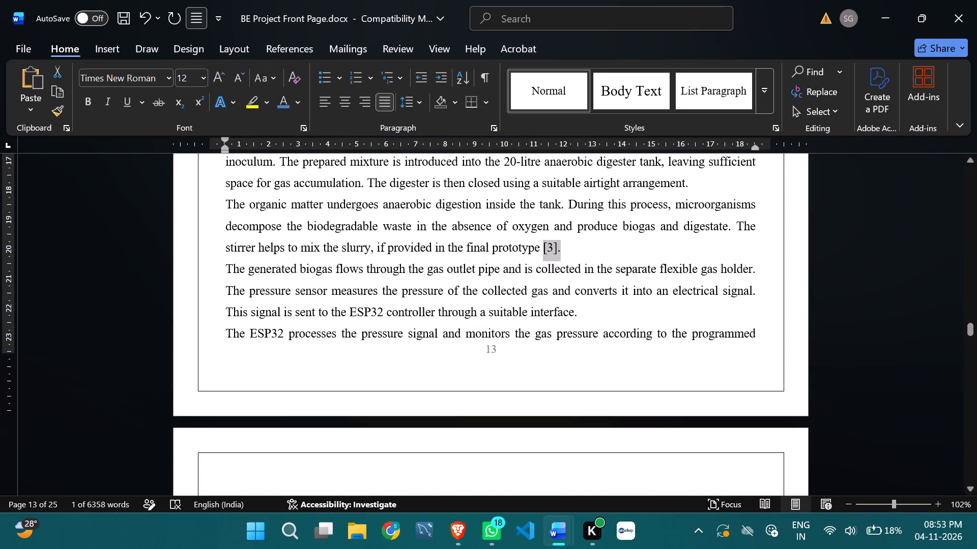
pyautogui.scroll(-3, 449, 279)
pyautogui.scroll(3, 479, 290)
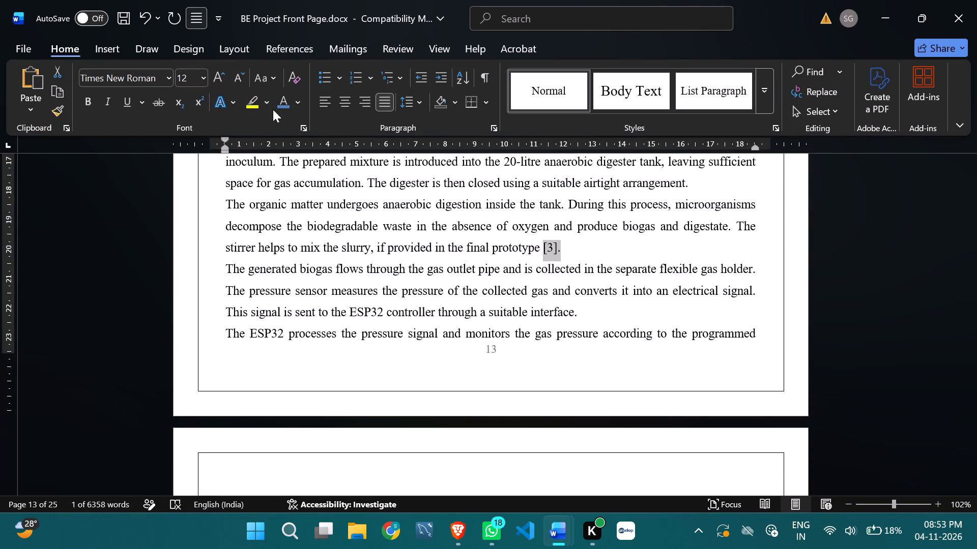
pyautogui.click(280, 108)
# Insert the citation [5,8] before the full stop after "independent mechanical pressure protection" at the end of 3.4 and colour it blue.
pyautogui.scroll(-6, 547, 365)
pyautogui.scroll(-1, 610, 402)
pyautogui.click(596, 423)
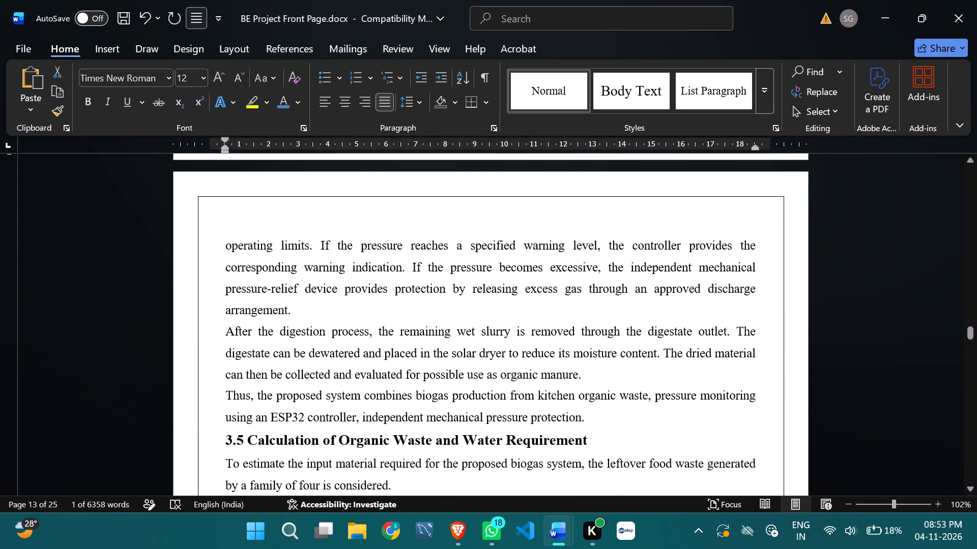
pyautogui.press('BackSpace')
pyautogui.press('BackSpace')
pyautogui.press('space')
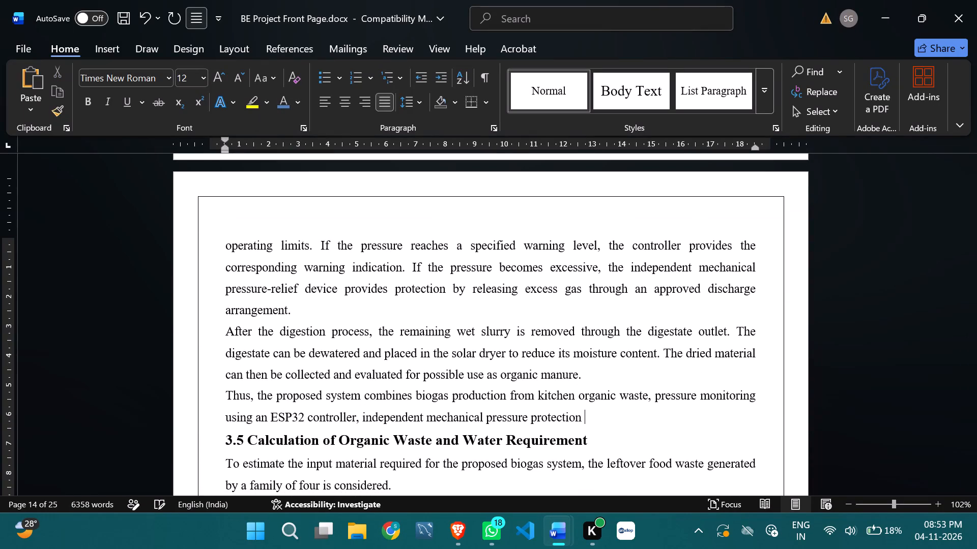
pyautogui.write('[5,8].')
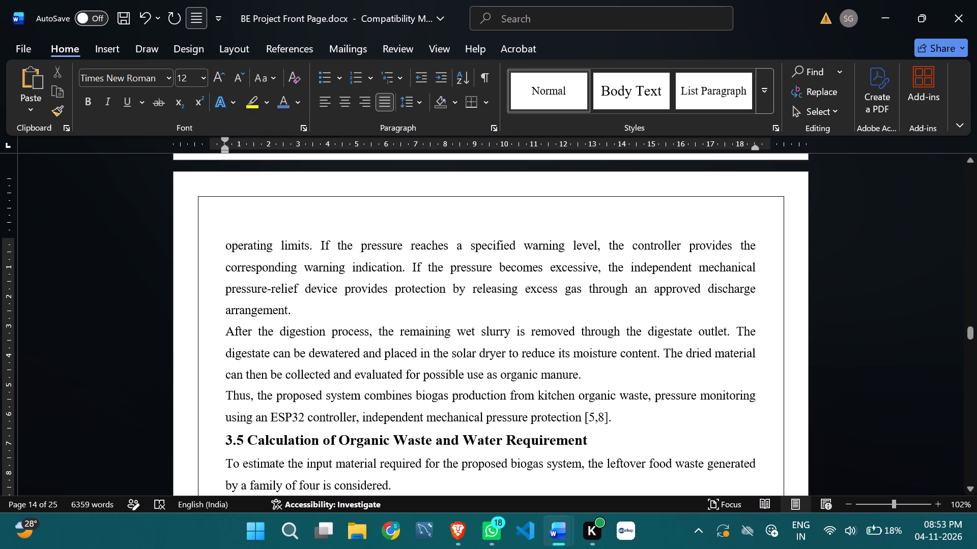
pyautogui.moveTo(635, 422); pyautogui.dragTo(585, 422)
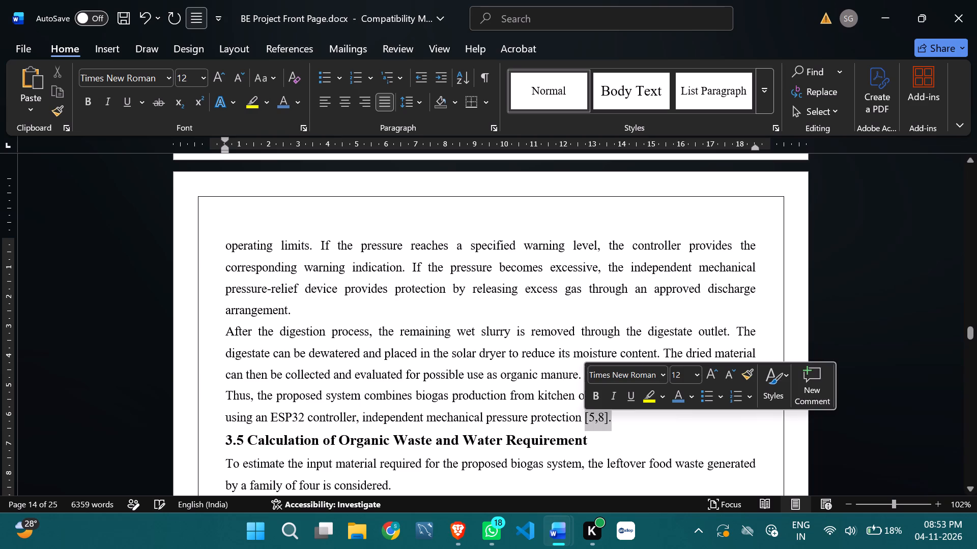
pyautogui.click(676, 396)
# Look through the calculation sections from 3.5 to the end of Chapter 3 for paragraphs needing a citation.
pyautogui.scroll(-6, 403, 439)
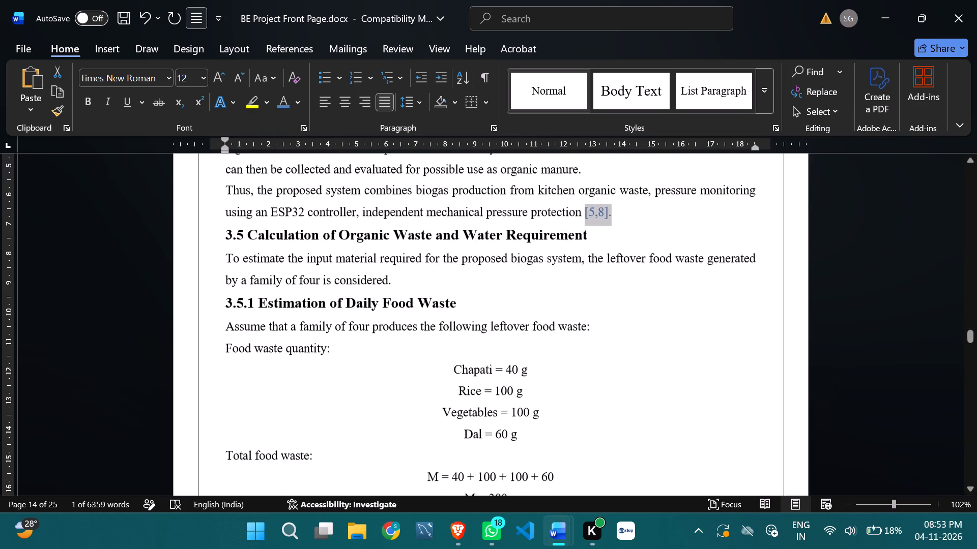
pyautogui.scroll(-20, 404, 433)
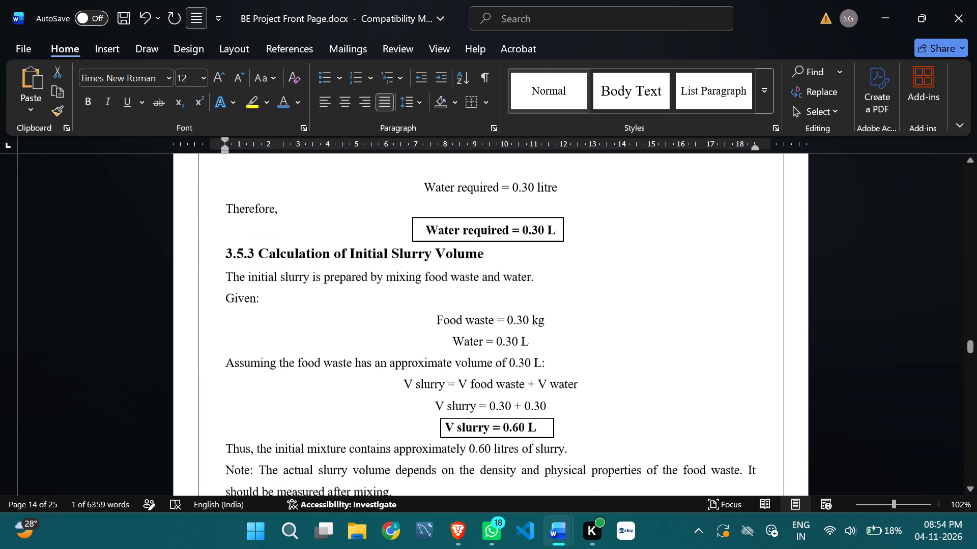
pyautogui.scroll(-15, 403, 434)
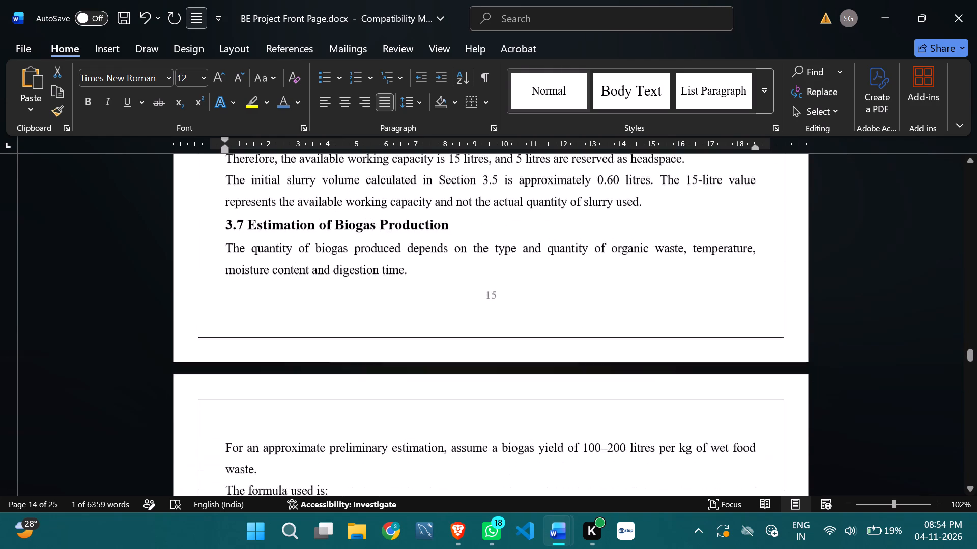
pyautogui.scroll(-1, 403, 433)
pyautogui.scroll(1, 403, 433)
pyautogui.scroll(-10, 403, 433)
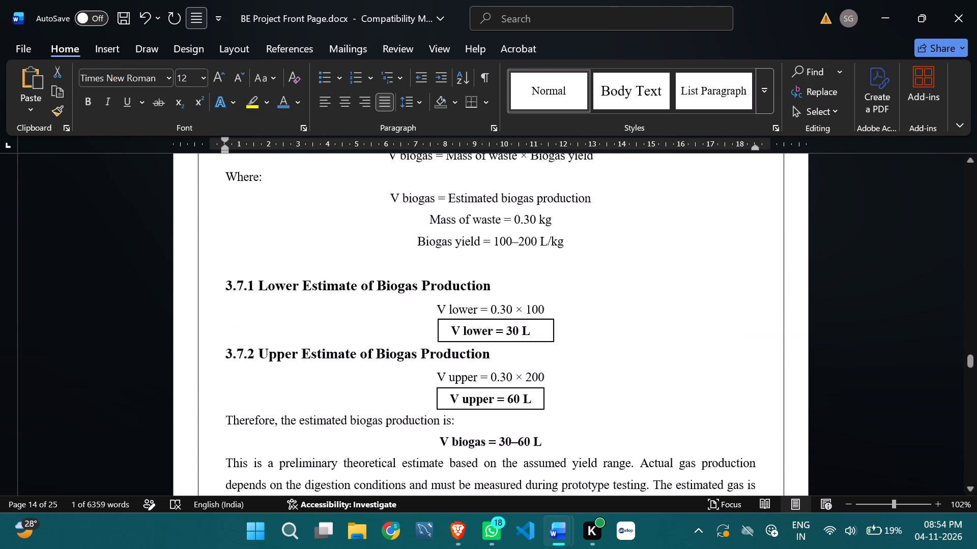
pyautogui.scroll(-20, 403, 433)
pyautogui.scroll(-5, 403, 433)
pyautogui.scroll(6, 400, 436)
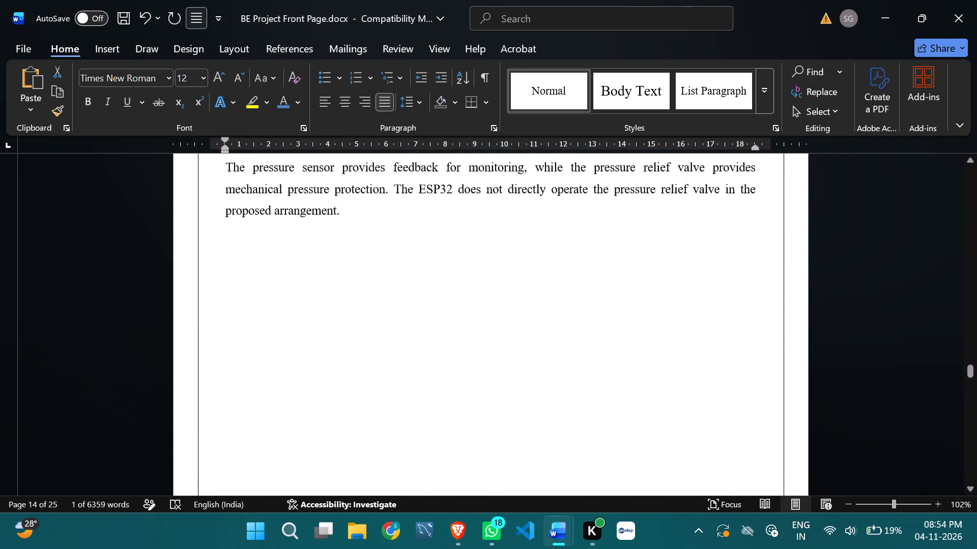
pyautogui.scroll(11, 400, 436)
pyautogui.scroll(-7, 399, 434)
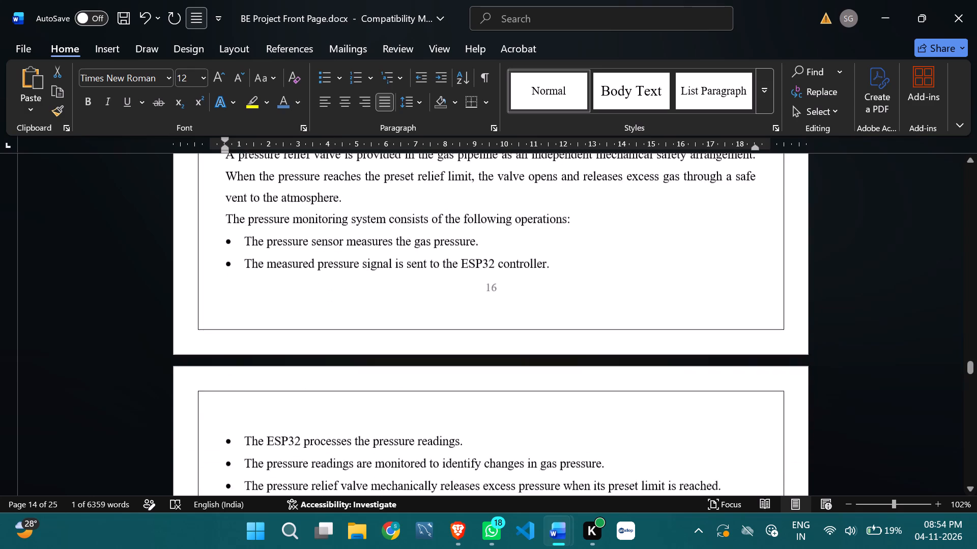
pyautogui.scroll(-20, 399, 434)
pyautogui.scroll(-1, 399, 434)
pyautogui.scroll(7, 425, 443)
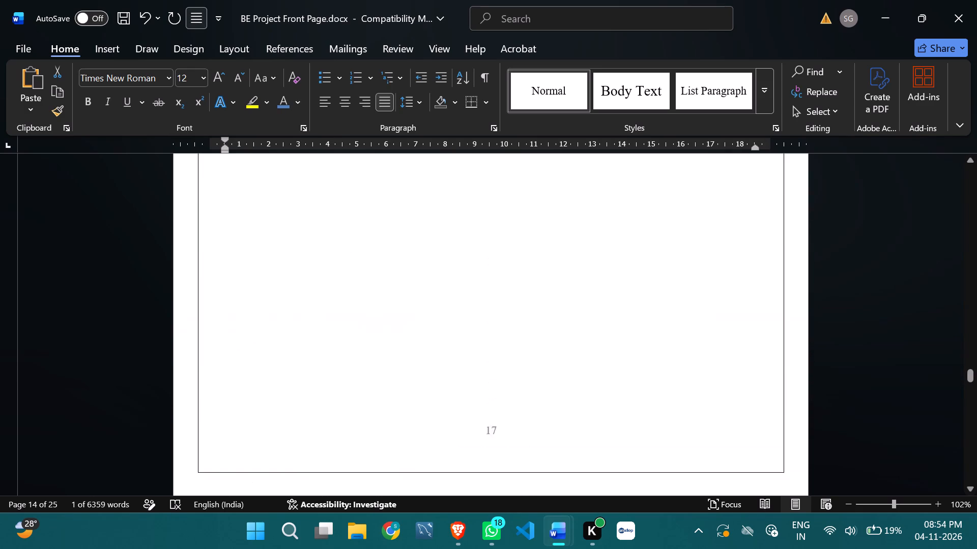
pyautogui.scroll(11, 425, 442)
# Insert the citation [8,4] before the full stop after "proposed arrangement" in the last paragraph of Chapter 3.
pyautogui.click(356, 333)
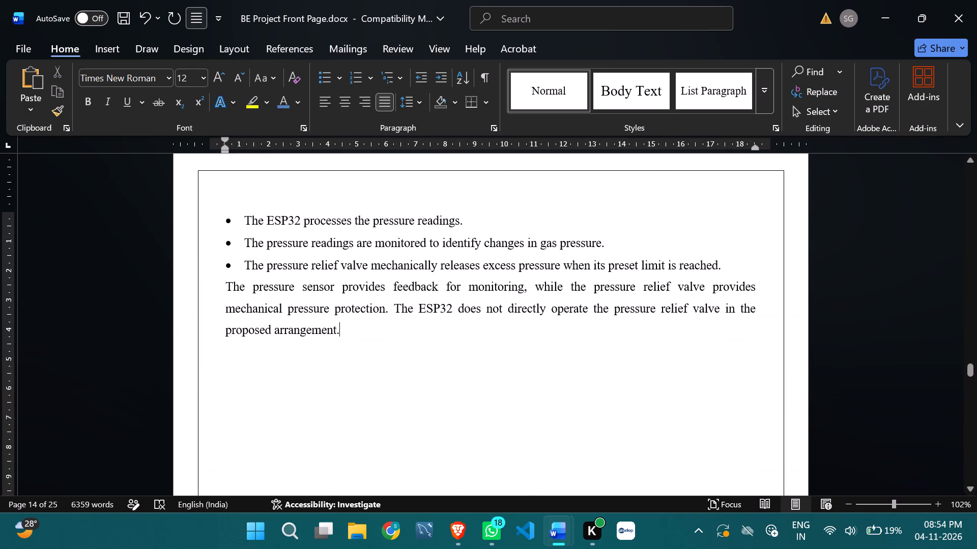
pyautogui.scroll(6, 355, 333)
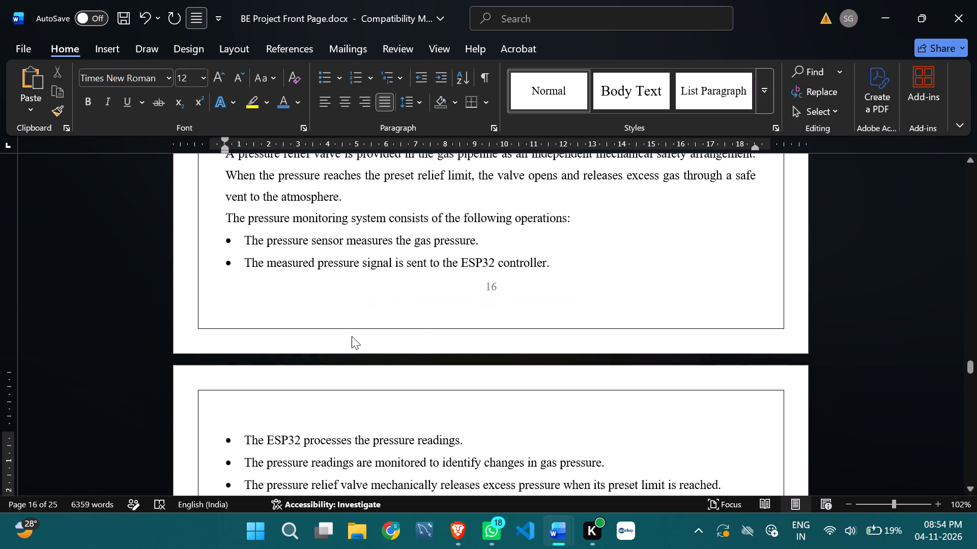
pyautogui.scroll(-2, 352, 336)
pyautogui.press('BackSpace')
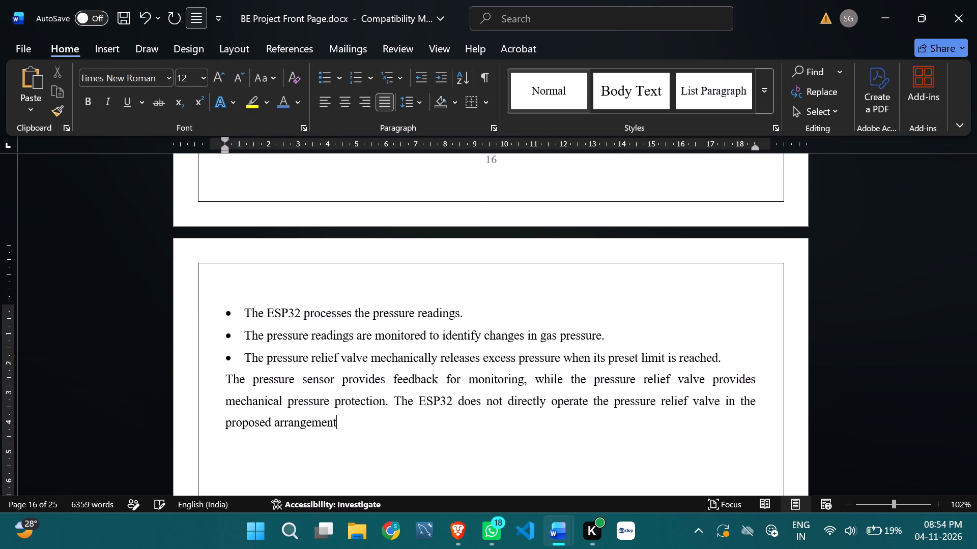
pyautogui.press('space')
pyautogui.write('[')
pyautogui.write('8.')
pyautogui.write('4]')
pyautogui.press('BackSpace')
pyautogui.press('BackSpace')
pyautogui.press('BackSpace')
pyautogui.press(',')
pyautogui.write('4].')
# Colour the citation [8,4] and its full stop at the end of Chapter 3 blue.
pyautogui.moveTo(374, 416); pyautogui.dragTo(368, 416)
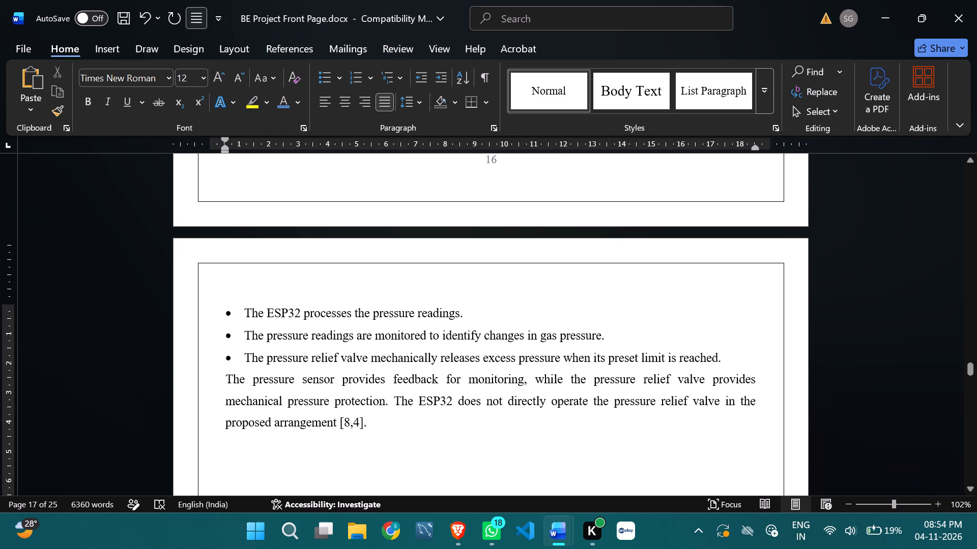
pyautogui.moveTo(368, 416); pyautogui.dragTo(338, 425)
pyautogui.click(430, 401)
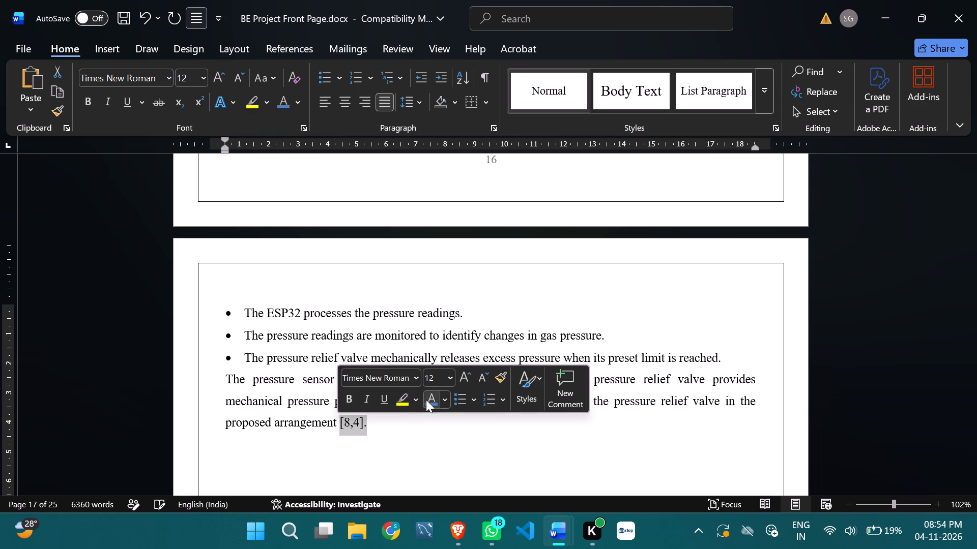
# Look through Chapter 4 and the remaining pages to the end of the report.
pyautogui.scroll(-20, 336, 410)
pyautogui.scroll(-6, 336, 410)
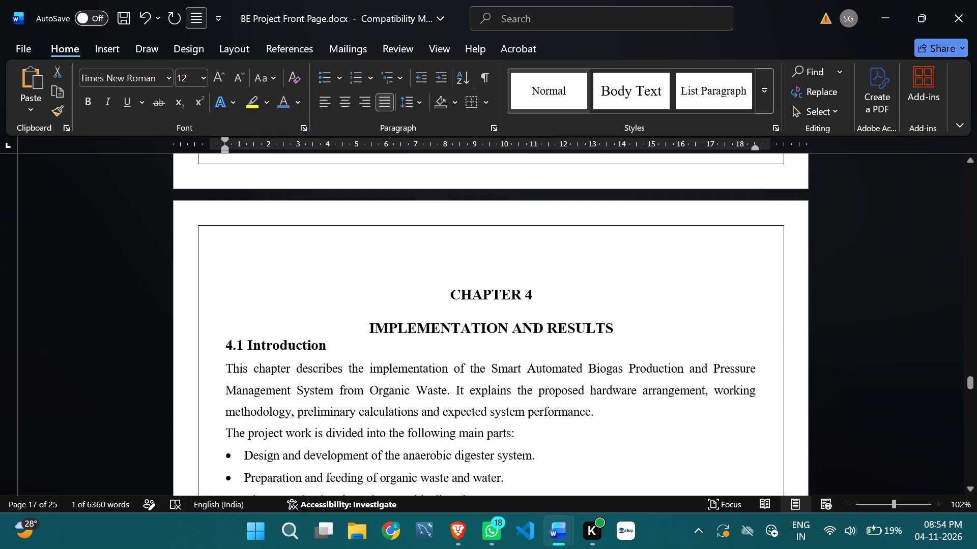
pyautogui.scroll(-6, 375, 417)
pyautogui.scroll(-20, 375, 424)
pyautogui.scroll(-1, 375, 424)
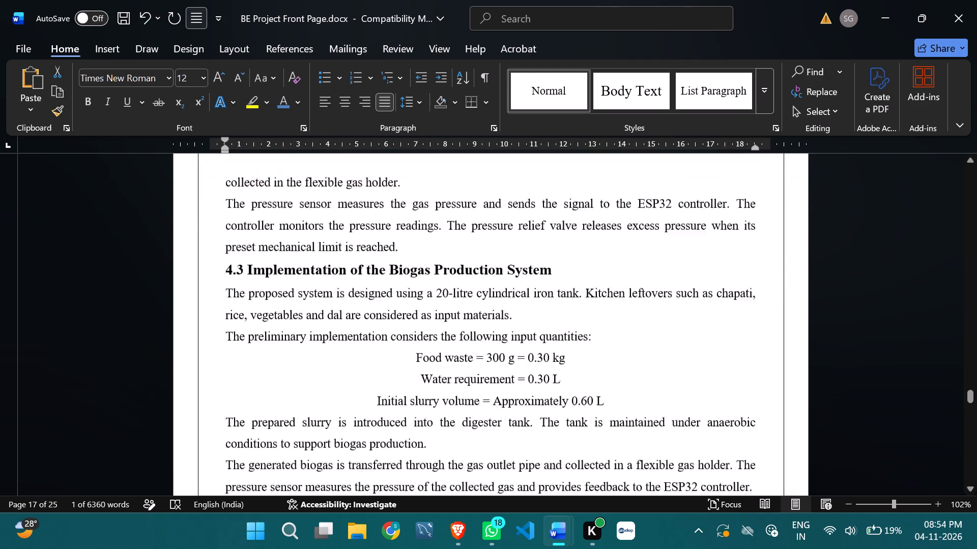
pyautogui.scroll(-13, 373, 426)
pyautogui.hscroll(1, 369, 423)
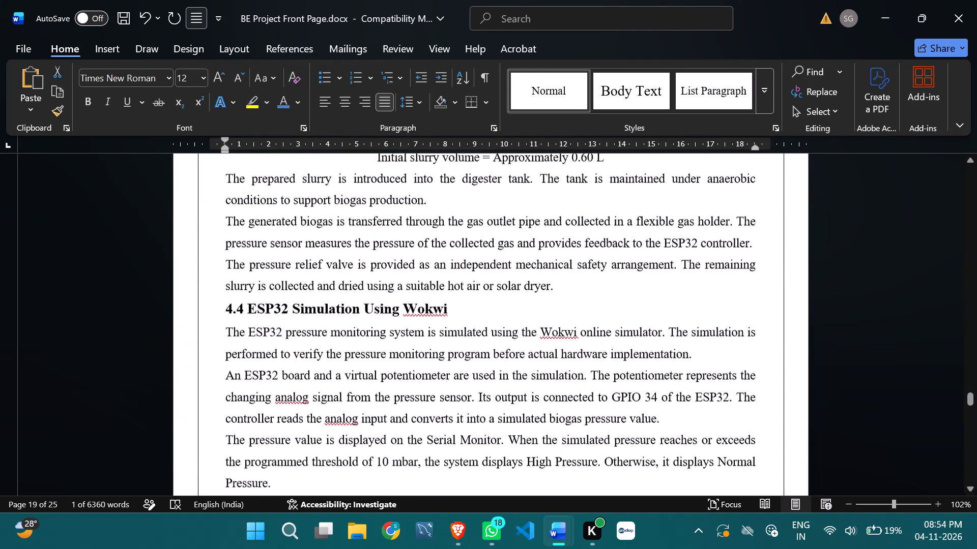
pyautogui.hscroll(1, 369, 423)
pyautogui.scroll(-14, 369, 423)
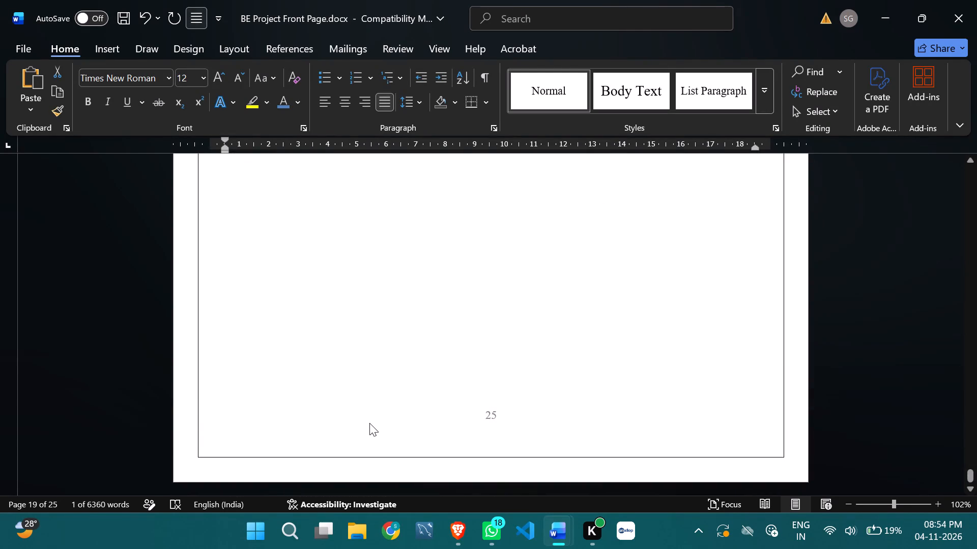
# Save the report document.
pyautogui.hotkey('ctrl', 's')
# Print the report to a PDF file.
pyautogui.scroll(15, 369, 423)
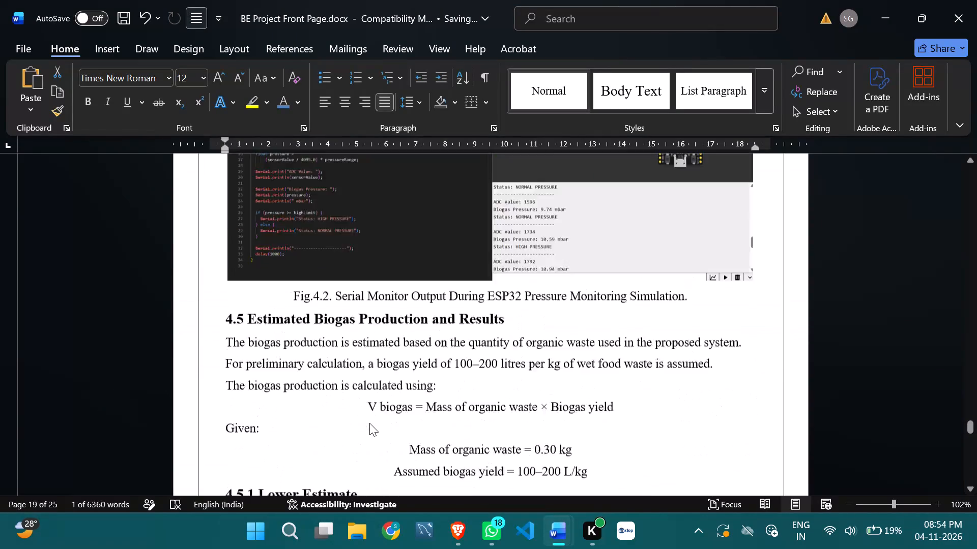
pyautogui.scroll(3, 369, 423)
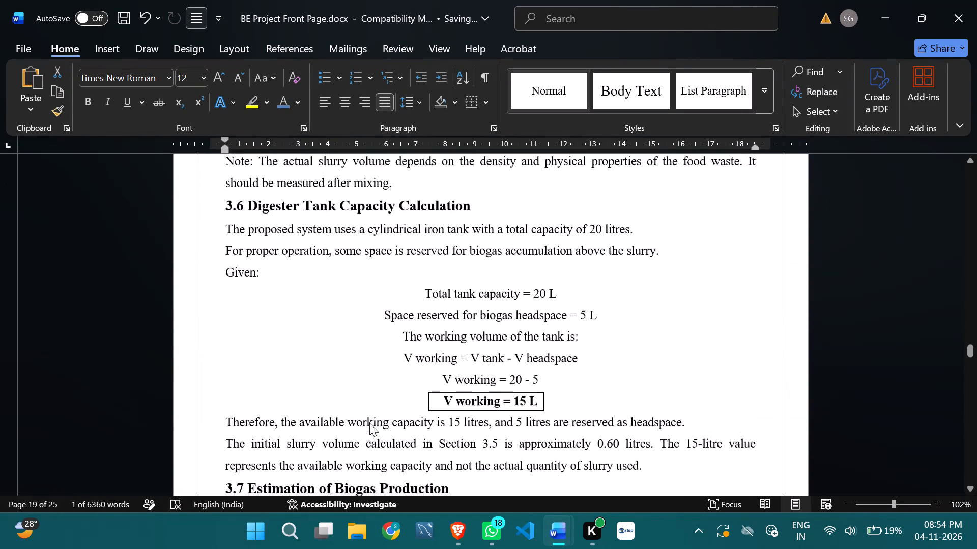
pyautogui.hotkey('ctrl', 'p')
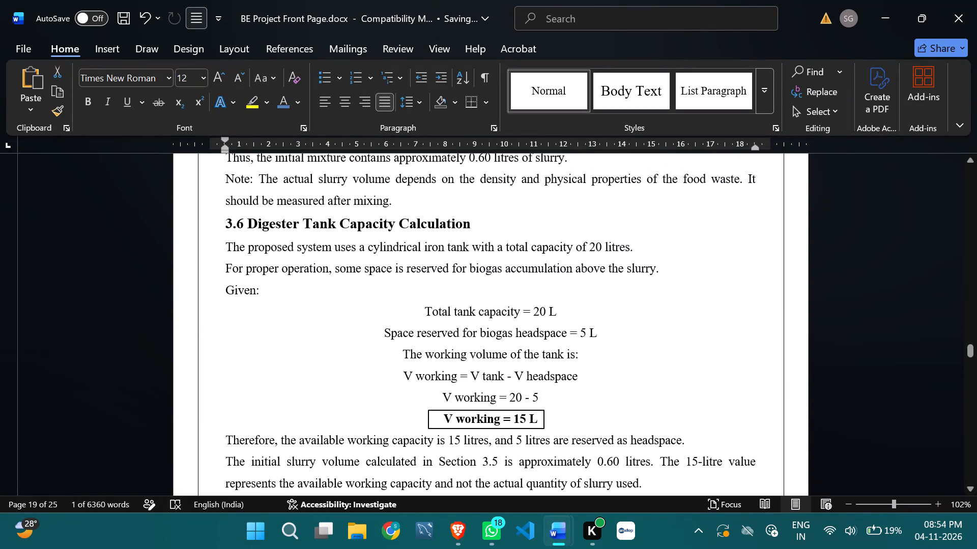
pyautogui.click(157, 98)
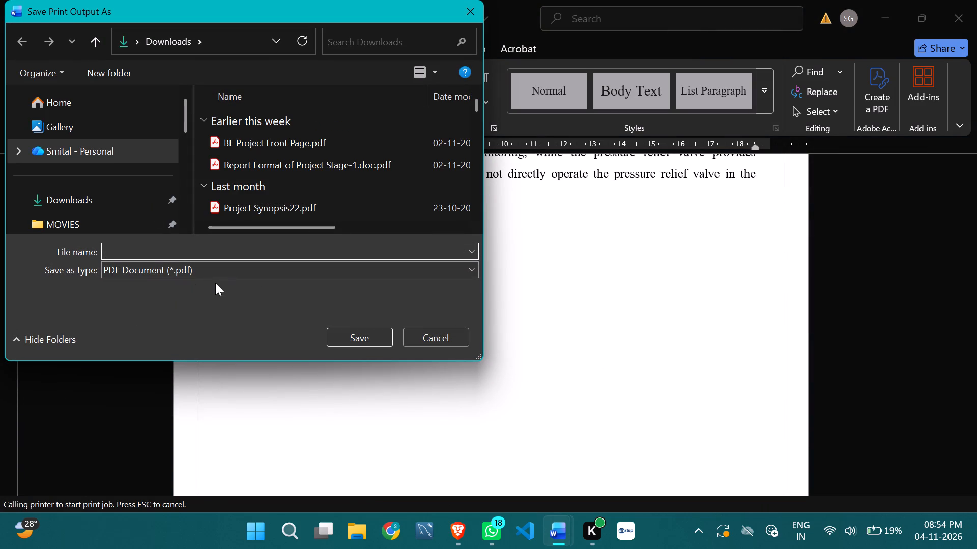
# Name the PDF output file BE Stage-1 Report.
pyautogui.write('Stage')
pyautogui.press('space')
pyautogui.press('BackSpace')
pyautogui.write('-1')
pyautogui.press('space')
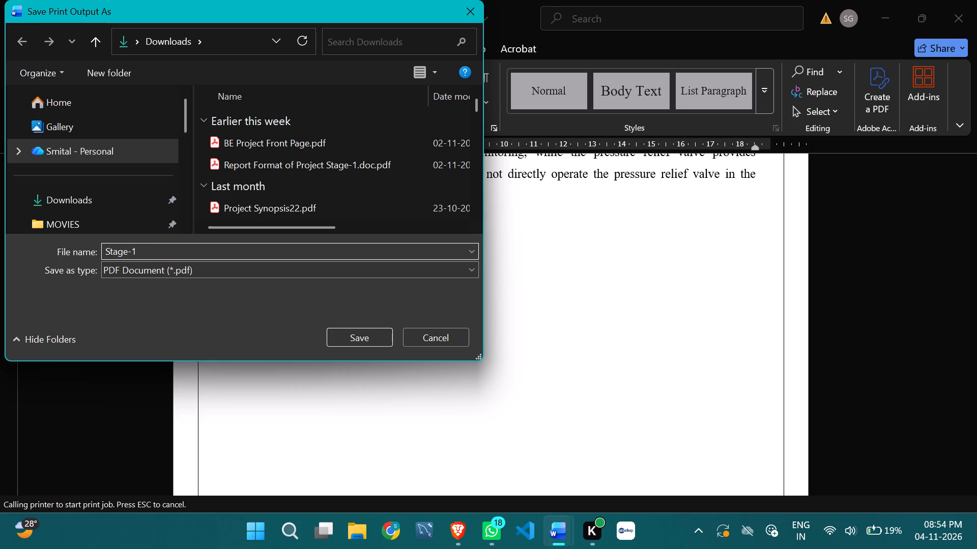
pyautogui.write('Report')
pyautogui.click(103, 250)
pyautogui.write('BE')
pyautogui.press('space')
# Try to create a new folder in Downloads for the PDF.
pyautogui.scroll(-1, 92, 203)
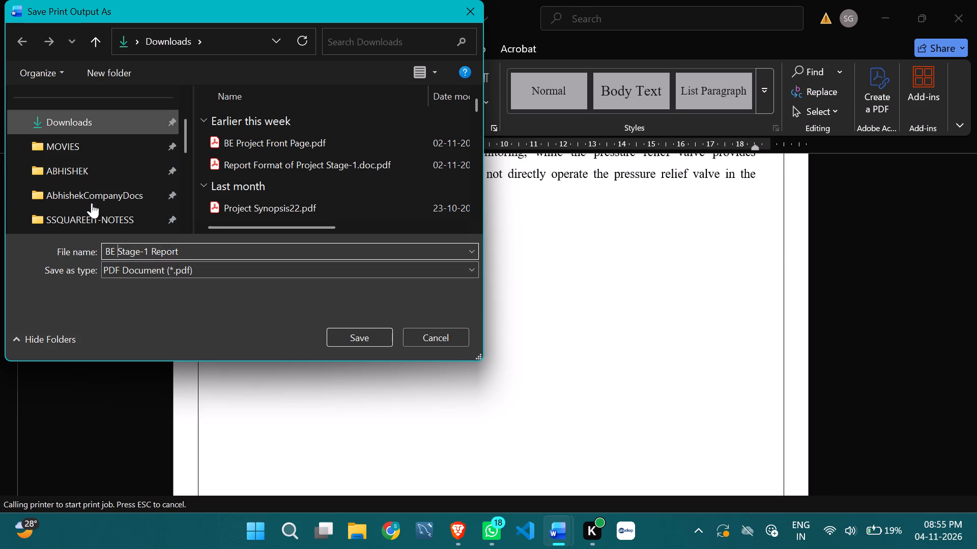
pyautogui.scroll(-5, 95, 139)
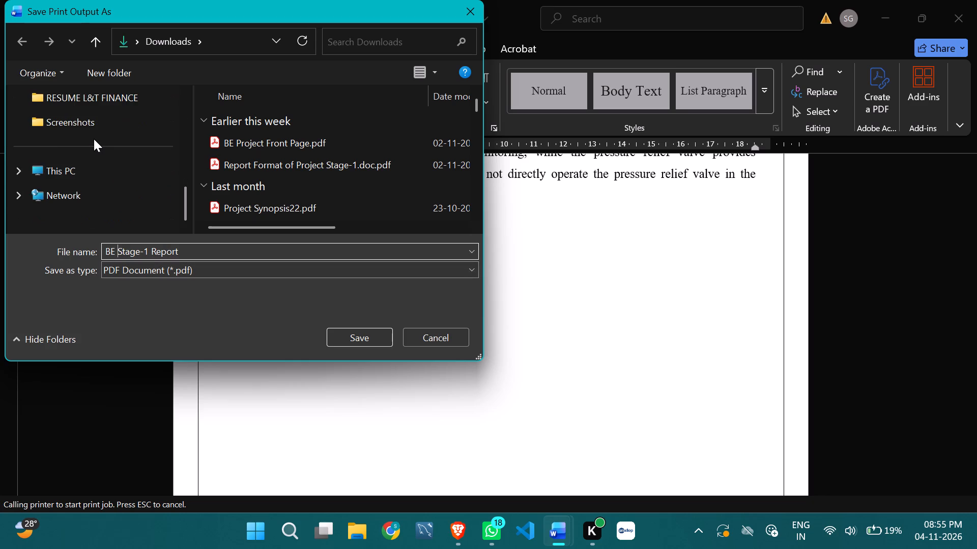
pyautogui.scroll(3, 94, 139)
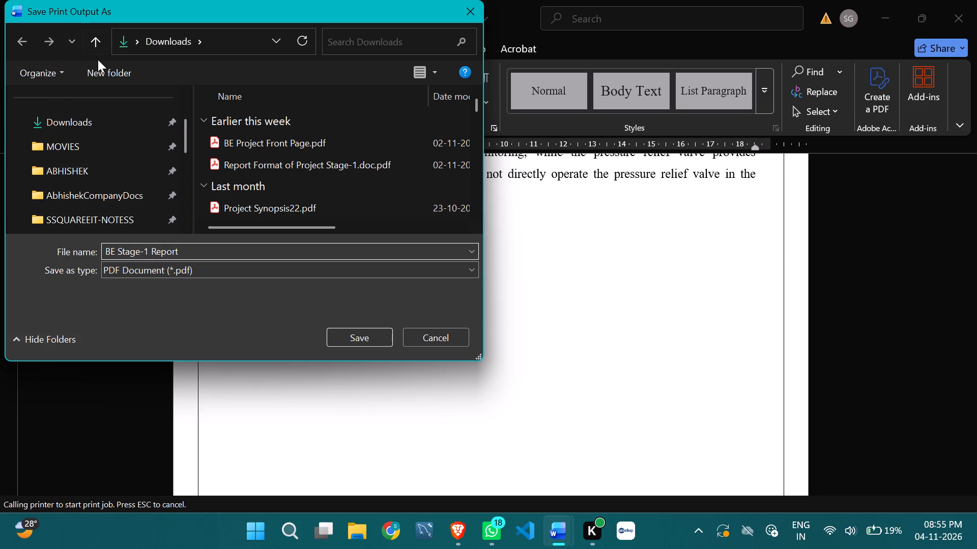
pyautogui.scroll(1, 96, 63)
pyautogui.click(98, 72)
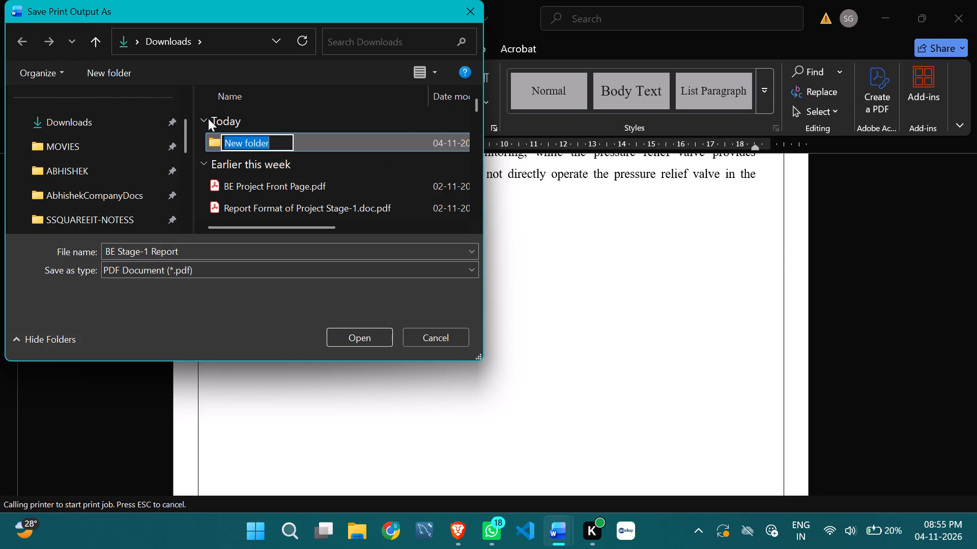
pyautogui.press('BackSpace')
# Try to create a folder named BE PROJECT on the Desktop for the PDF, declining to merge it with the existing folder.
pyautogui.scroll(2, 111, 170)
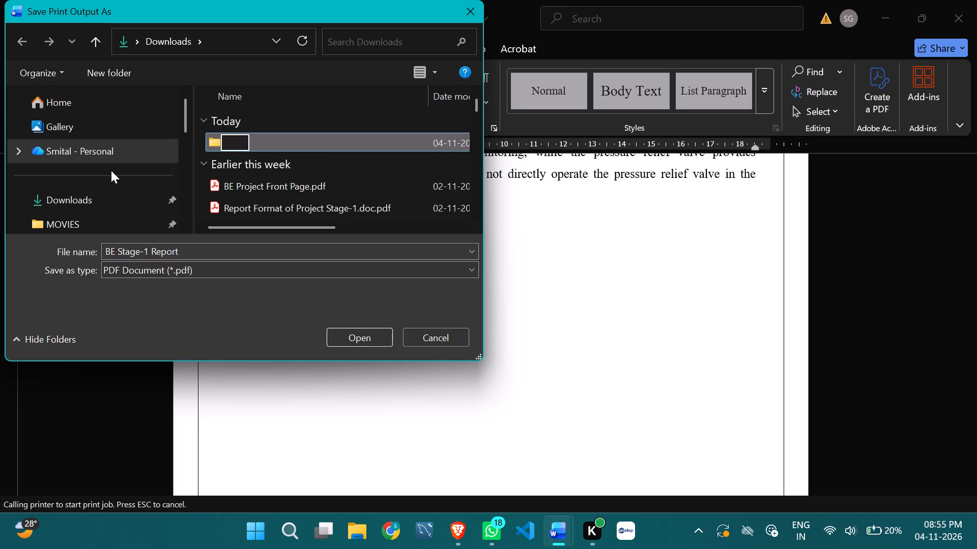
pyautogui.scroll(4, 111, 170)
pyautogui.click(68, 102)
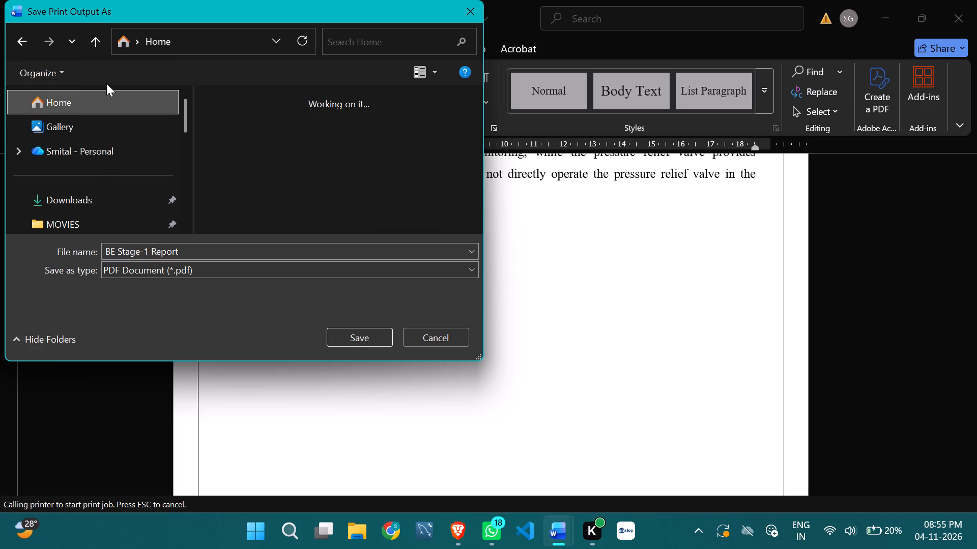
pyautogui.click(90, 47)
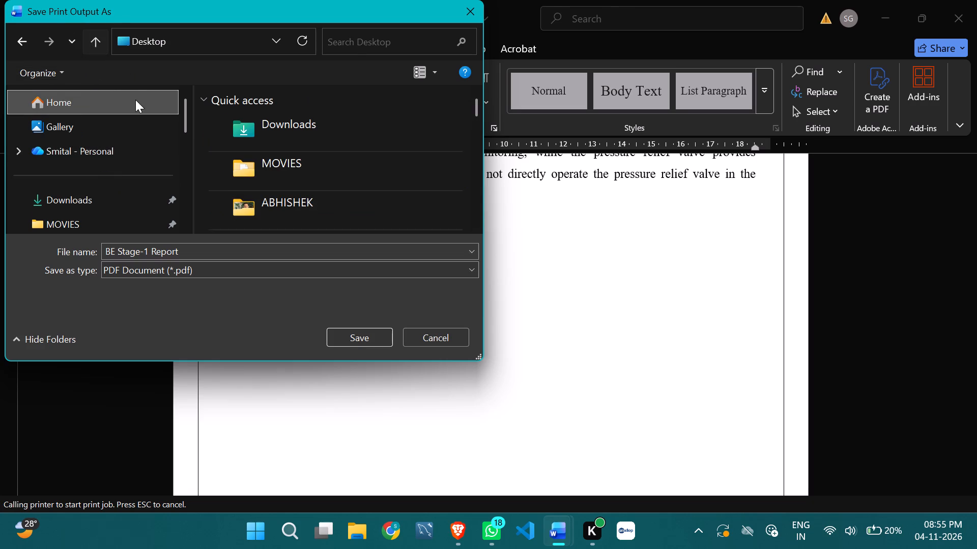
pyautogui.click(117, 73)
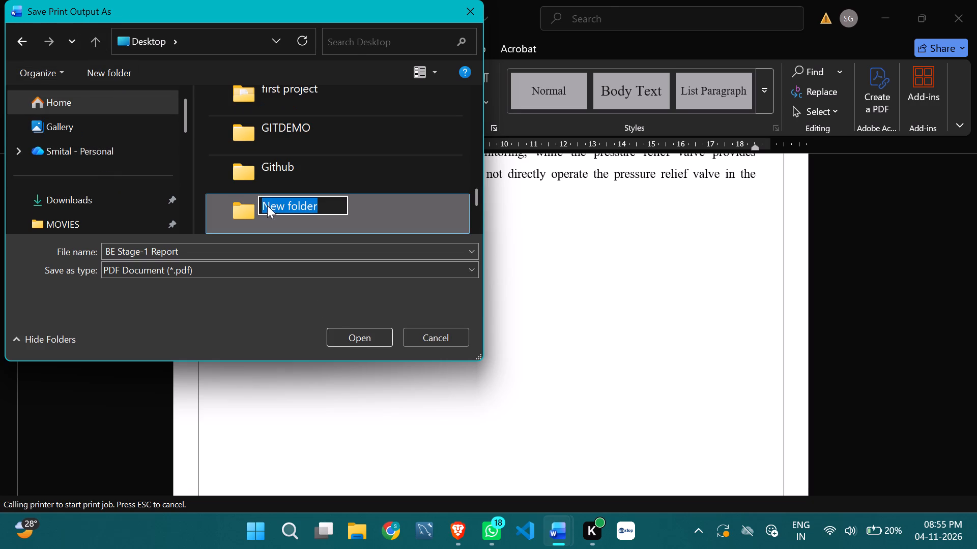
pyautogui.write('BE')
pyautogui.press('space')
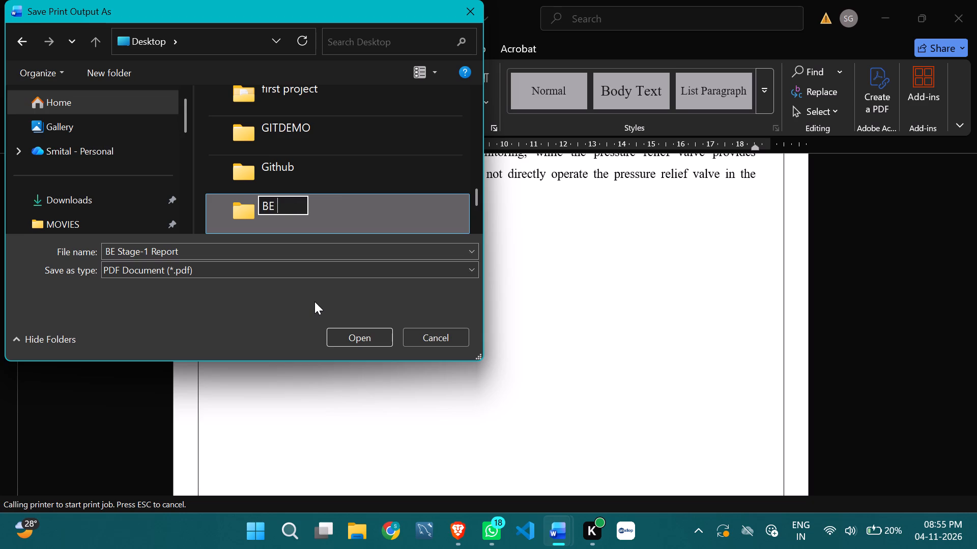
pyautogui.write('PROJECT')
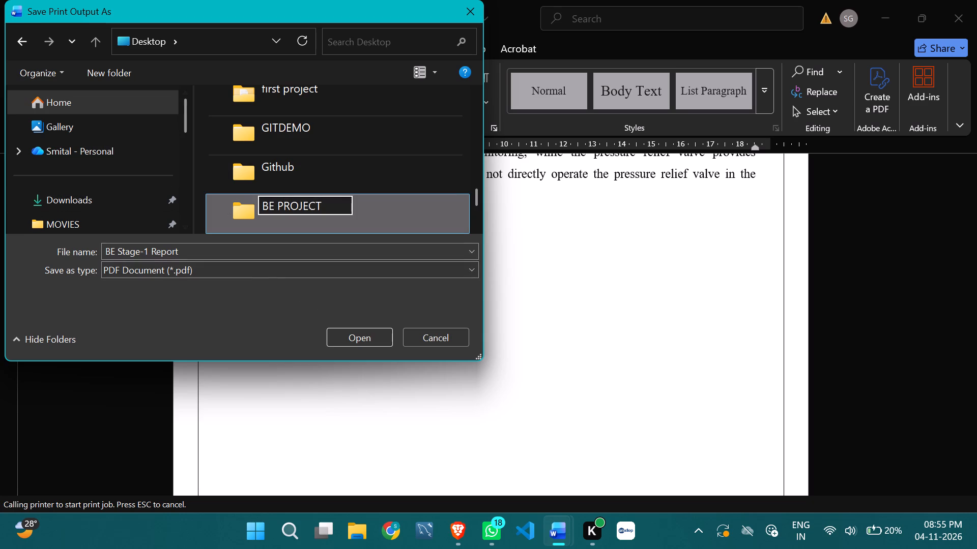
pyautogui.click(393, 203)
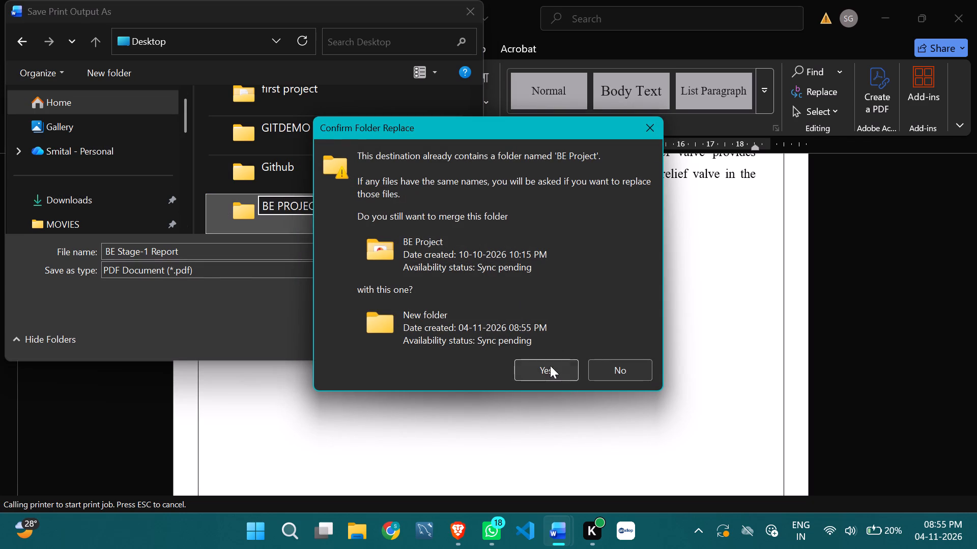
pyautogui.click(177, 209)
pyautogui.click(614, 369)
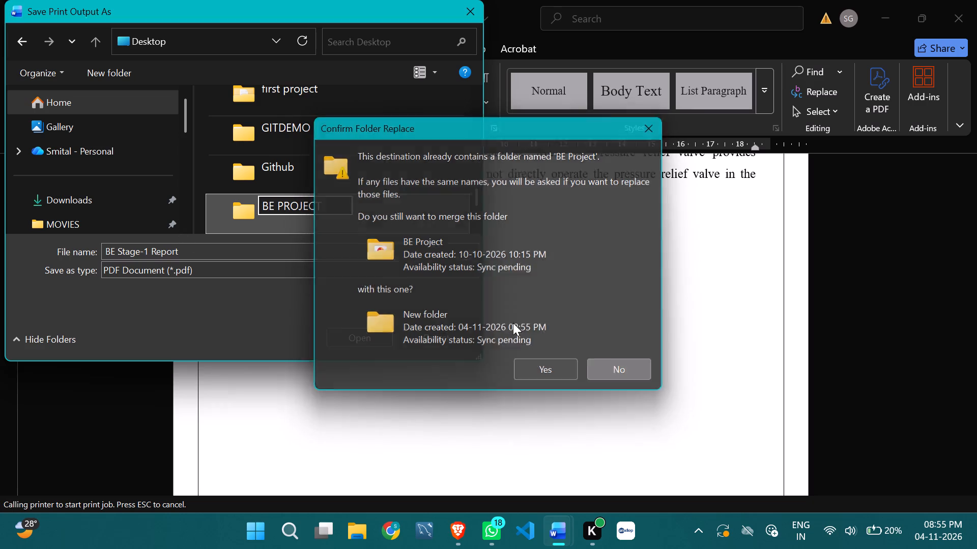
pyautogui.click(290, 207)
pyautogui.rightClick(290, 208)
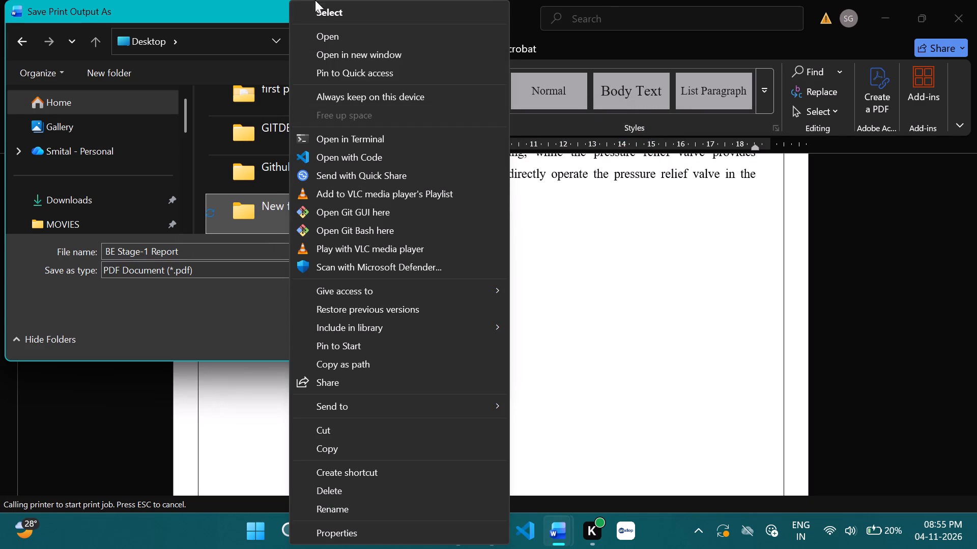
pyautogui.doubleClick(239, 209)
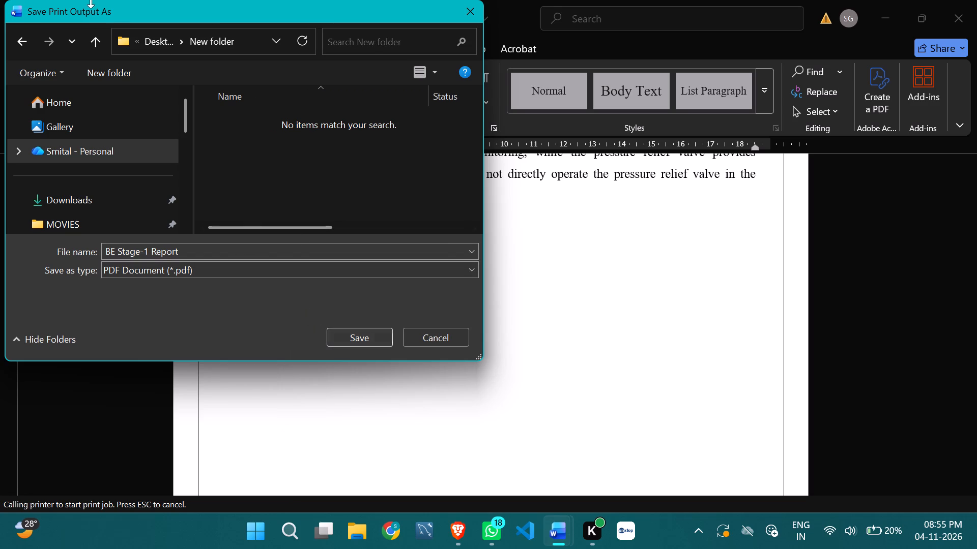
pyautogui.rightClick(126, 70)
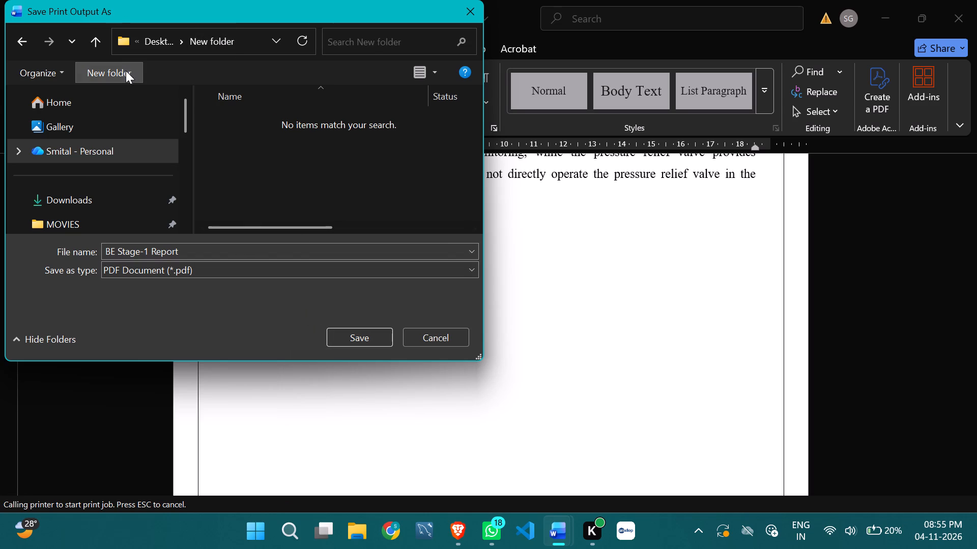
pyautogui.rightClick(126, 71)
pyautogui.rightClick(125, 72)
# Create a new folder on the Desktop named Final Year Projcet.
pyautogui.click(95, 36)
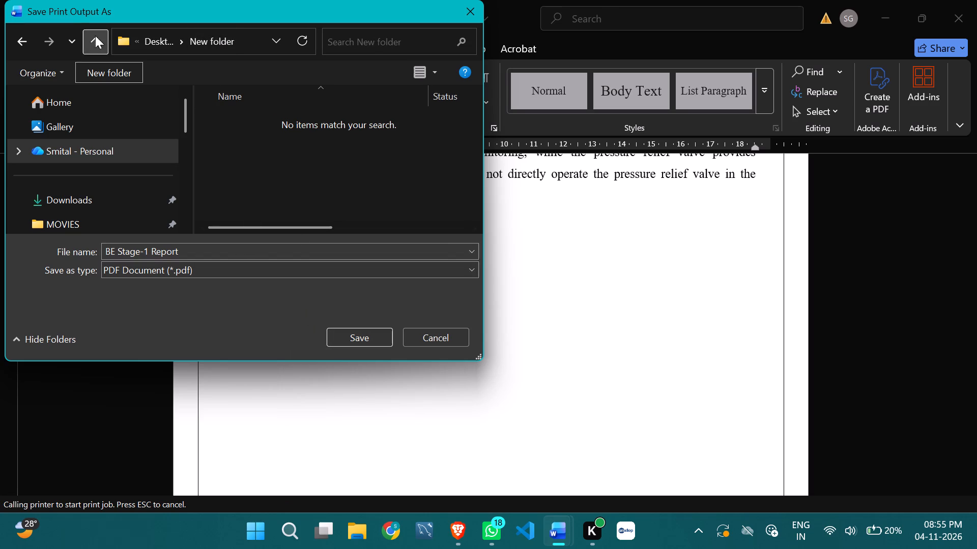
pyautogui.scroll(-14, 225, 171)
pyautogui.scroll(5, 226, 162)
pyautogui.scroll(5, 87, 130)
pyautogui.click(77, 104)
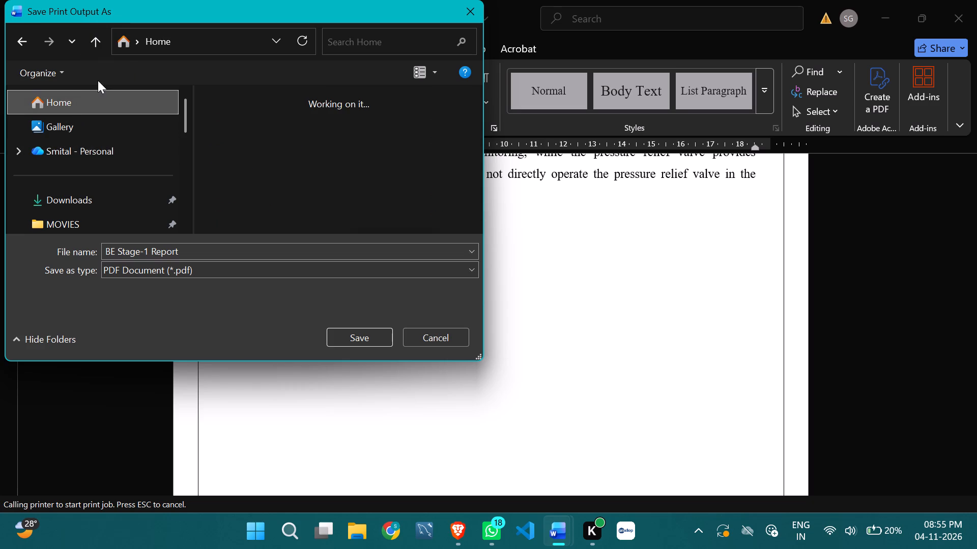
pyautogui.click(104, 43)
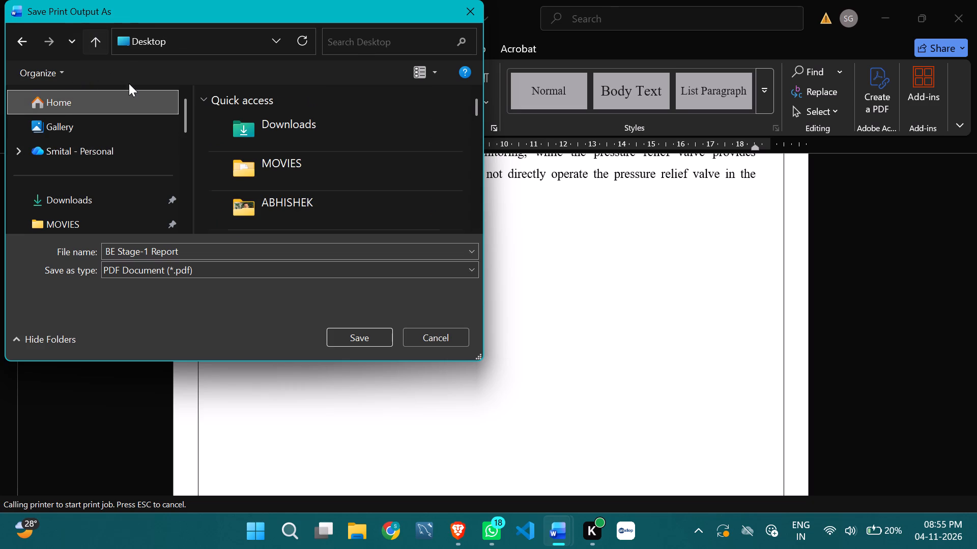
pyautogui.click(109, 74)
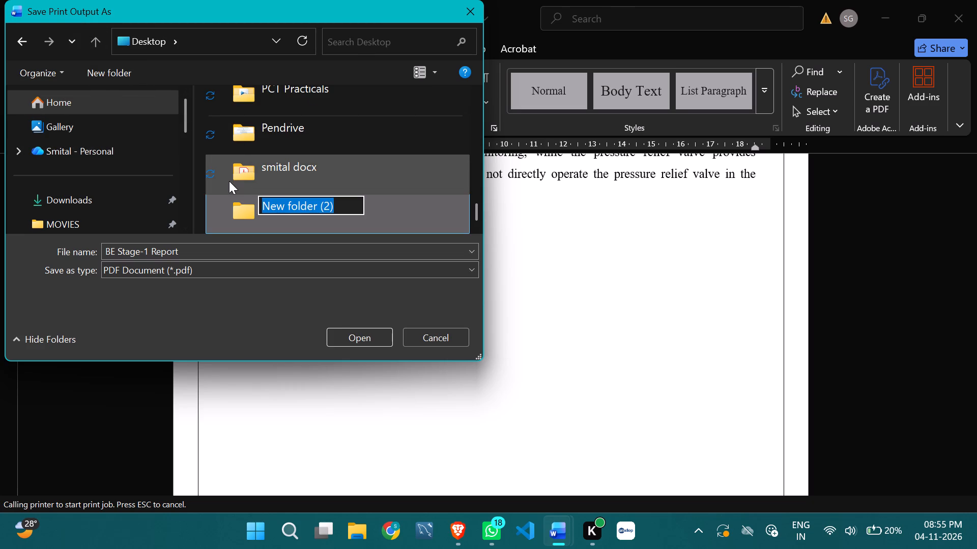
pyautogui.write('Final')
pyautogui.press('space')
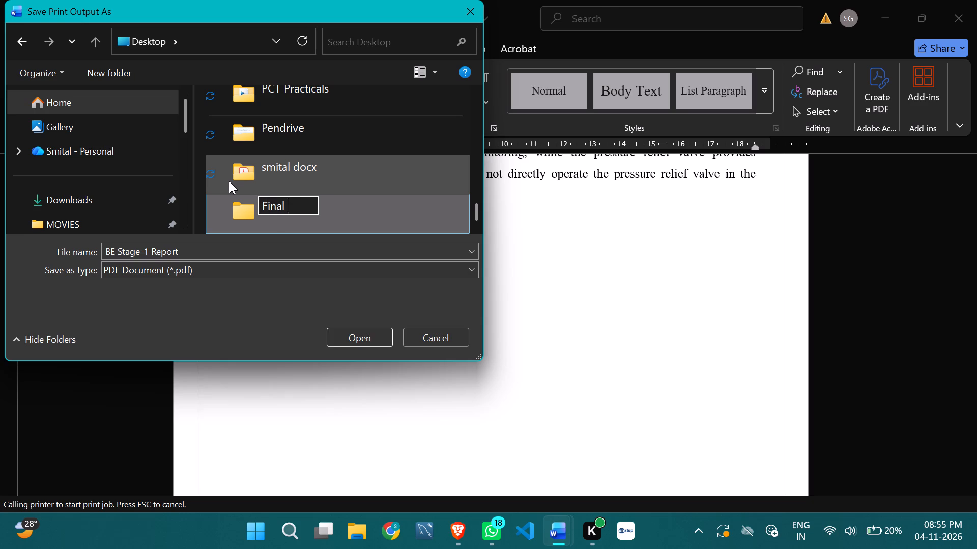
pyautogui.write('Year')
pyautogui.press('space')
pyautogui.write('Projcet')
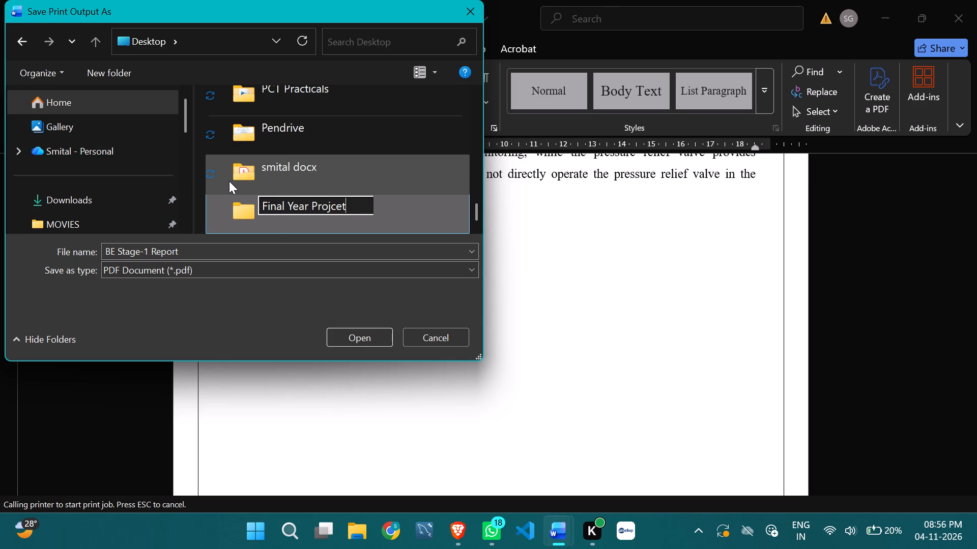
pyautogui.press('Return')
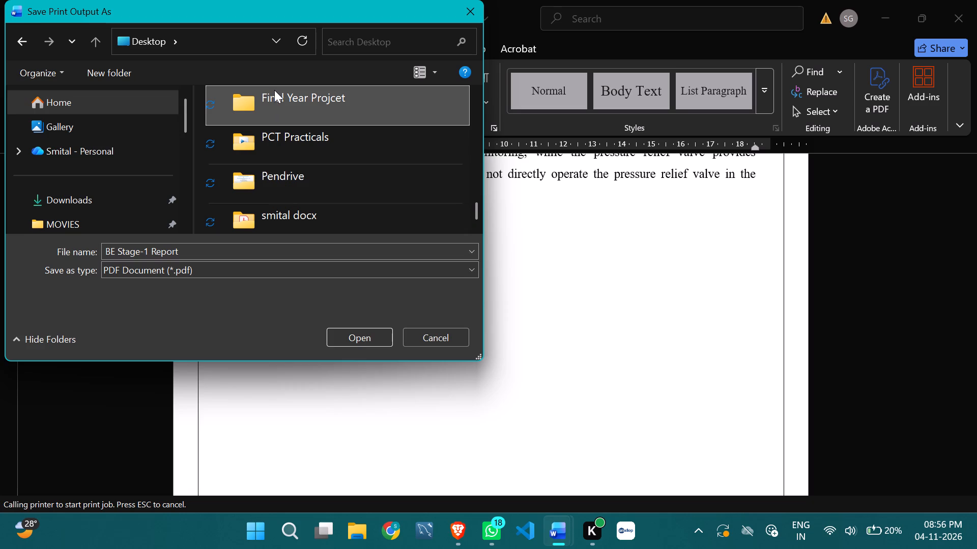
# Save the PDF BE Stage-1 Report inside the Final Year Projcet folder.
pyautogui.doubleClick(274, 90)
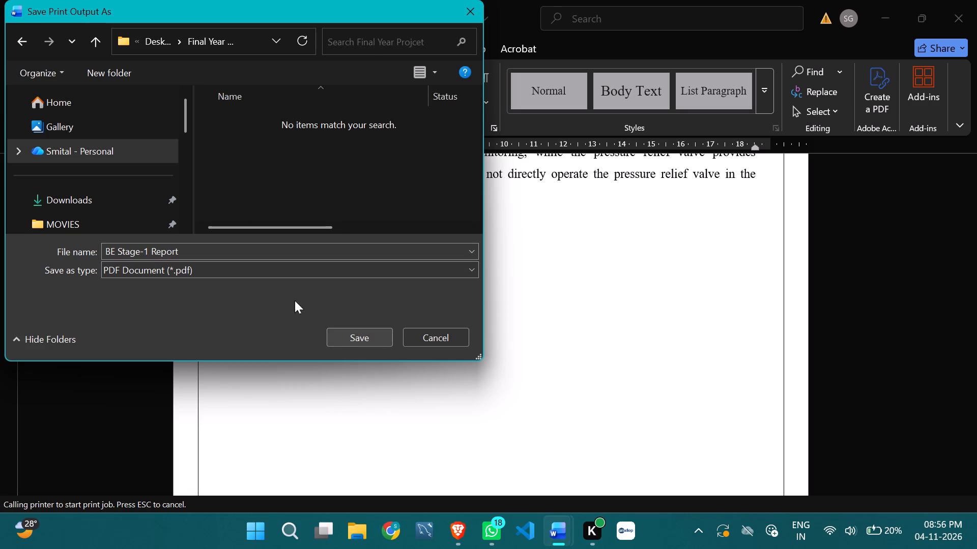
pyautogui.click(343, 334)
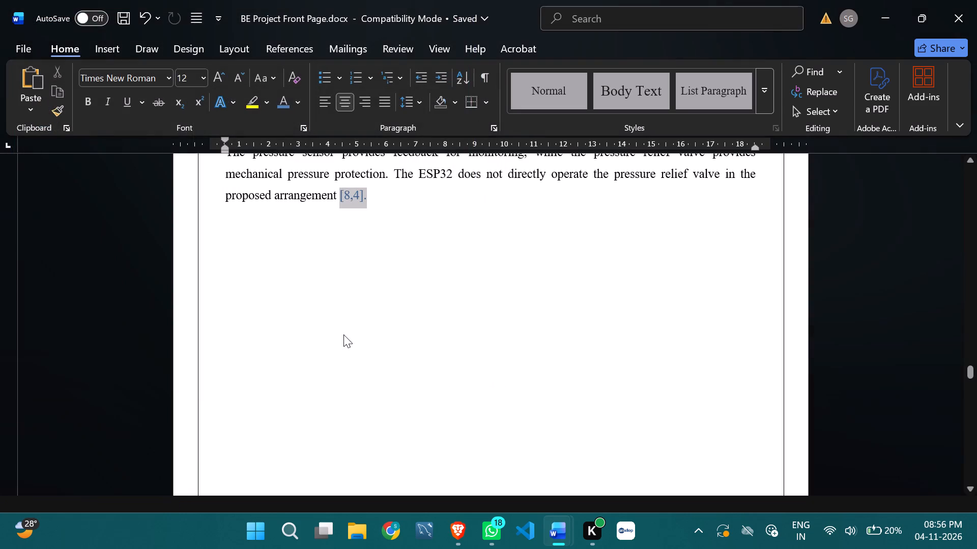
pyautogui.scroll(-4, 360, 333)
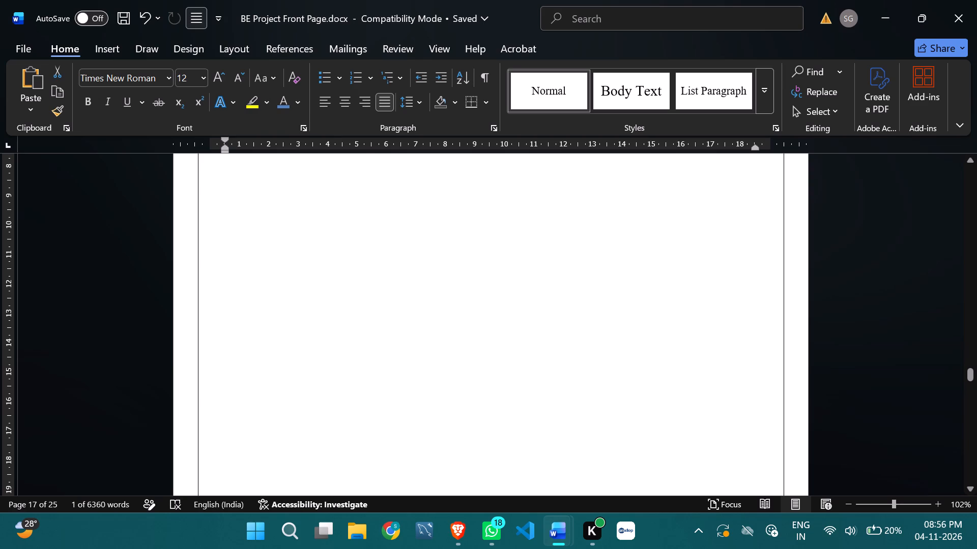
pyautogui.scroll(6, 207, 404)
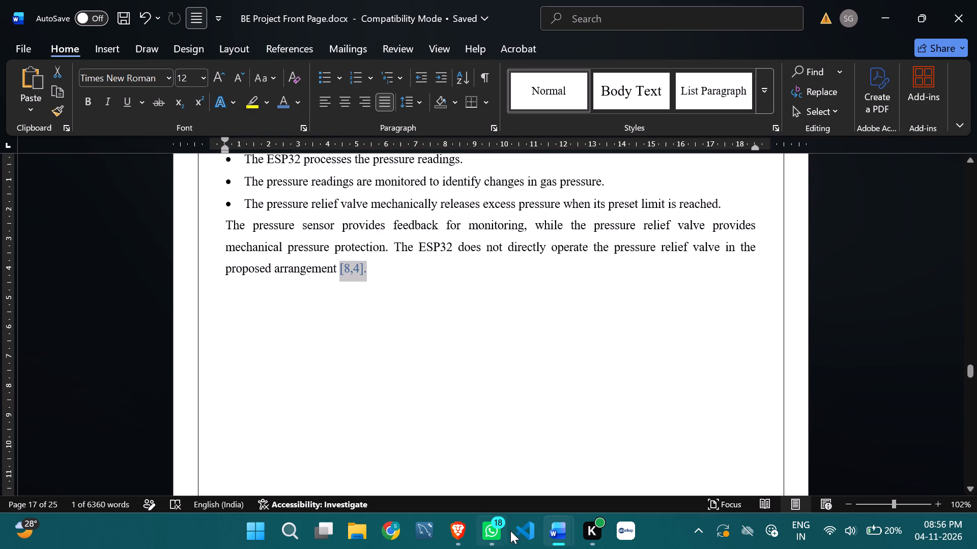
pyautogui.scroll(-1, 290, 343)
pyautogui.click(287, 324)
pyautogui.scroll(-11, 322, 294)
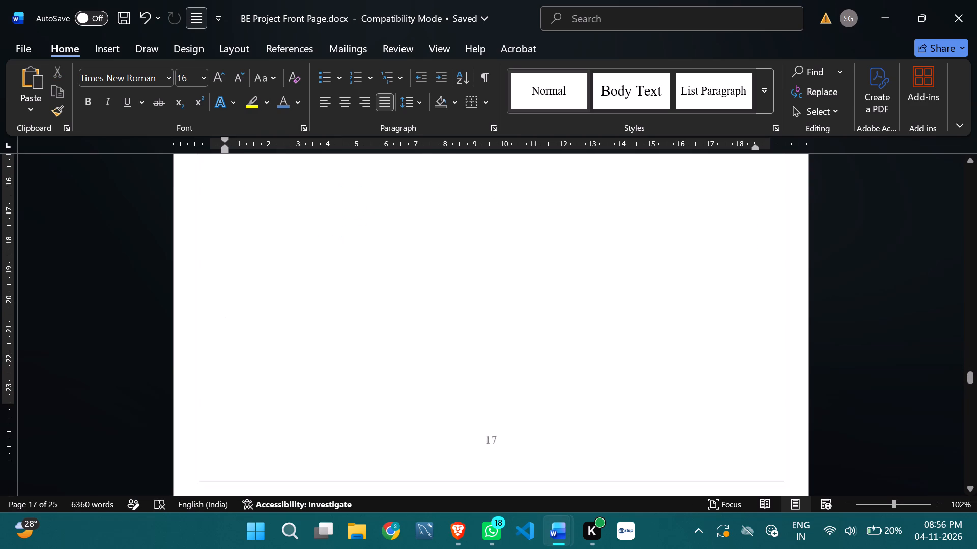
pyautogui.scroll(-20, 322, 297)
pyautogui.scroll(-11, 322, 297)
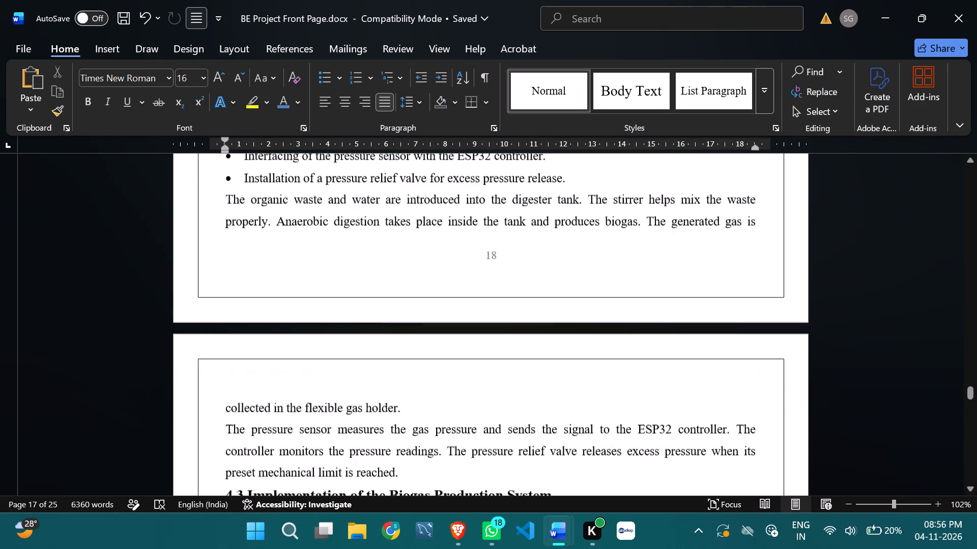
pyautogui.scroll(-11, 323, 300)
# Review the exported BE Stage-1 Report PDF from Chapter 1 through its last page and close it.
pyautogui.scroll(10, 437, 303)
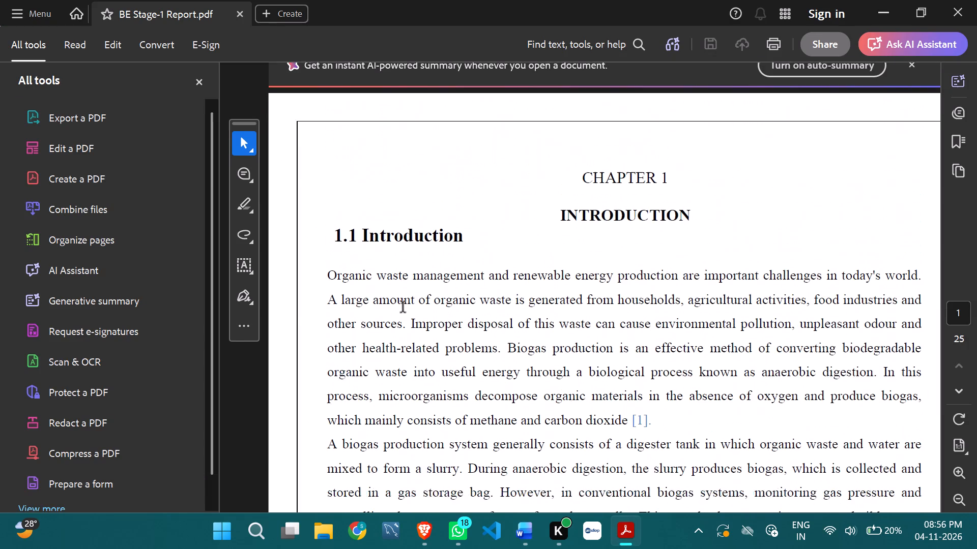
pyautogui.scroll(4, 404, 308)
pyautogui.scroll(-18, 398, 308)
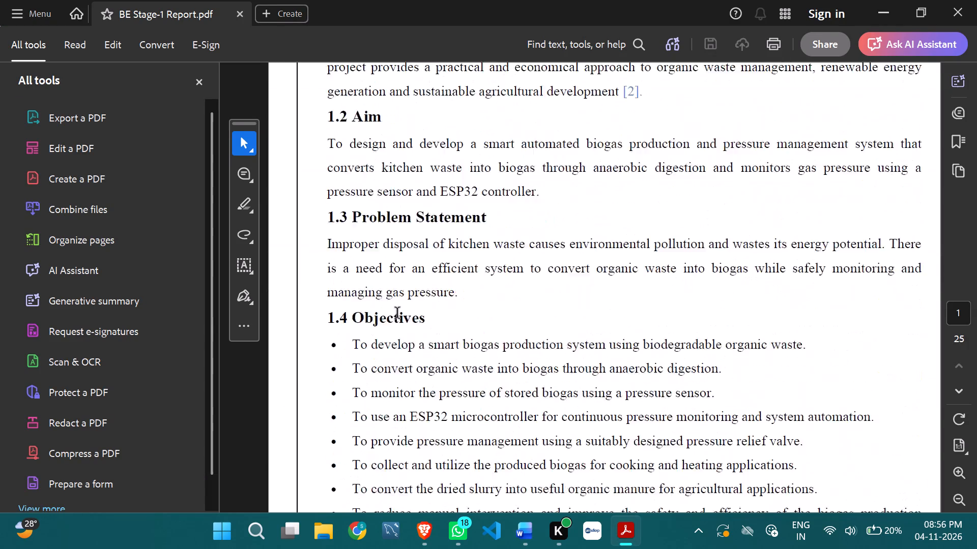
pyautogui.scroll(-8, 398, 314)
pyautogui.scroll(-16, 398, 314)
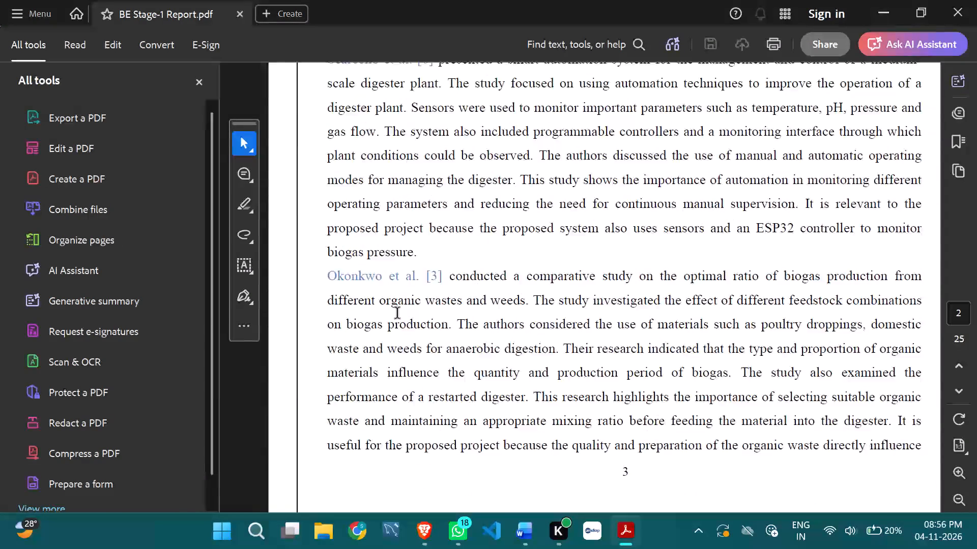
pyautogui.scroll(-20, 398, 314)
pyautogui.scroll(-6, 398, 314)
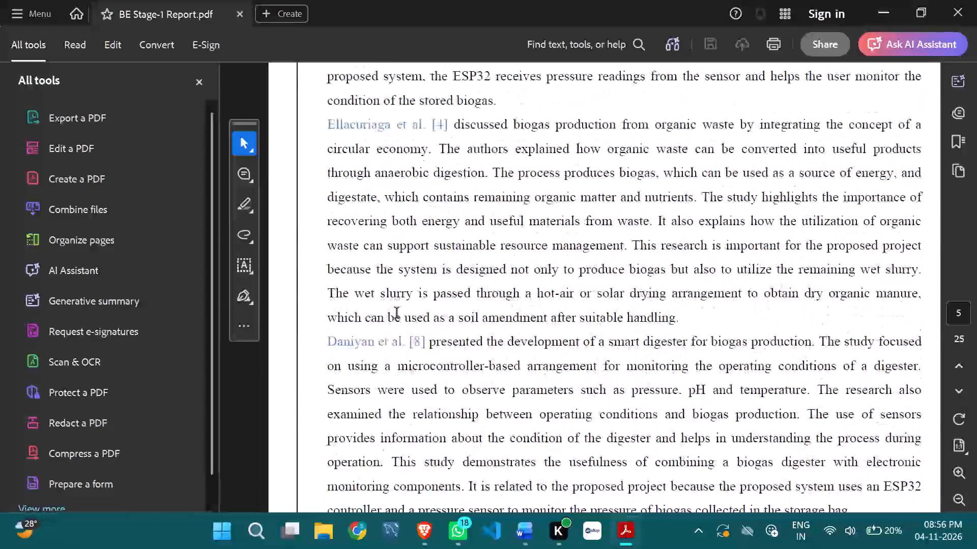
pyautogui.scroll(-20, 397, 314)
pyautogui.scroll(-6, 397, 314)
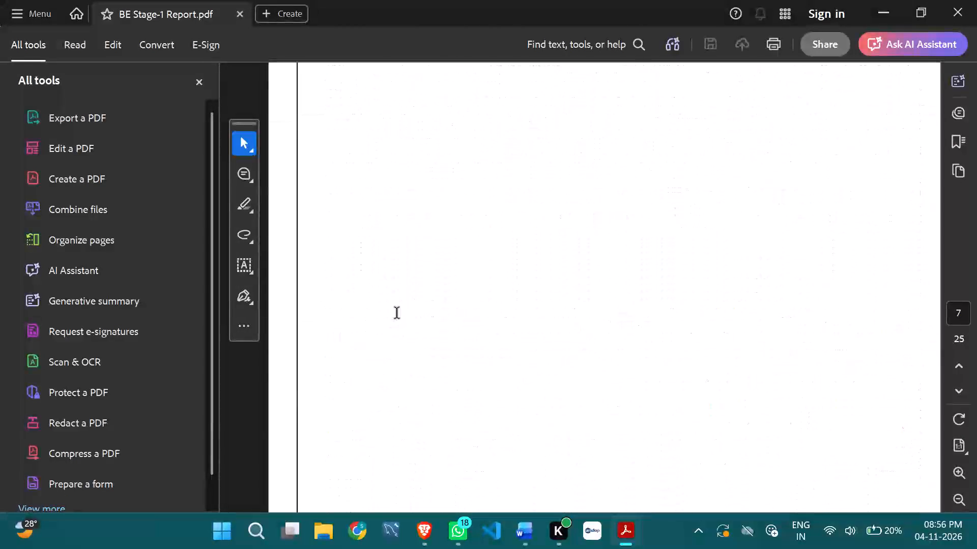
pyautogui.scroll(-9, 397, 314)
pyautogui.scroll(-14, 397, 314)
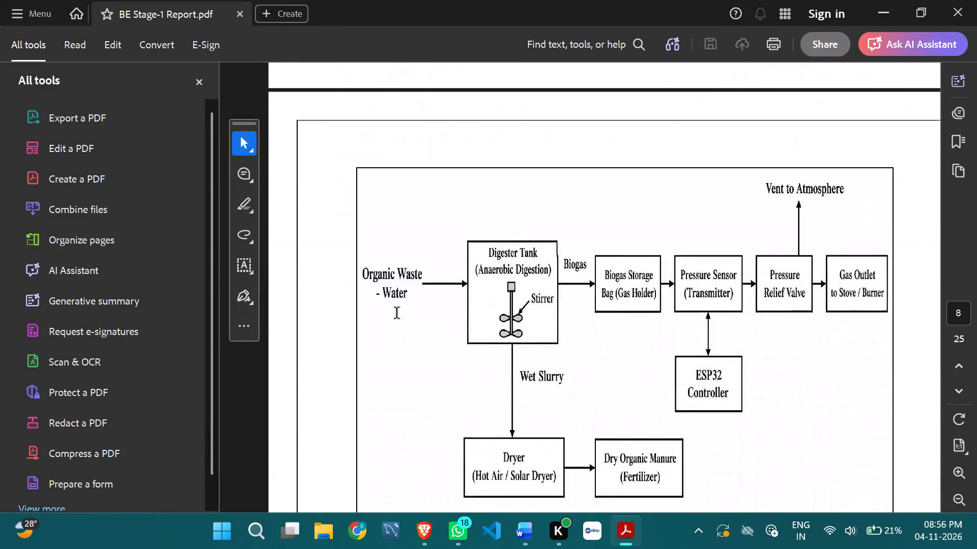
pyautogui.scroll(-20, 397, 314)
pyautogui.scroll(-7, 397, 314)
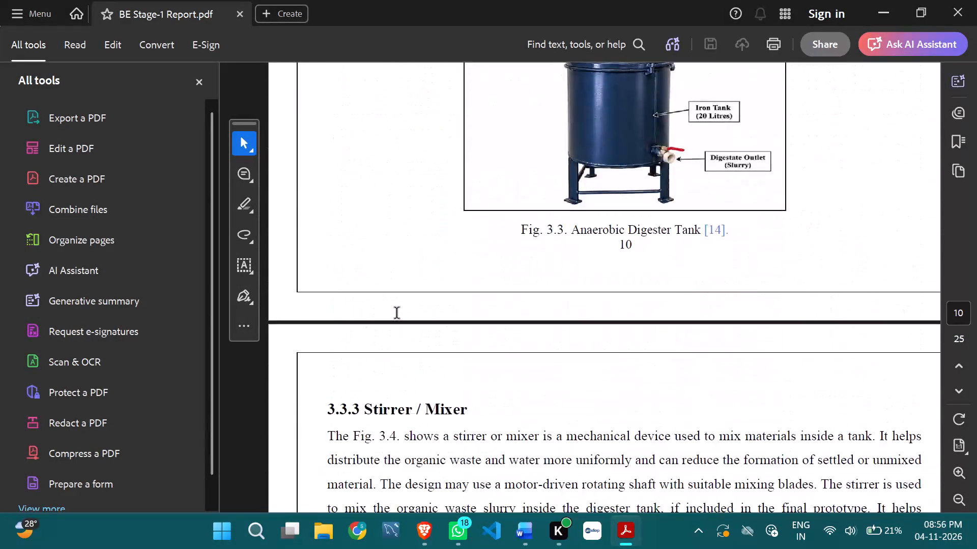
pyautogui.scroll(-20, 397, 314)
pyautogui.scroll(-7, 397, 314)
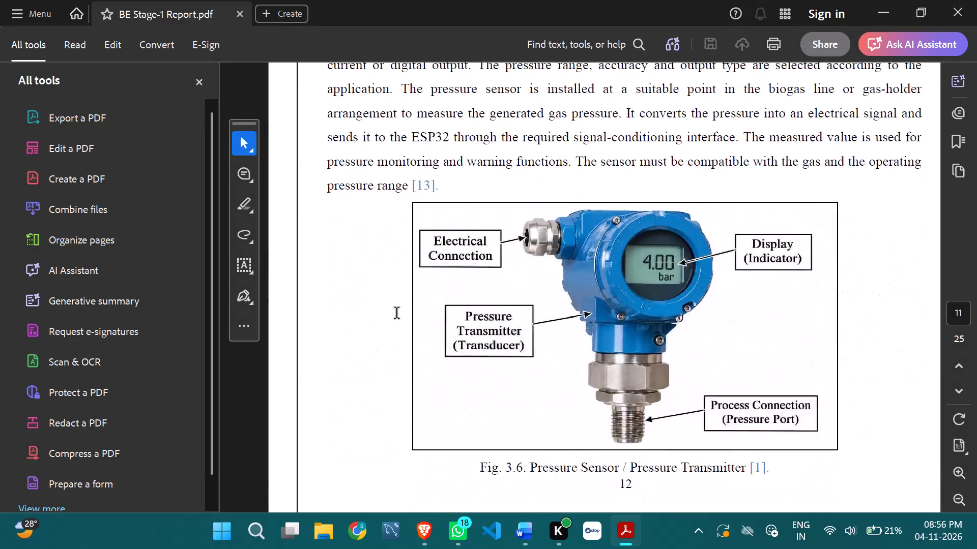
pyautogui.scroll(-20, 397, 314)
pyautogui.scroll(-6, 397, 314)
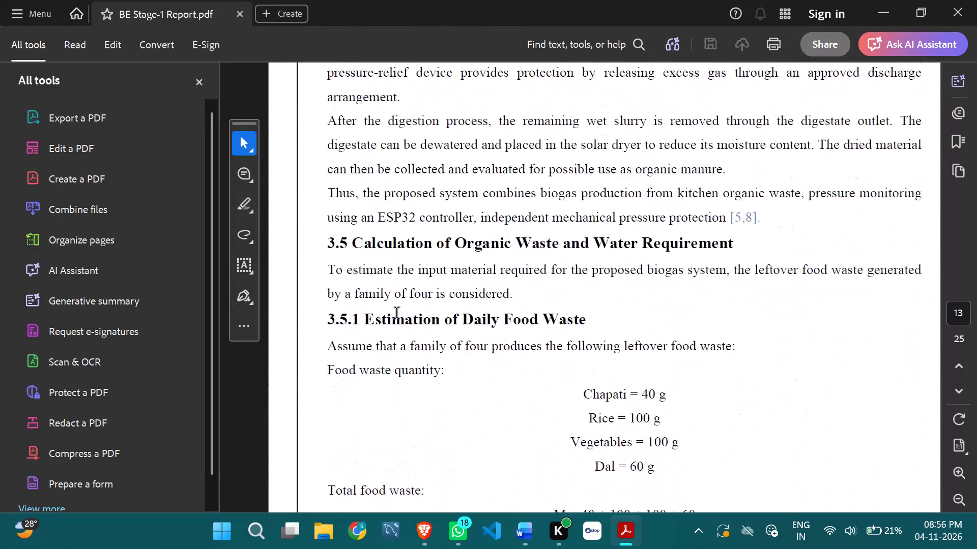
pyautogui.scroll(-20, 397, 314)
pyautogui.scroll(-6, 397, 314)
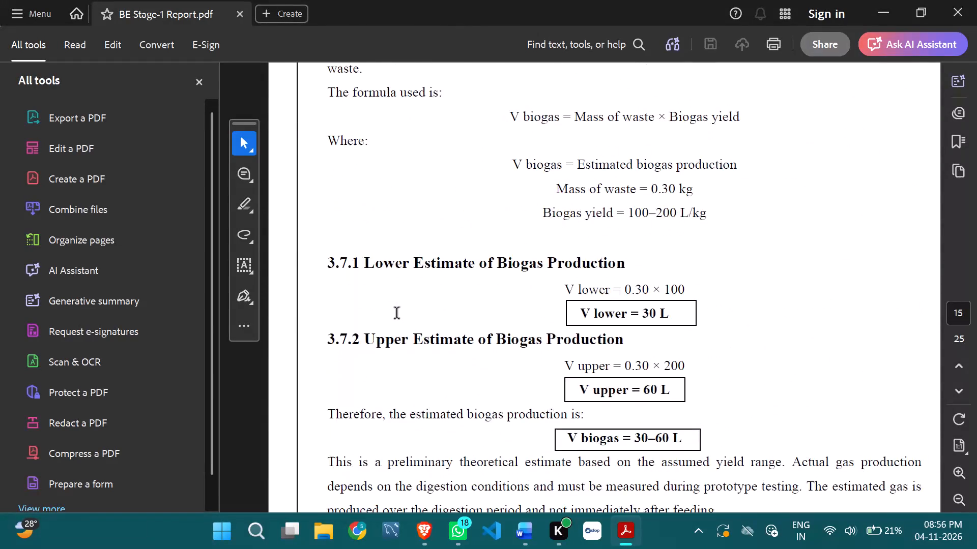
pyautogui.scroll(-20, 397, 314)
pyautogui.scroll(-6, 397, 314)
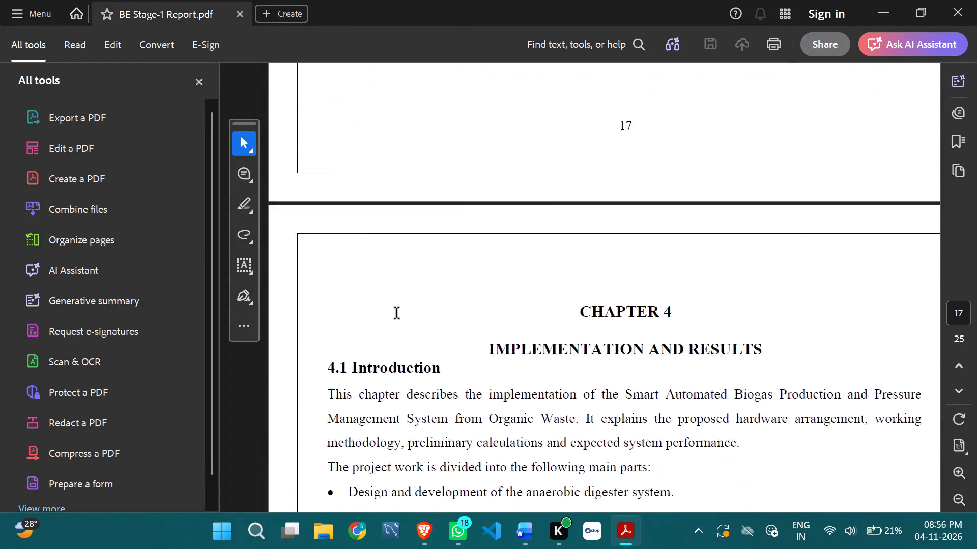
pyautogui.scroll(-20, 397, 314)
pyautogui.scroll(-6, 397, 314)
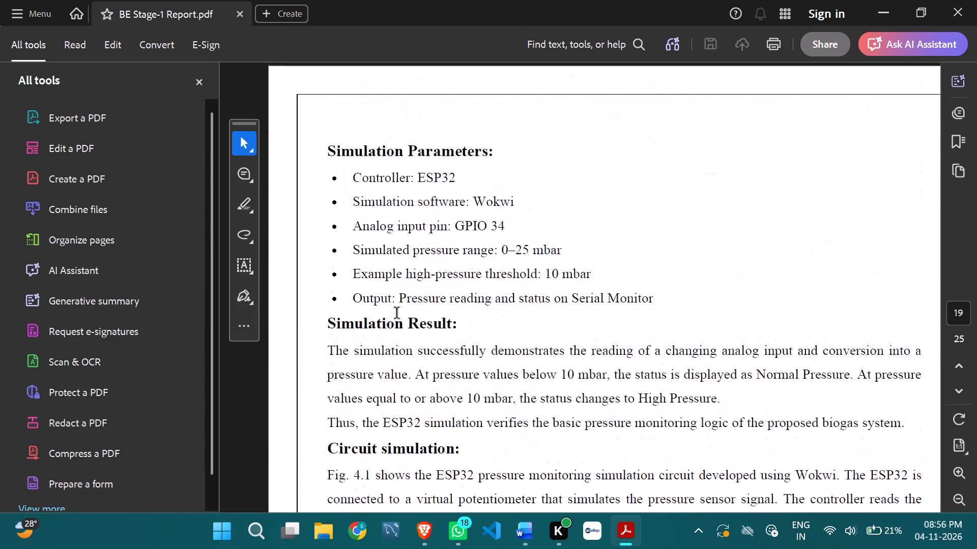
pyautogui.scroll(-18, 397, 314)
pyautogui.scroll(-4, 397, 314)
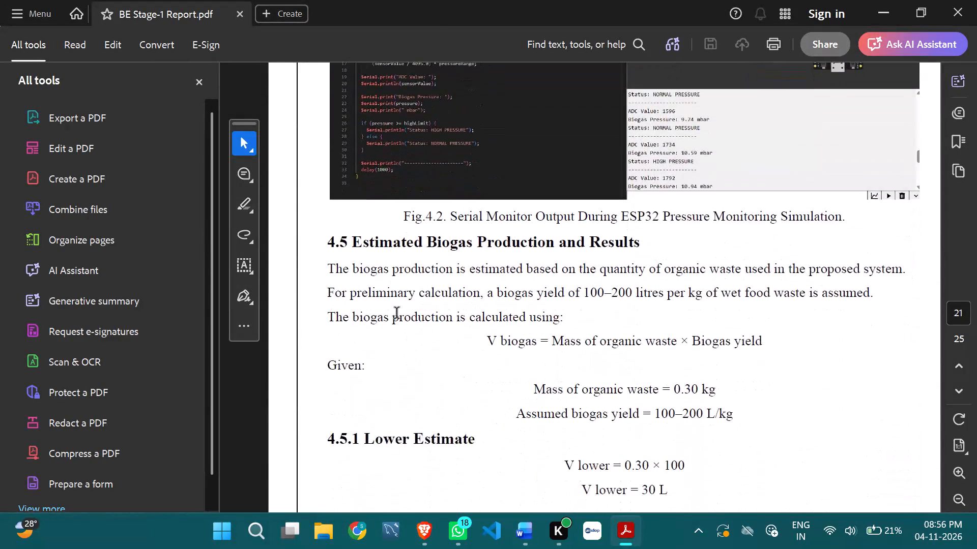
pyautogui.scroll(-20, 397, 314)
pyautogui.scroll(-6, 397, 314)
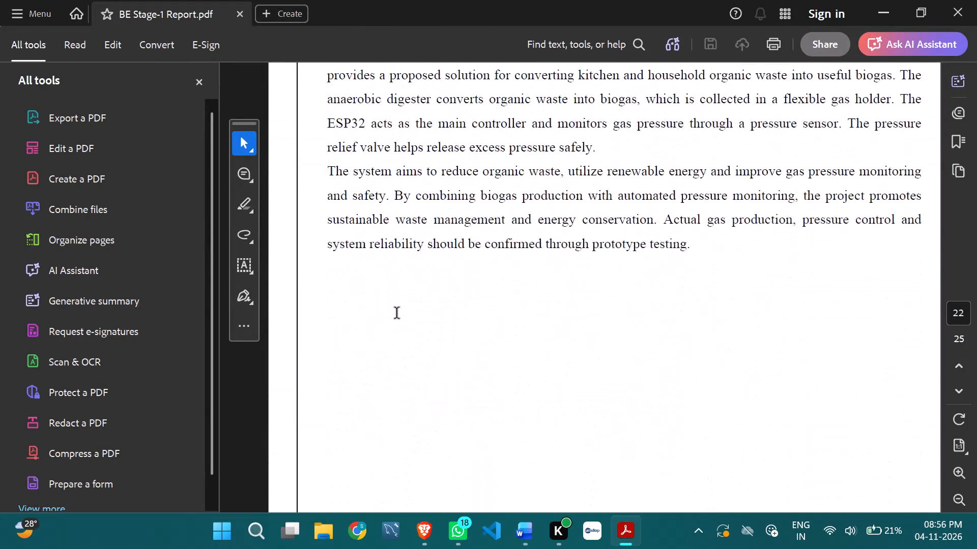
pyautogui.scroll(-20, 397, 314)
pyautogui.scroll(-10, 397, 314)
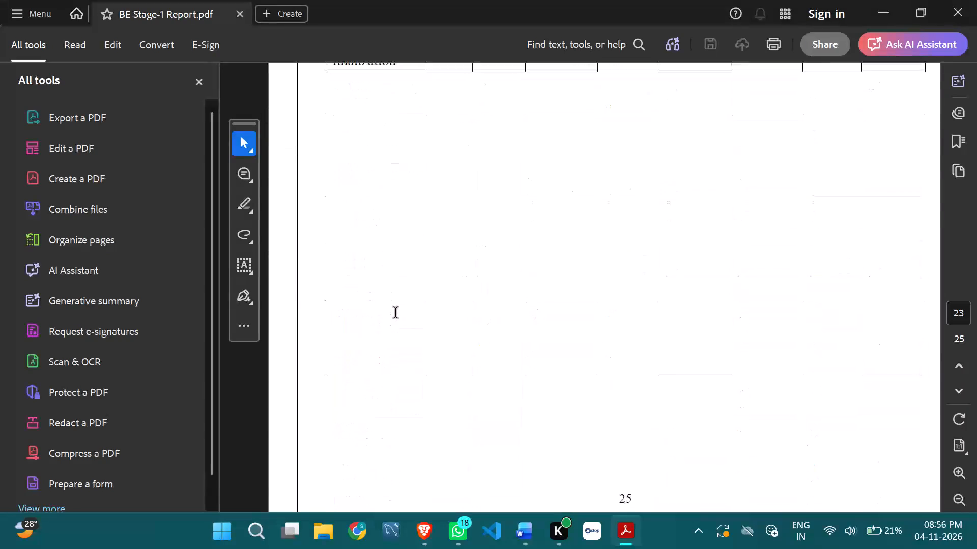
pyautogui.scroll(-2, 396, 313)
pyautogui.scroll(-7, 608, 220)
pyautogui.click(941, 0)
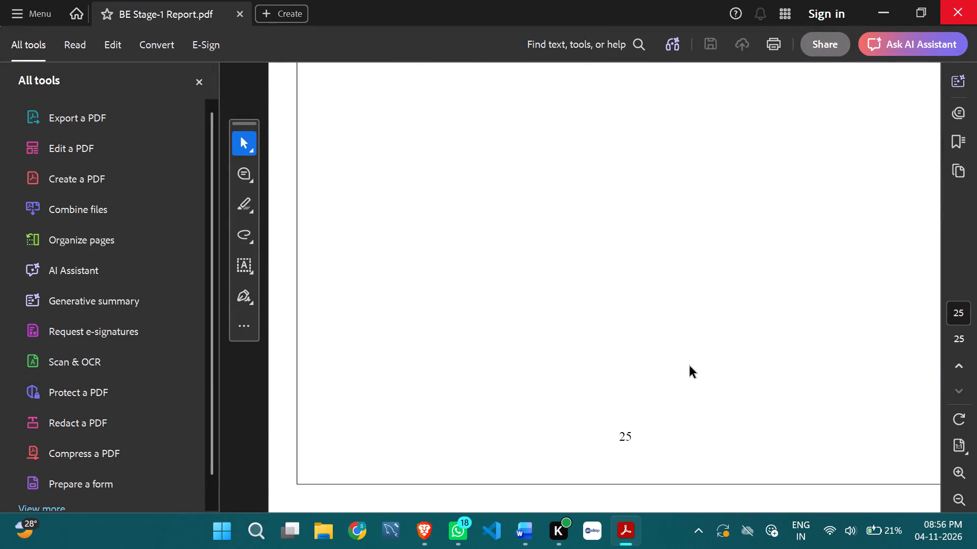
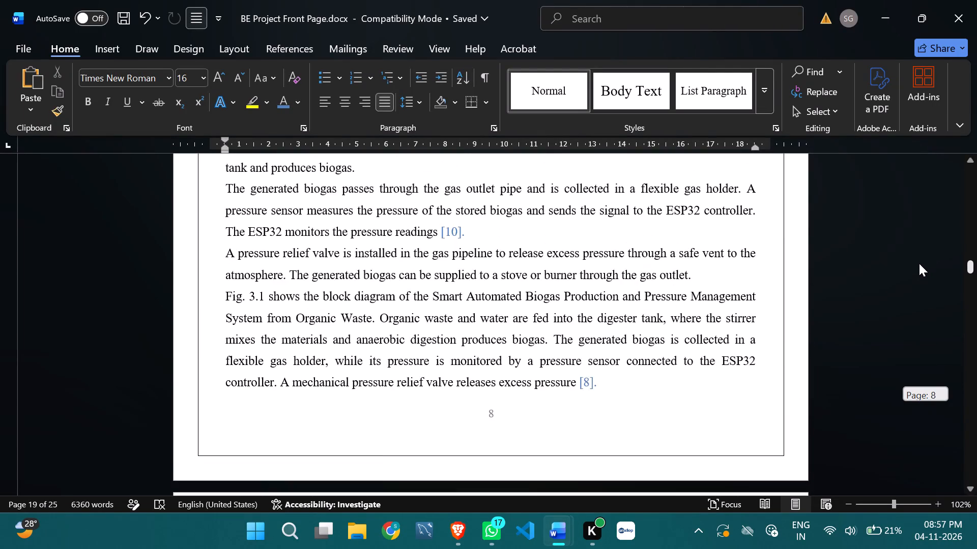
# Delete the existing block diagram picture above the Fig. 3.1 caption.
pyautogui.click(500, 294)
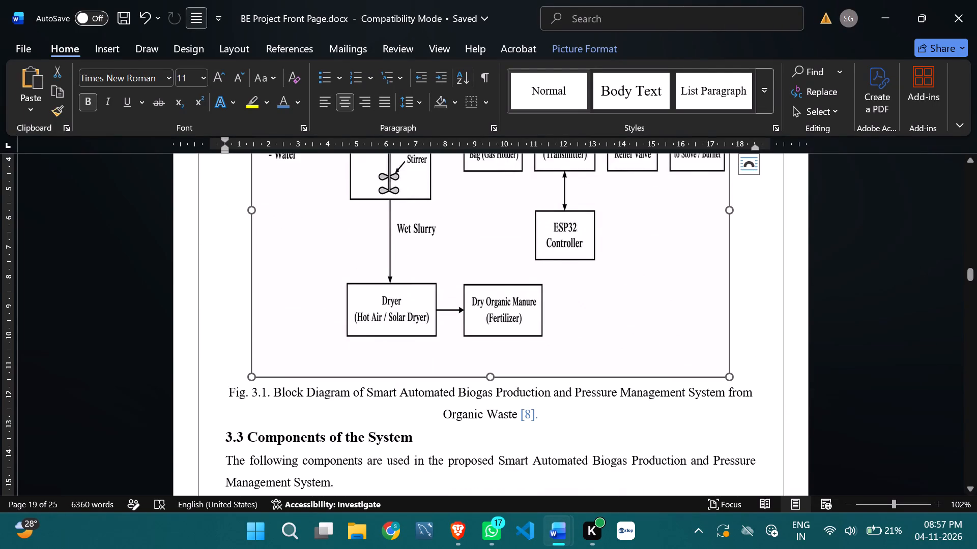
pyautogui.press('BackSpace')
# Insert the most recent WhatsApp image, dated 2026-11-04 at 8.19, from this device above the Fig. 3.1 caption.
pyautogui.scroll(1, 423, 191)
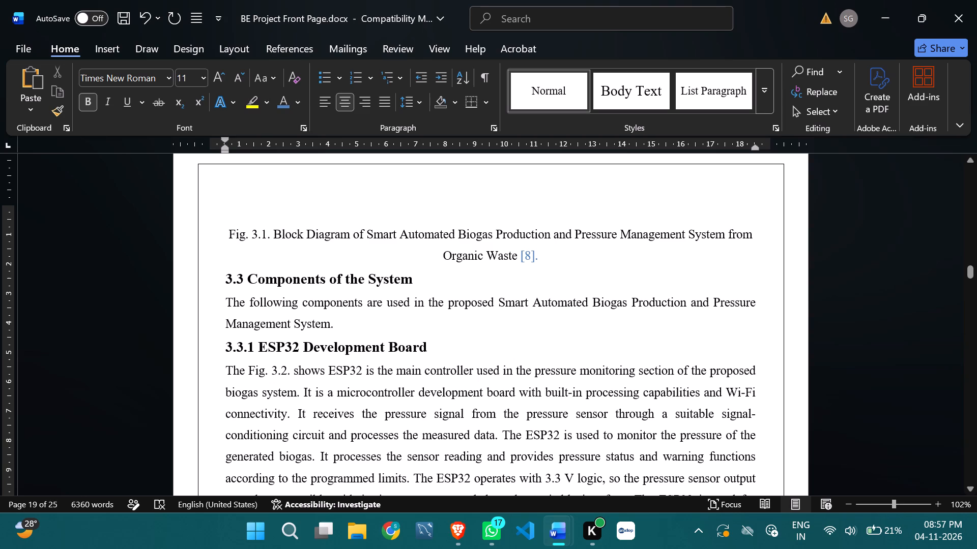
pyautogui.click(118, 50)
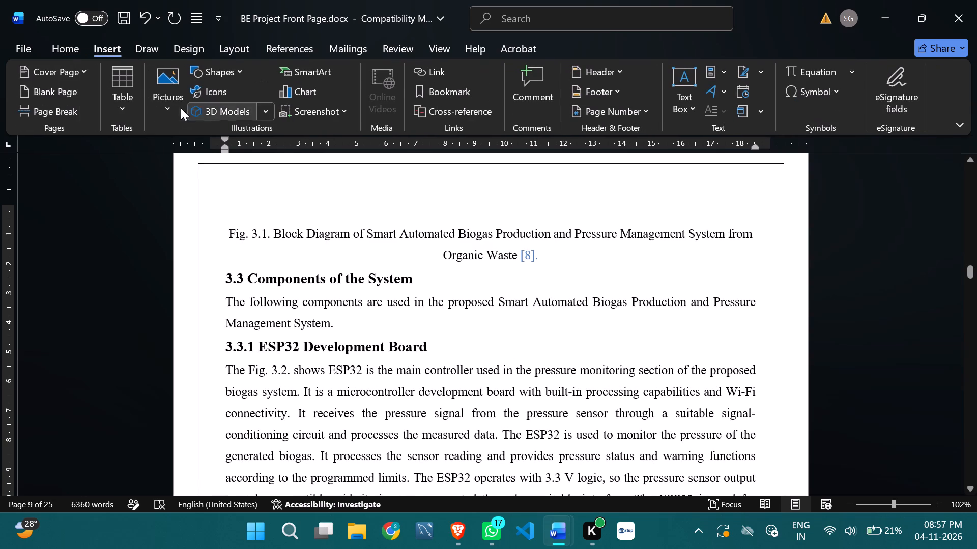
pyautogui.click(177, 107)
pyautogui.click(197, 152)
pyautogui.scroll(2, 84, 154)
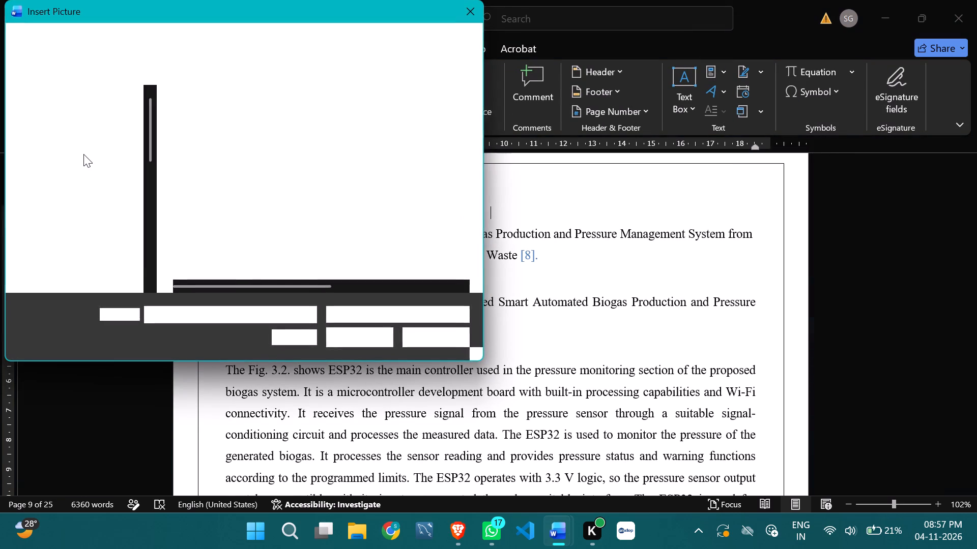
pyautogui.scroll(2, 83, 154)
pyautogui.click(79, 95)
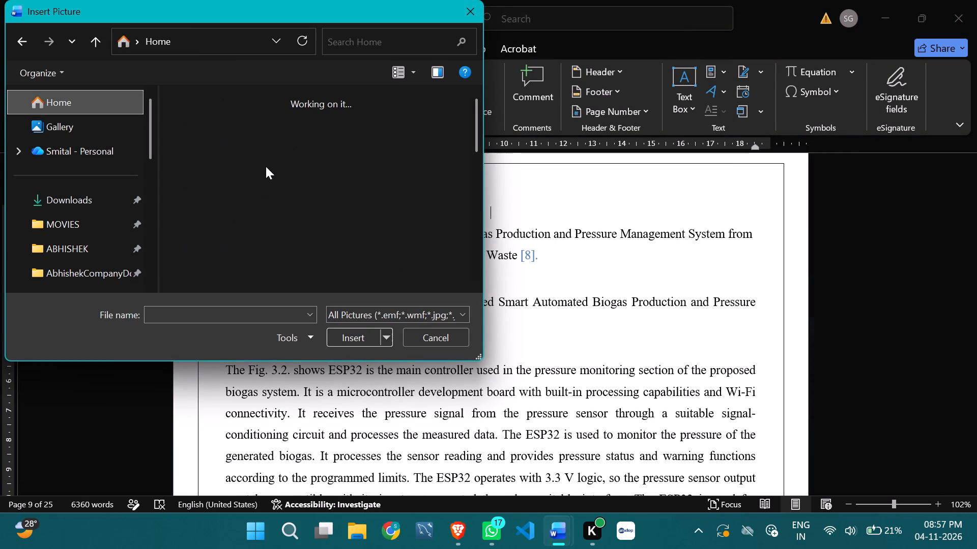
pyautogui.scroll(-4, 266, 166)
pyautogui.click(290, 217)
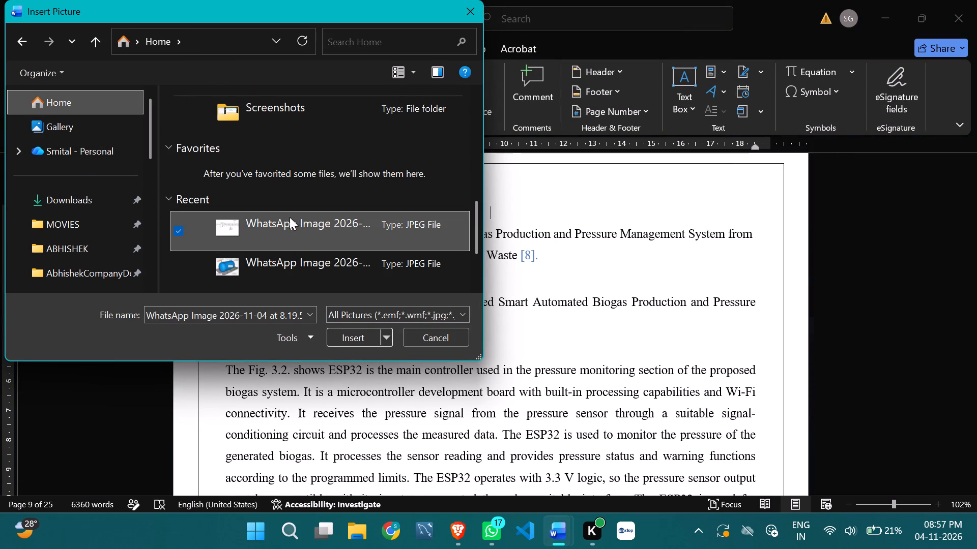
pyautogui.click(344, 327)
pyautogui.click(348, 339)
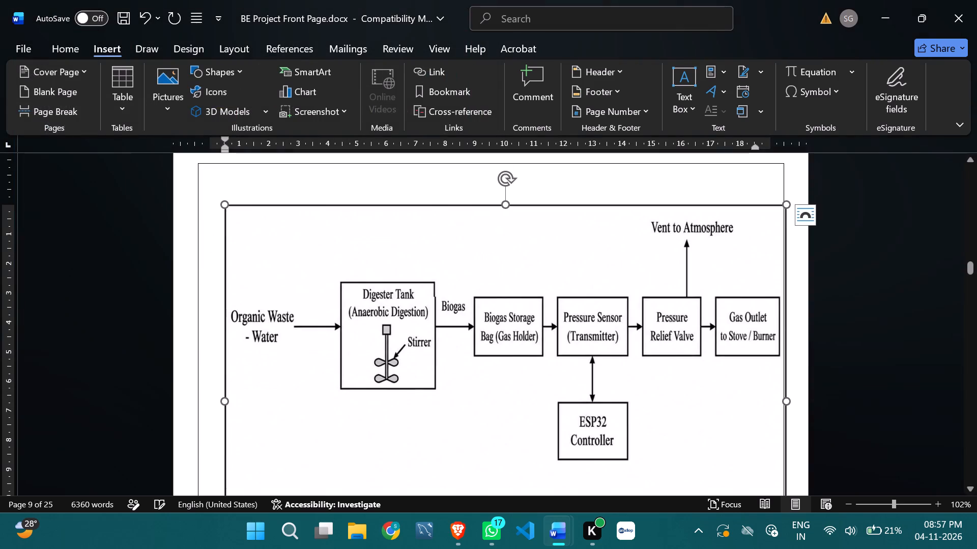
# Toggle the centre alignment of the inserted Fig. 3.1 block diagram.
pyautogui.scroll(-6, 610, 367)
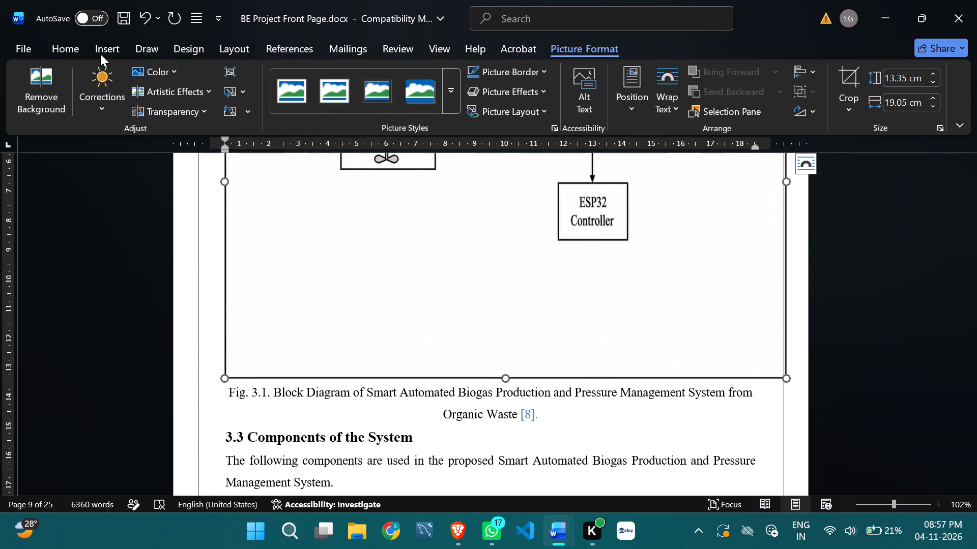
pyautogui.click(100, 54)
pyautogui.click(74, 50)
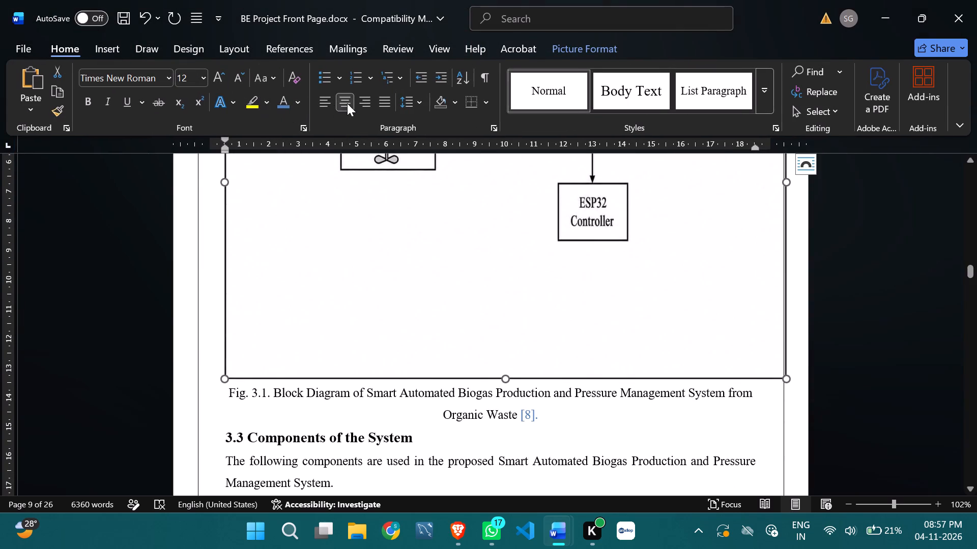
pyautogui.click(347, 103)
# Shrink the Fig. 3.1 block diagram proportionally to about 12.7 cm wide so it fits inside the page border.
pyautogui.scroll(-5, 489, 297)
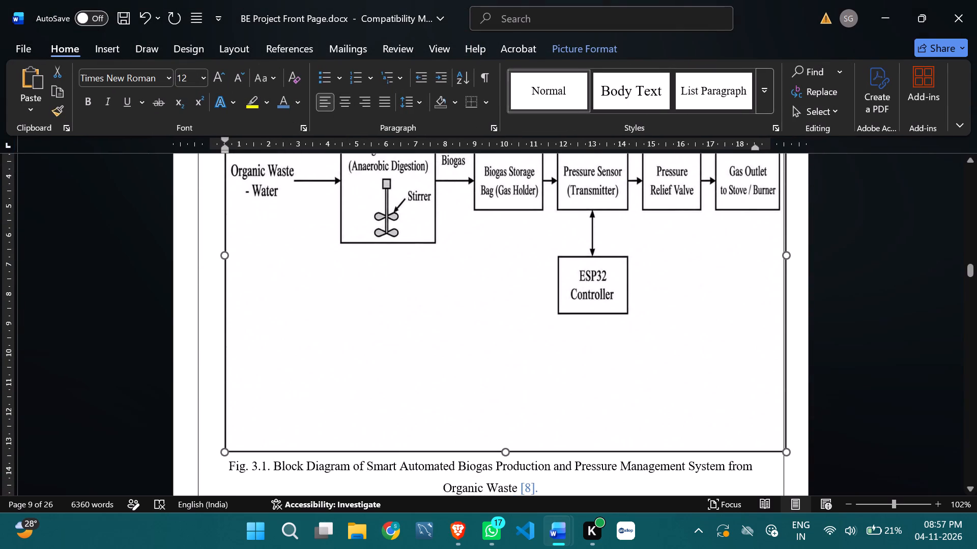
pyautogui.moveTo(786, 451); pyautogui.dragTo(650, 365)
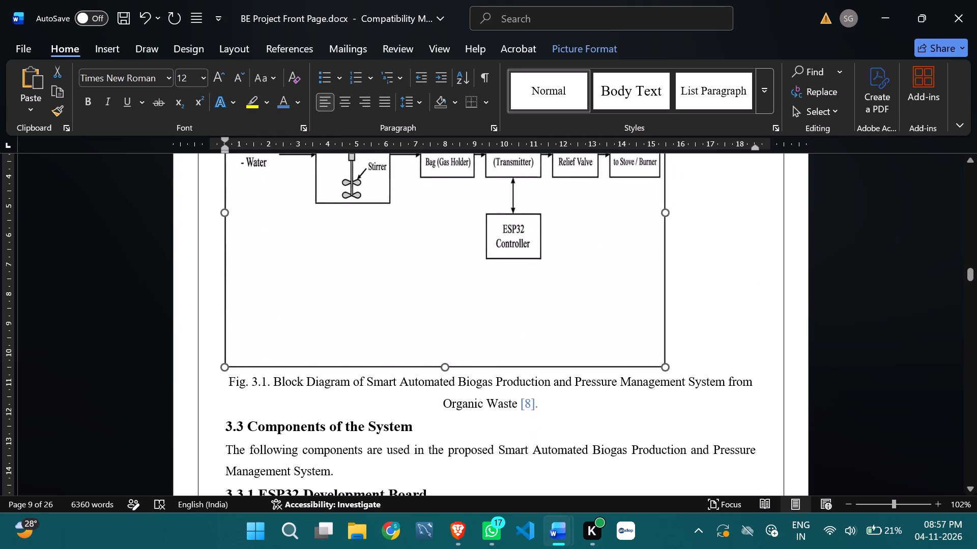
pyautogui.moveTo(650, 365); pyautogui.dragTo(591, 298)
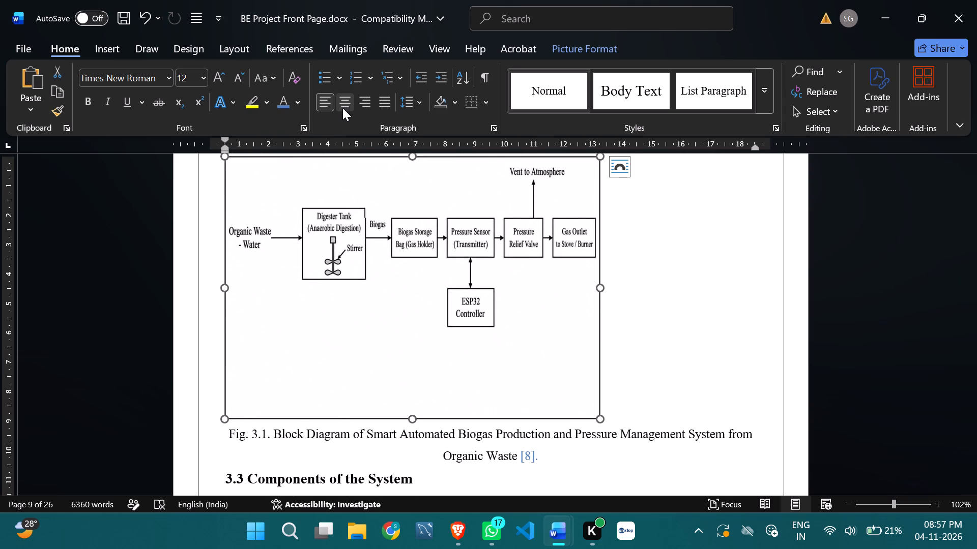
# Centre the Fig. 3.1 block diagram picture and enlarge it proportionally to about 15 cm wide.
pyautogui.click(343, 107)
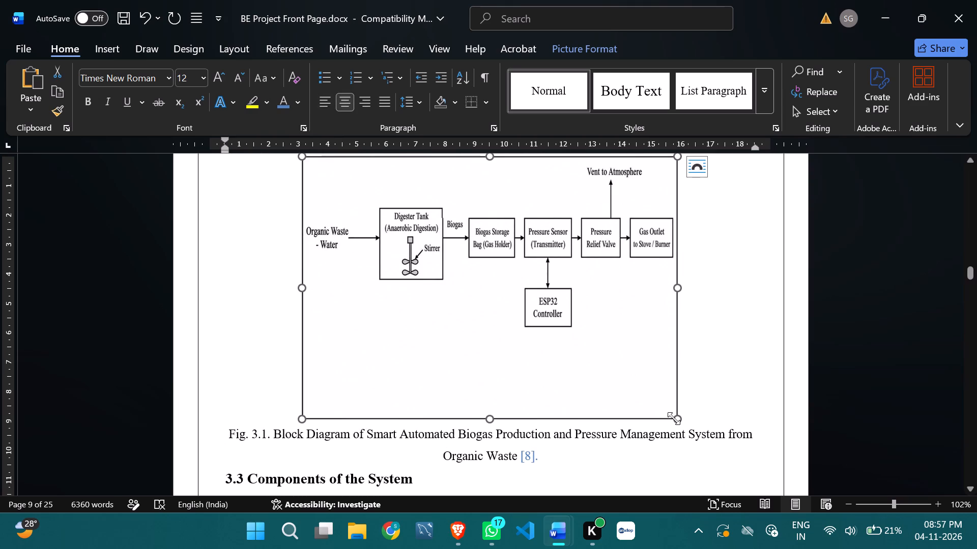
pyautogui.moveTo(674, 418); pyautogui.dragTo(754, 410)
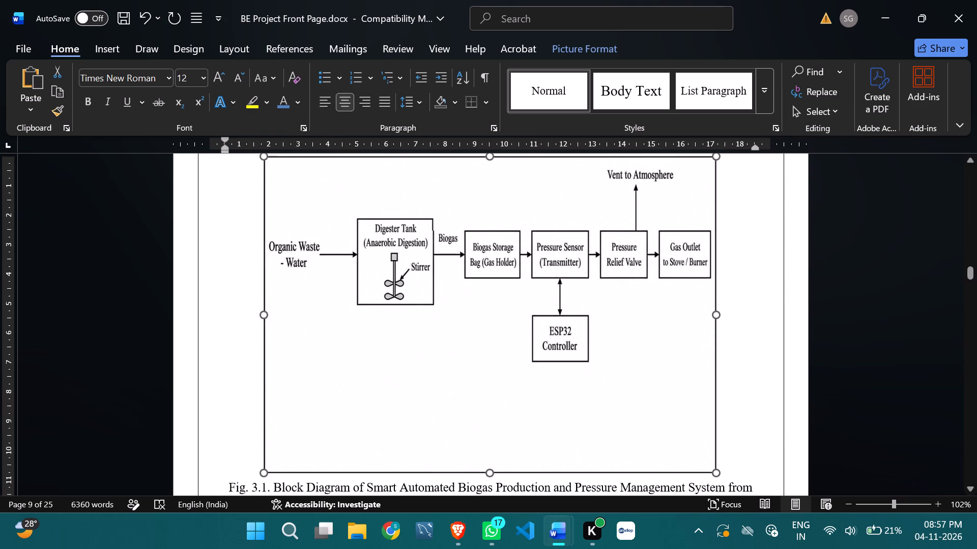
pyautogui.moveTo(754, 410); pyautogui.dragTo(748, 402)
pyautogui.click(441, 298)
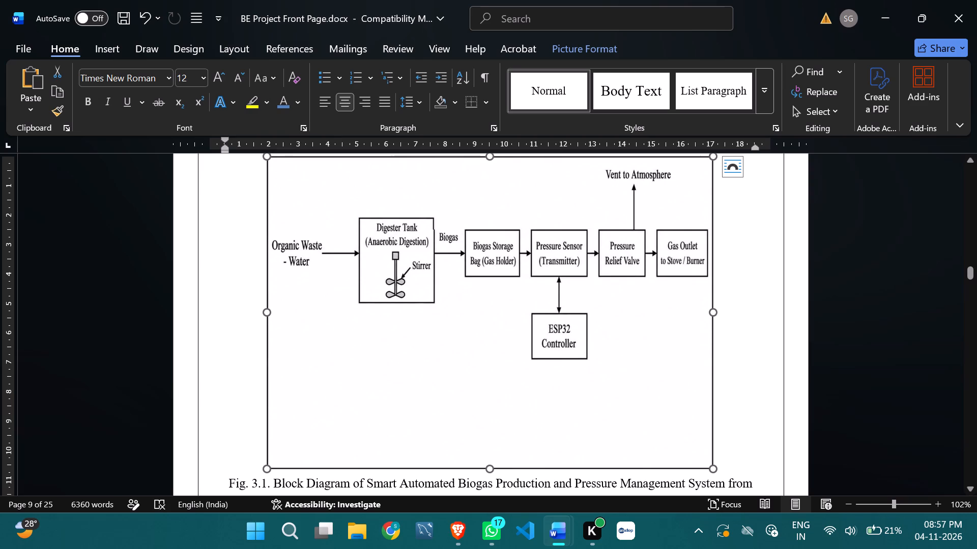
pyautogui.click(748, 324)
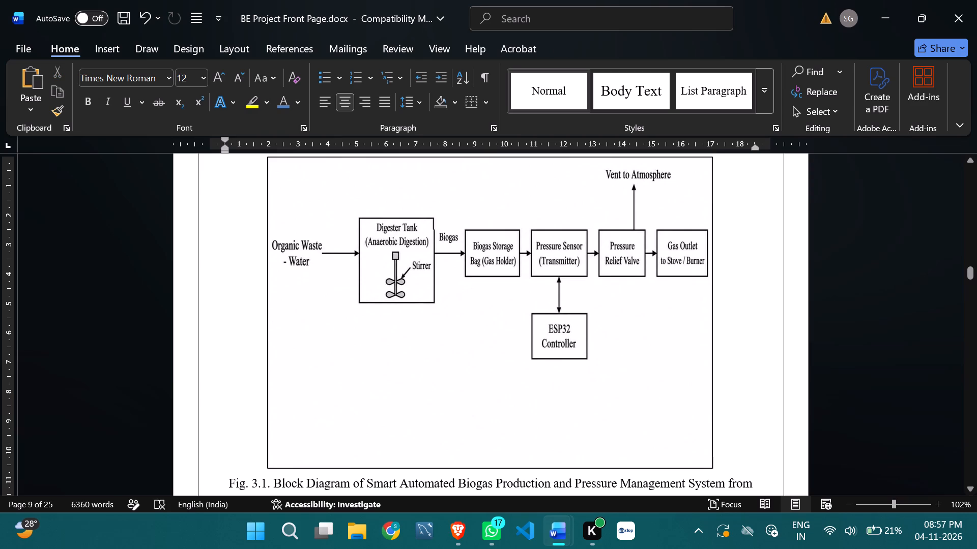
# Reduce only the height of the Fig. 3.1 block diagram to about 9.6 cm, keeping its width.
pyautogui.scroll(11, 419, 369)
pyautogui.scroll(-9, 415, 365)
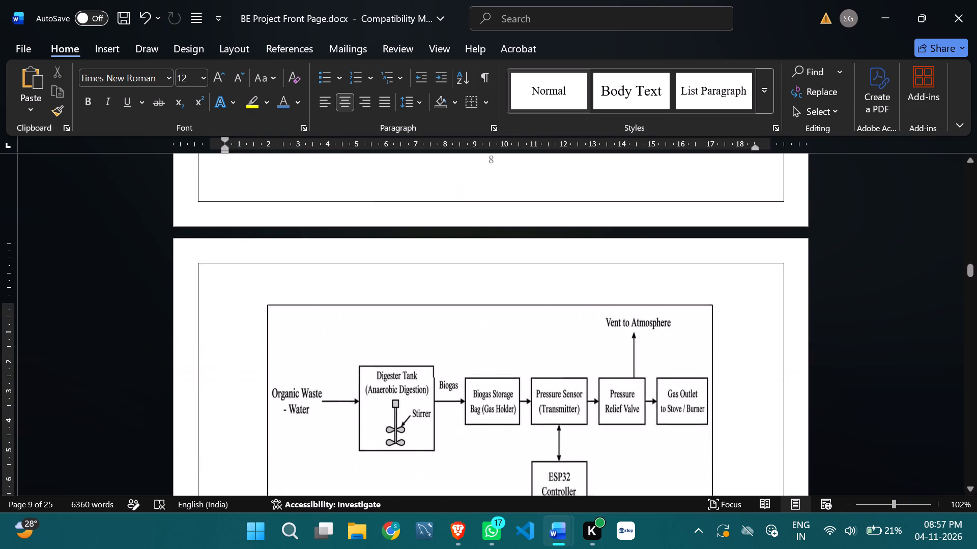
pyautogui.scroll(-4, 410, 365)
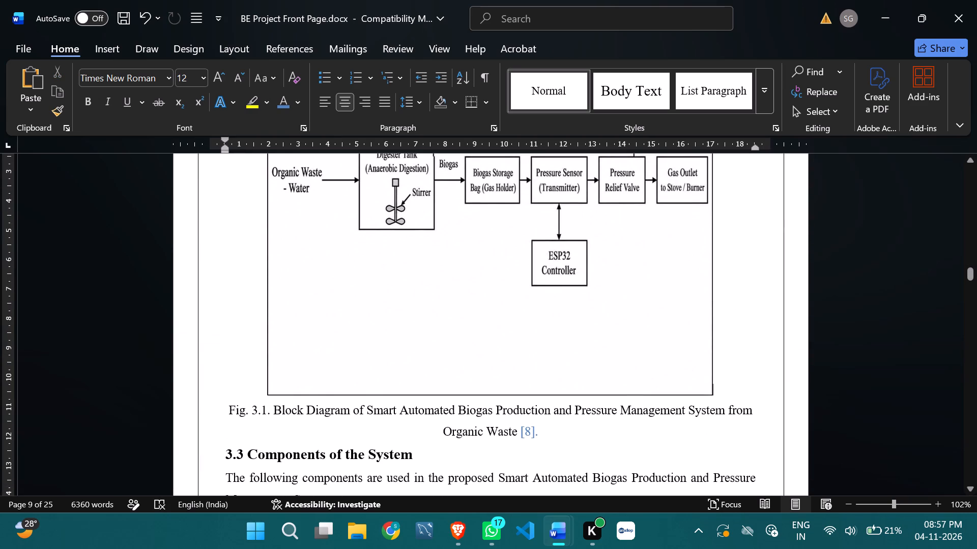
pyautogui.scroll(4, 457, 342)
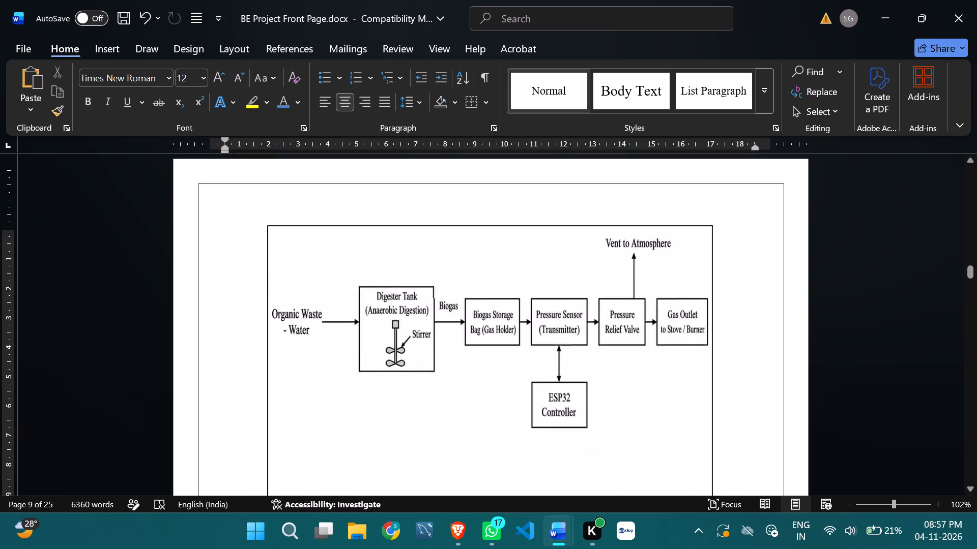
pyautogui.scroll(7, 456, 342)
pyautogui.scroll(-9, 455, 341)
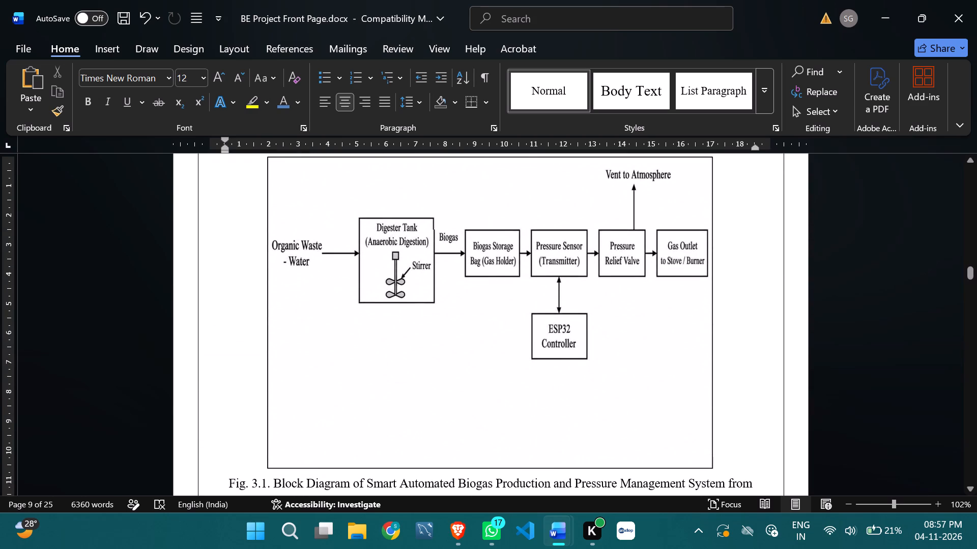
pyautogui.click(864, 301)
pyautogui.click(605, 371)
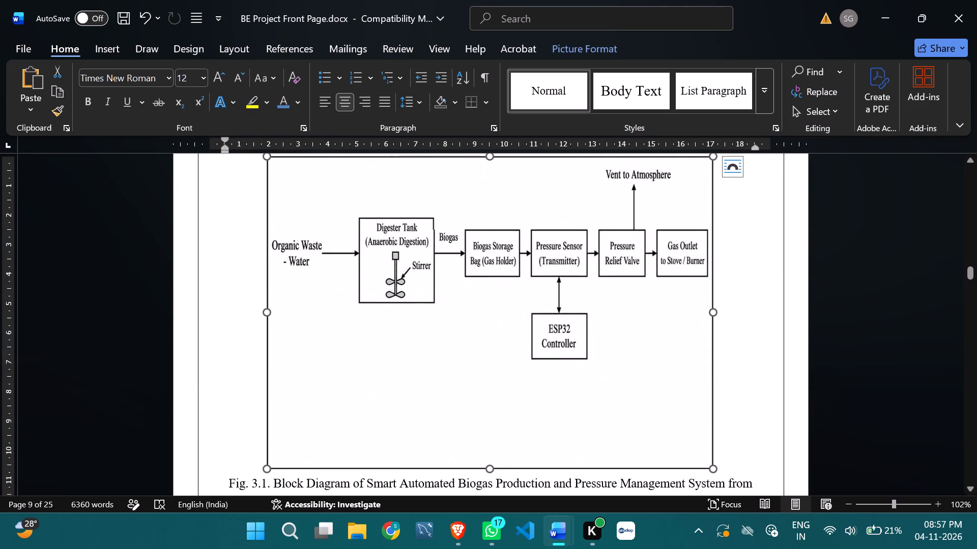
pyautogui.moveTo(491, 466); pyautogui.dragTo(495, 433)
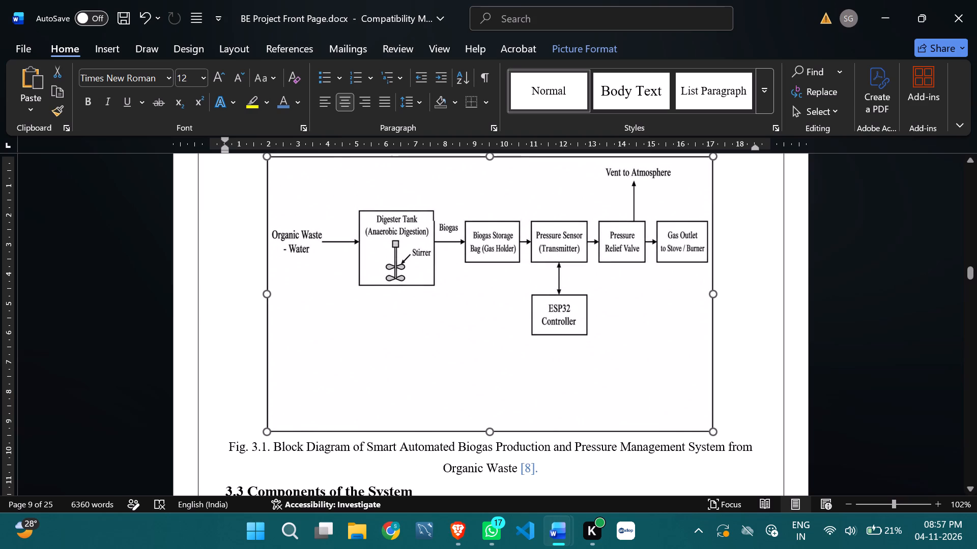
pyautogui.moveTo(495, 433); pyautogui.dragTo(498, 440)
pyautogui.click(732, 359)
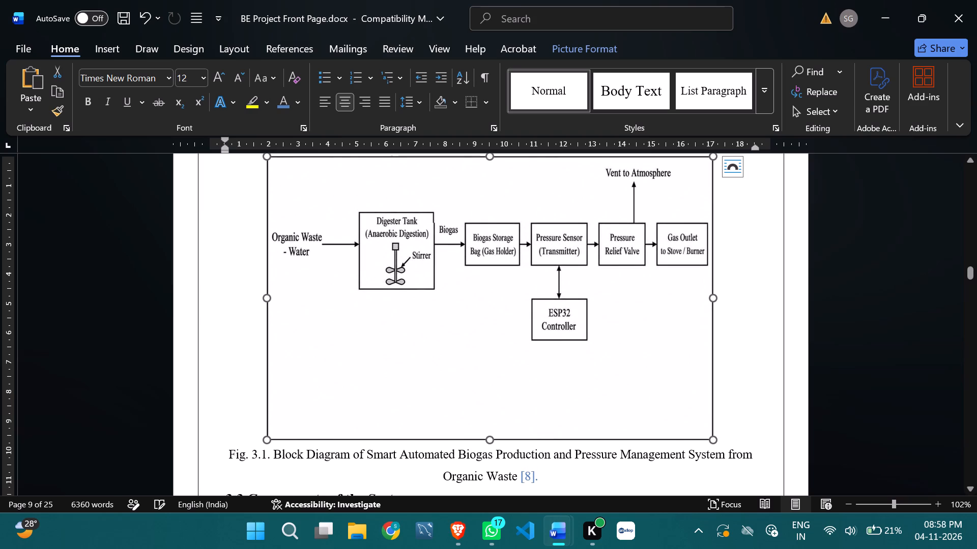
# Save the document.
pyautogui.scroll(4, 385, 340)
pyautogui.hotkey('ctrl', 's')
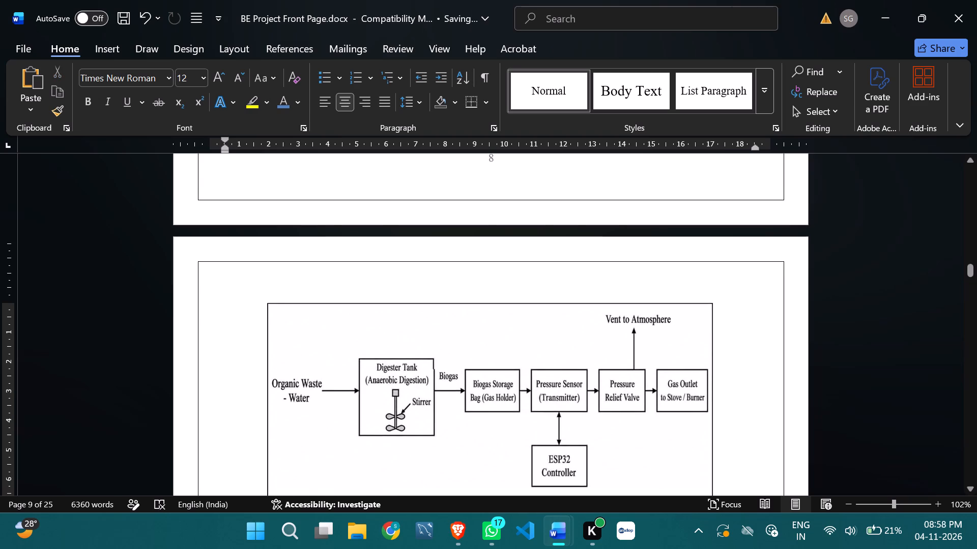
# Shrink the Fig. 3.2 ESP32 Development Board picture proportionally to about 8 cm wide.
pyautogui.scroll(-20, 417, 322)
pyautogui.scroll(-13, 417, 322)
pyautogui.scroll(2, 417, 326)
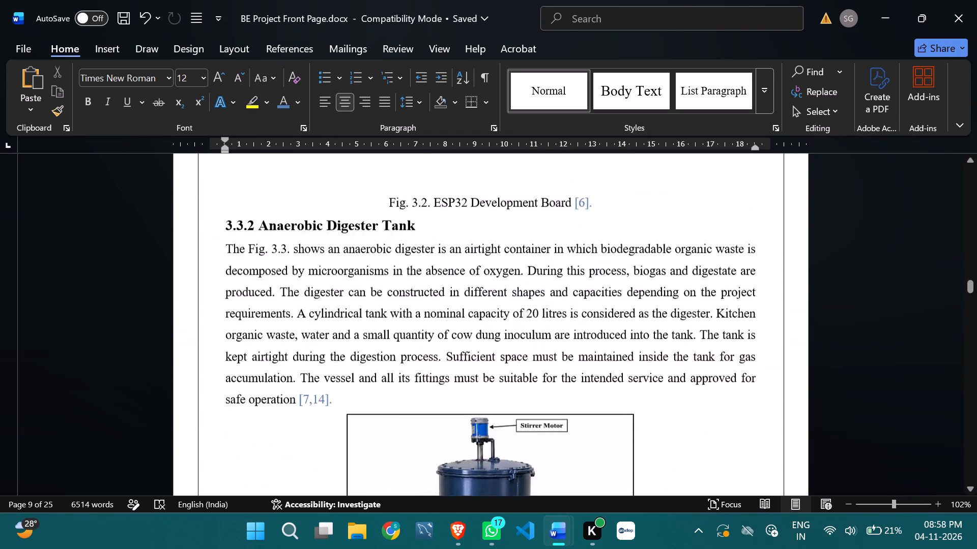
pyautogui.scroll(6, 417, 326)
pyautogui.click(532, 333)
pyautogui.moveTo(622, 439); pyautogui.dragTo(622, 435)
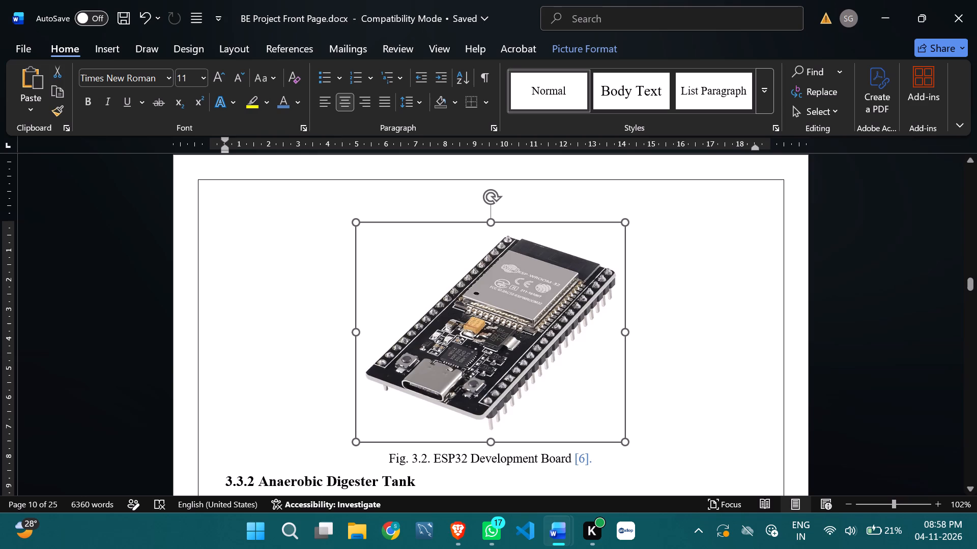
pyautogui.moveTo(622, 435); pyautogui.dragTo(587, 366)
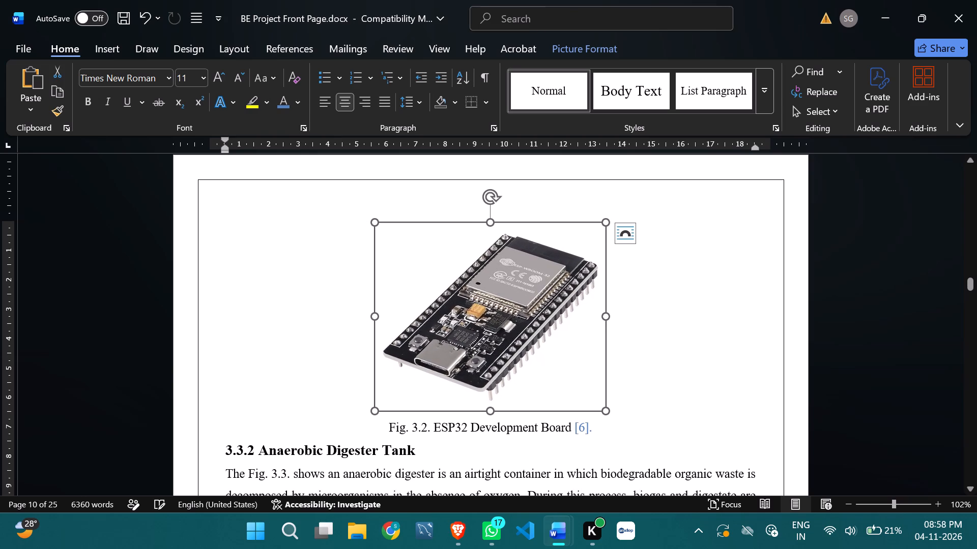
# Shrink the Fig. 3.5 Biogas Gas Holder picture slightly, keeping its proportions.
pyautogui.scroll(9, 560, 376)
pyautogui.scroll(-20, 545, 372)
pyautogui.scroll(-6, 545, 372)
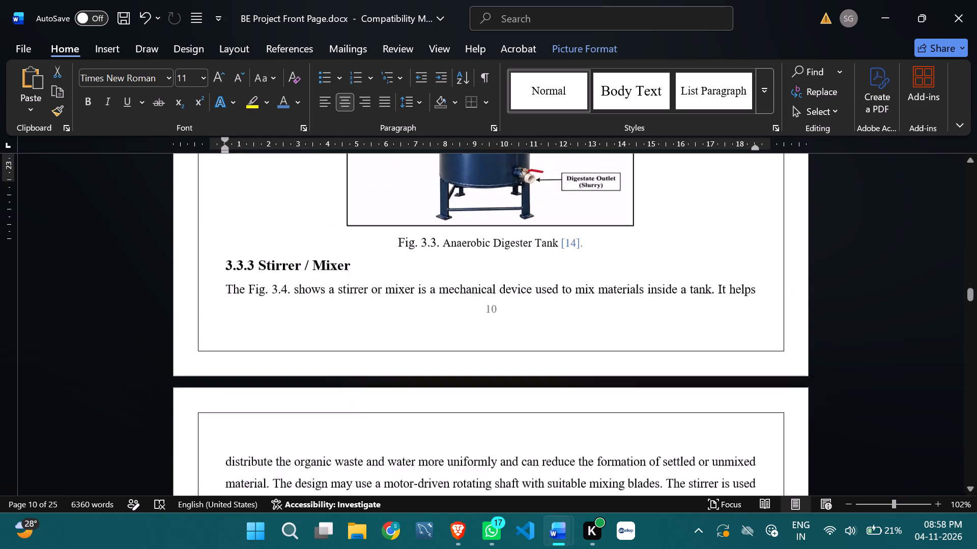
pyautogui.scroll(-20, 521, 360)
pyautogui.scroll(-14, 521, 360)
pyautogui.scroll(7, 500, 361)
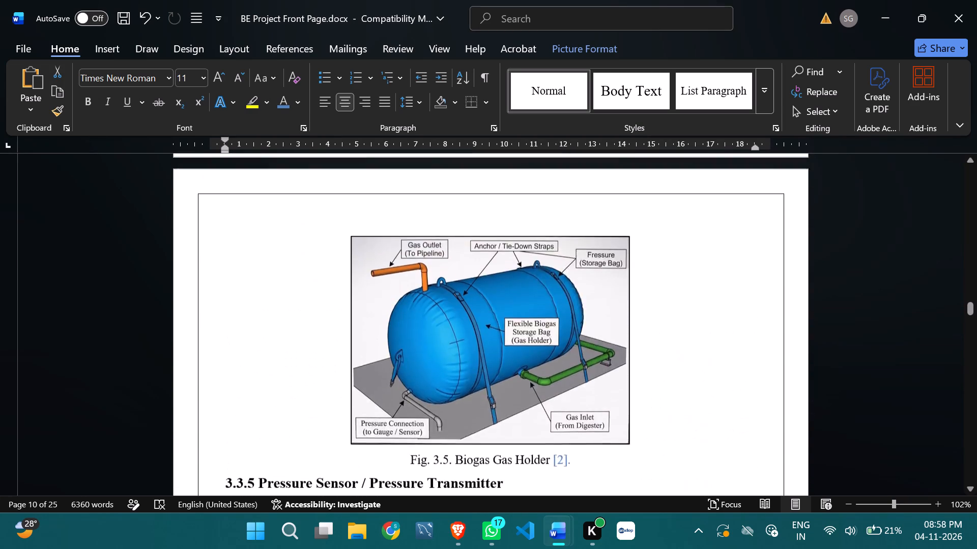
pyautogui.scroll(2, 499, 361)
pyautogui.scroll(-9, 499, 361)
pyautogui.click(516, 168)
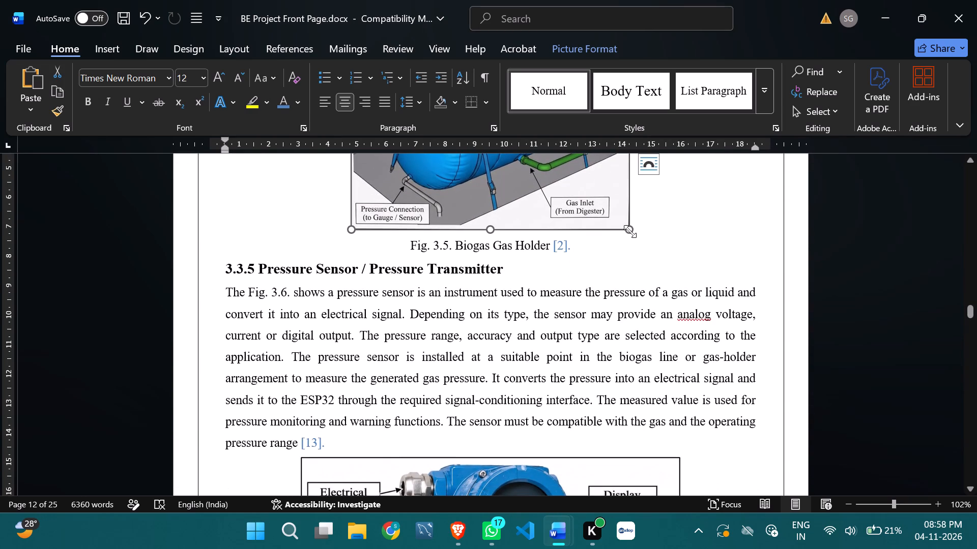
pyautogui.moveTo(630, 231); pyautogui.dragTo(625, 223)
# Shrink the Fig. 3.6 Pressure Sensor / Pressure Transmitter picture proportionally to about 10 cm wide.
pyautogui.scroll(-18, 500, 276)
pyautogui.scroll(4, 505, 286)
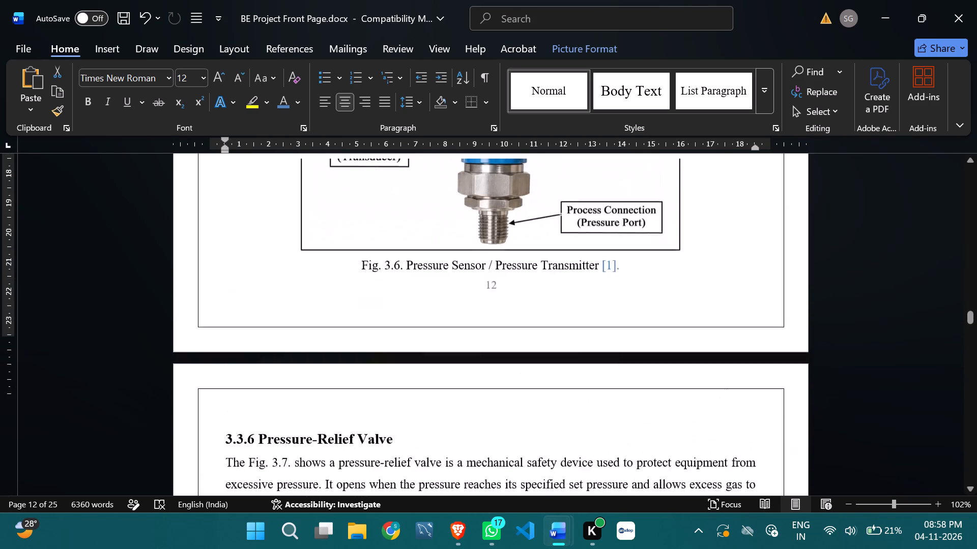
pyautogui.click(539, 259)
pyautogui.click(688, 301)
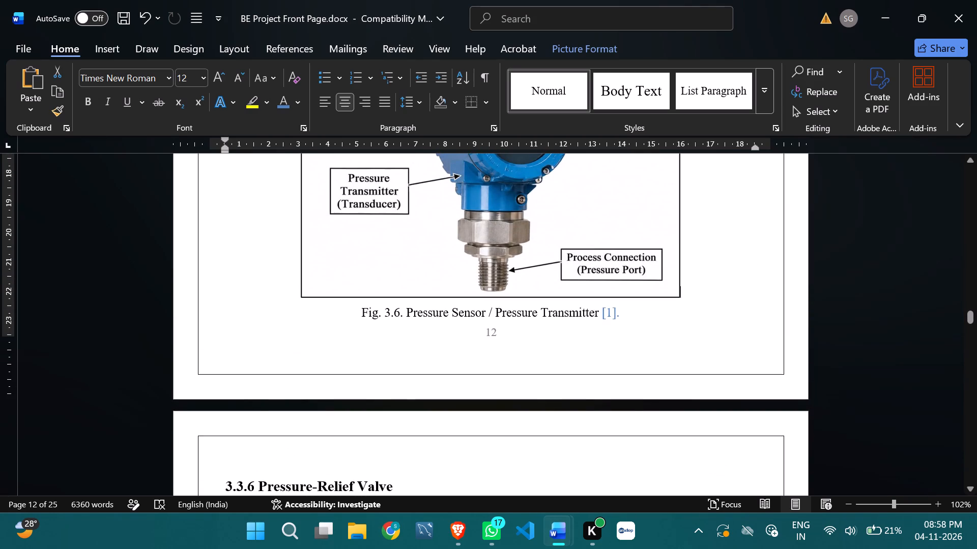
pyautogui.click(656, 288)
pyautogui.moveTo(681, 293); pyautogui.dragTo(670, 288)
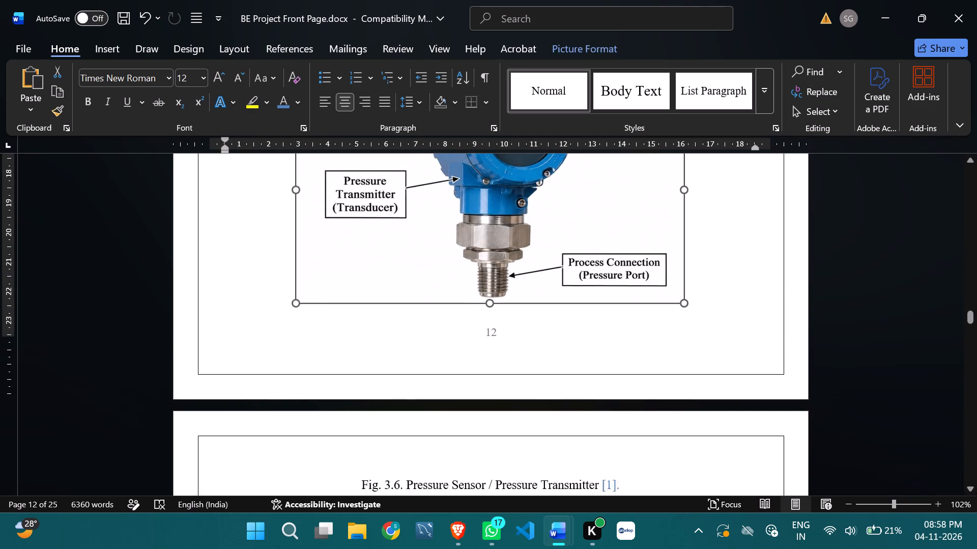
pyautogui.moveTo(670, 288); pyautogui.dragTo(579, 200)
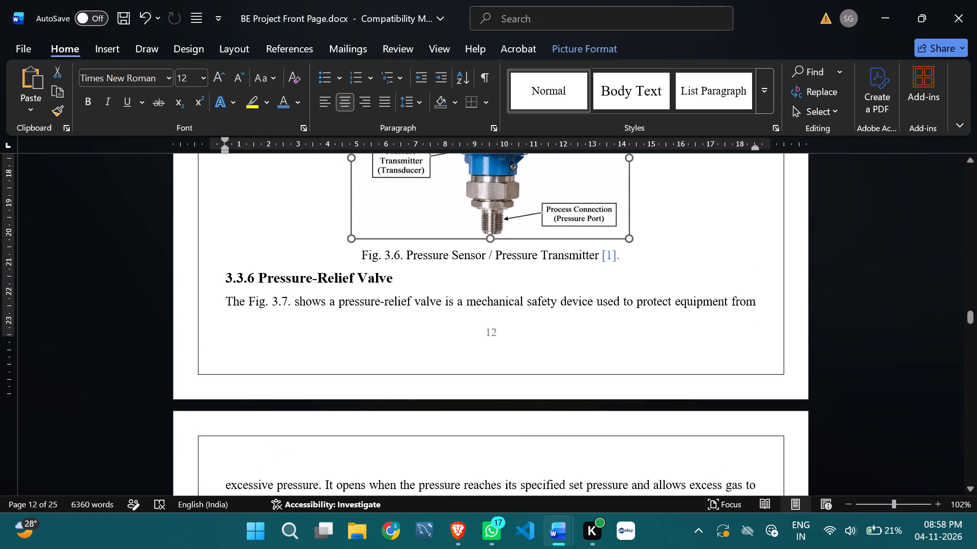
pyautogui.moveTo(579, 200); pyautogui.dragTo(573, 194)
pyautogui.scroll(3, 623, 337)
pyautogui.scroll(-2, 623, 340)
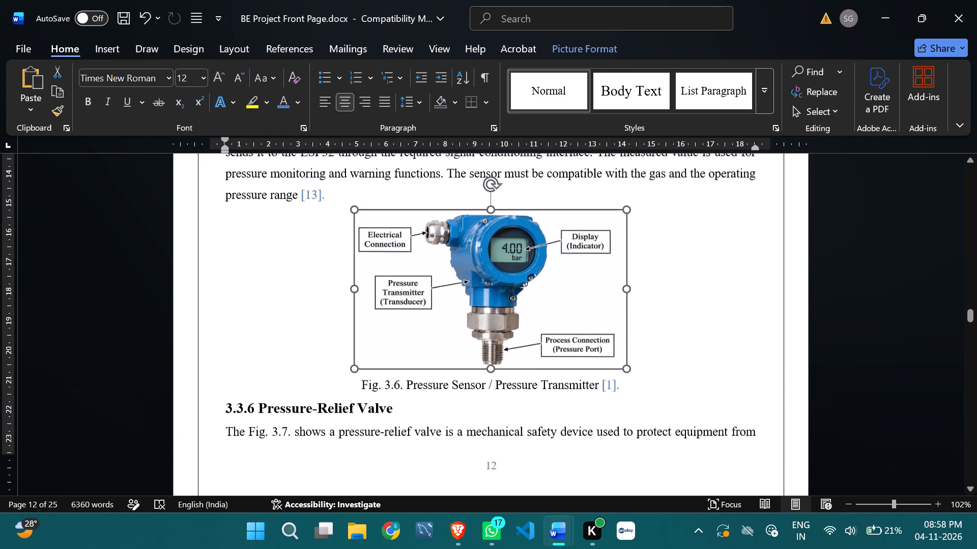
pyautogui.moveTo(626, 351); pyautogui.dragTo(635, 362)
# Shrink the Fig. 3.7 Pressure-Relief Valve picture above section 3.4 proportionally.
pyautogui.scroll(-4, 592, 355)
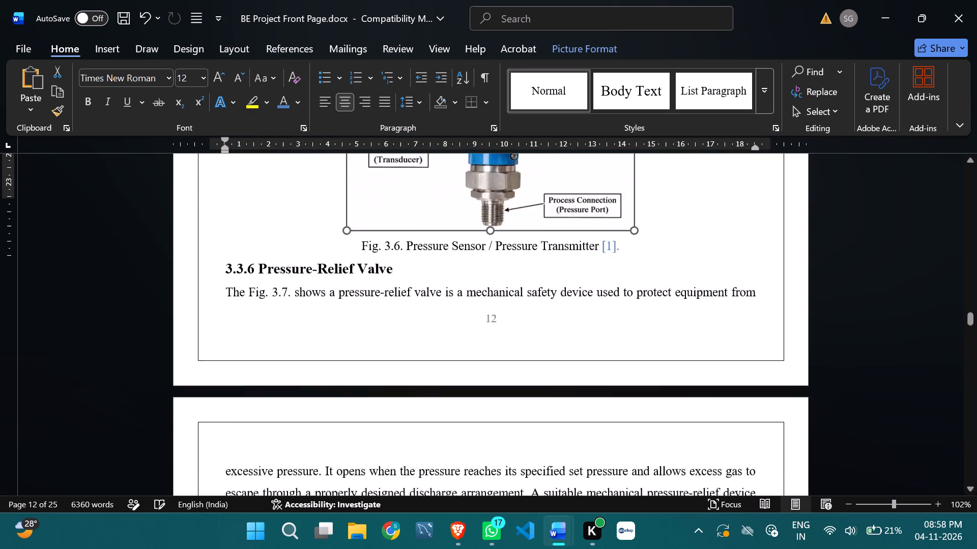
pyautogui.scroll(-14, 592, 360)
pyautogui.click(502, 243)
pyautogui.scroll(2, 541, 265)
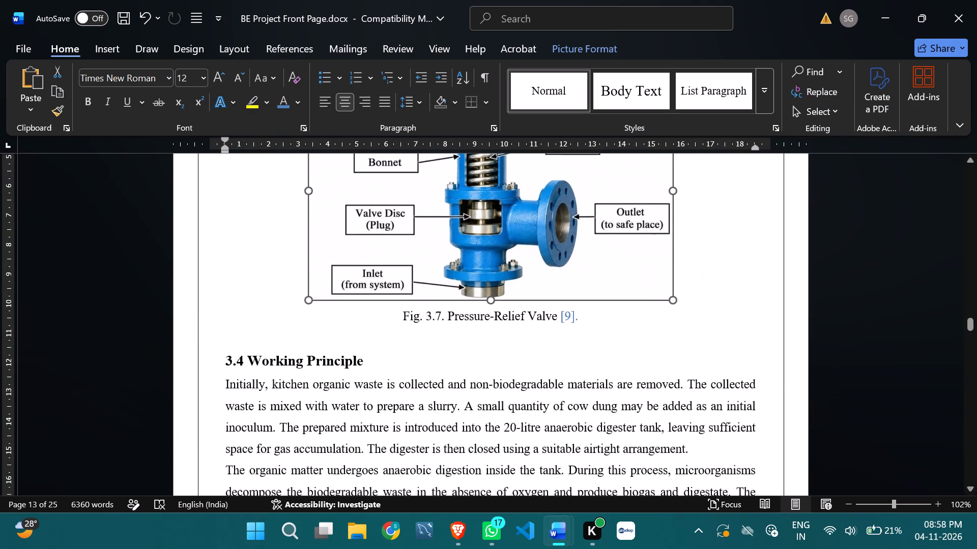
pyautogui.moveTo(673, 337); pyautogui.dragTo(631, 290)
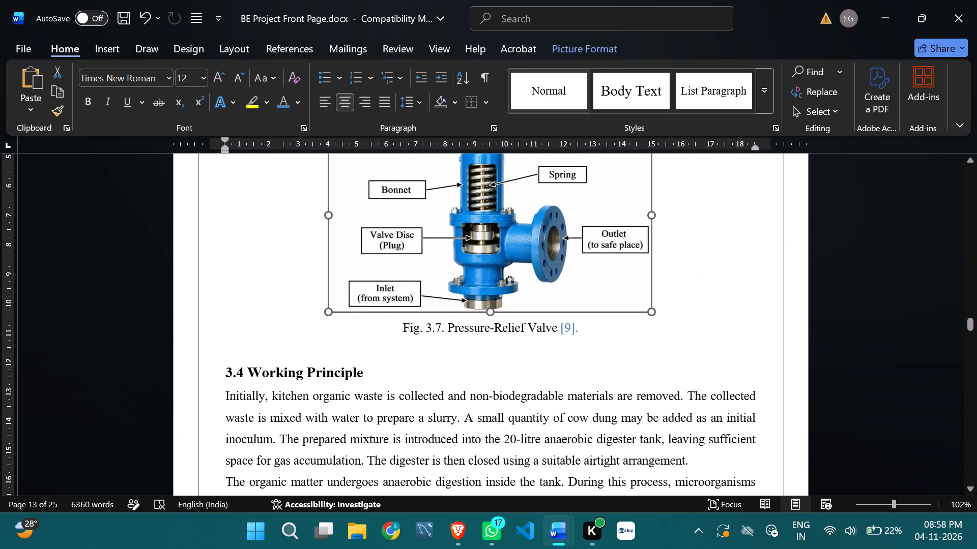
pyautogui.moveTo(631, 290); pyautogui.dragTo(624, 281)
# Insert three blank lines above the CHAPTER 4 IMPLEMENTATION AND RESULTS heading.
pyautogui.scroll(-20, 566, 340)
pyautogui.scroll(-1, 566, 340)
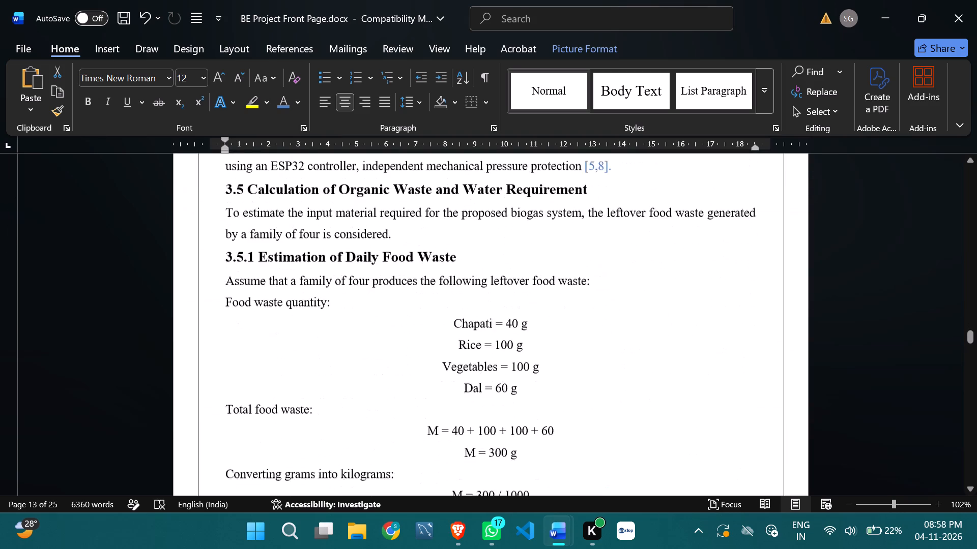
pyautogui.scroll(-20, 561, 351)
pyautogui.scroll(-15, 561, 351)
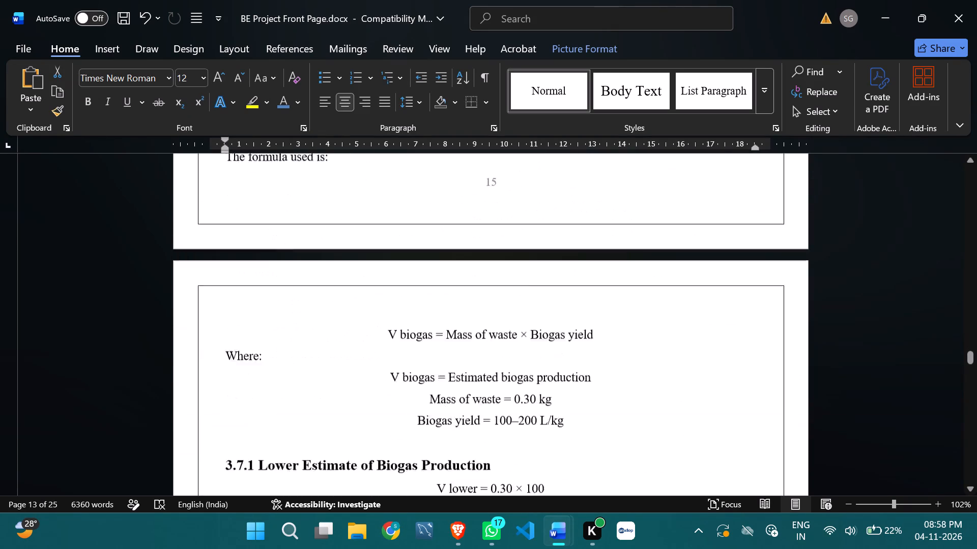
pyautogui.scroll(-20, 555, 345)
pyautogui.scroll(-14, 555, 345)
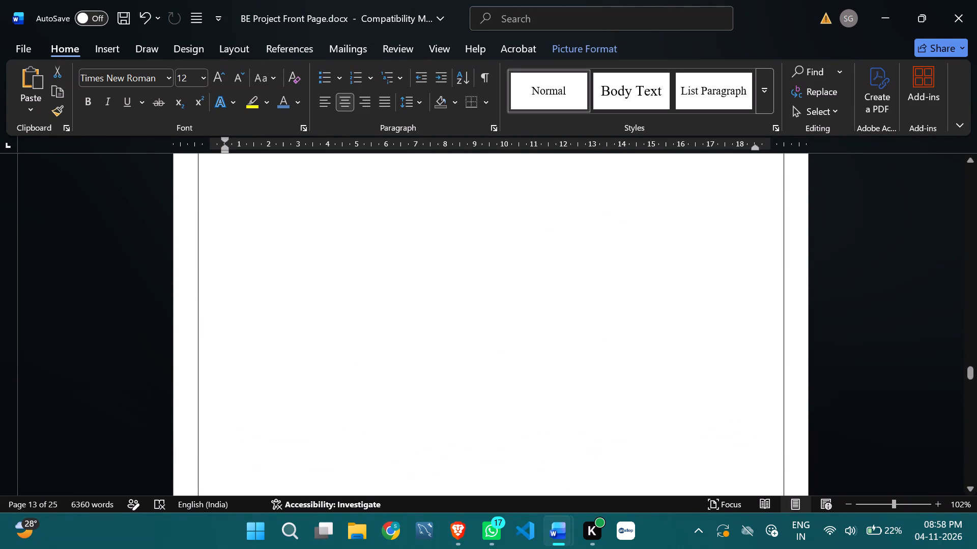
pyautogui.scroll(-12, 553, 349)
pyautogui.click(474, 217)
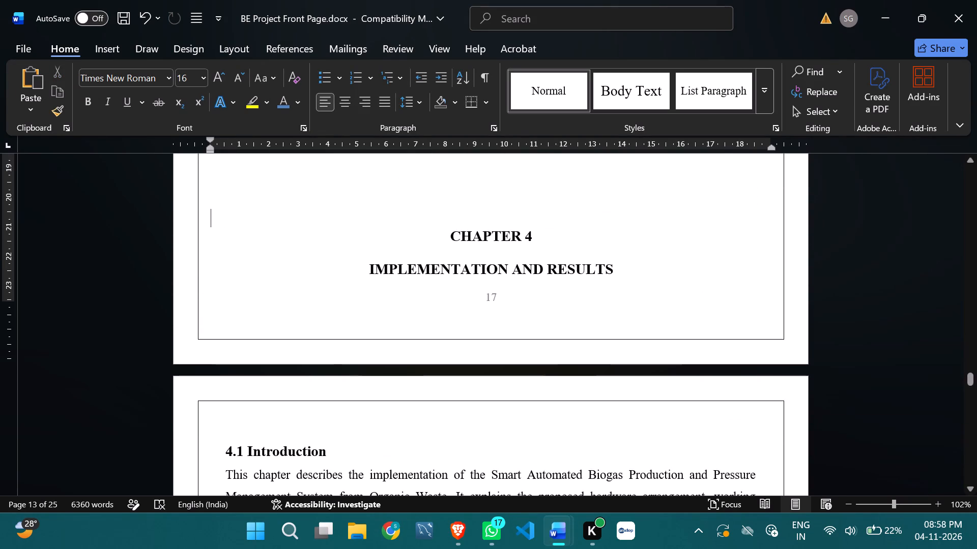
pyautogui.press('Return')
pyautogui.press('Return')
pyautogui.press('Return')
# Insert a blank line between the pressure relief valve paragraph and the Simulation Parameters heading.
pyautogui.scroll(-12, 483, 229)
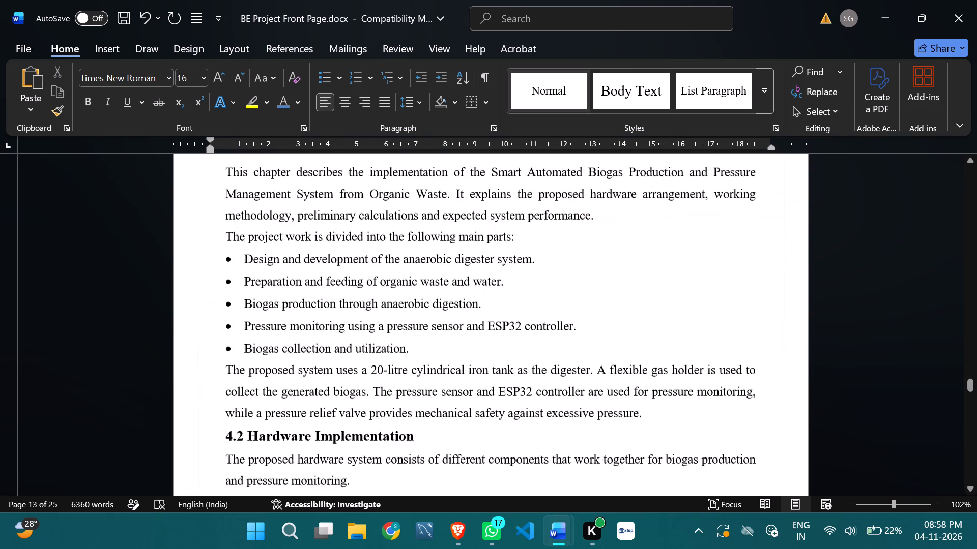
pyautogui.scroll(-20, 483, 243)
pyautogui.scroll(-18, 483, 243)
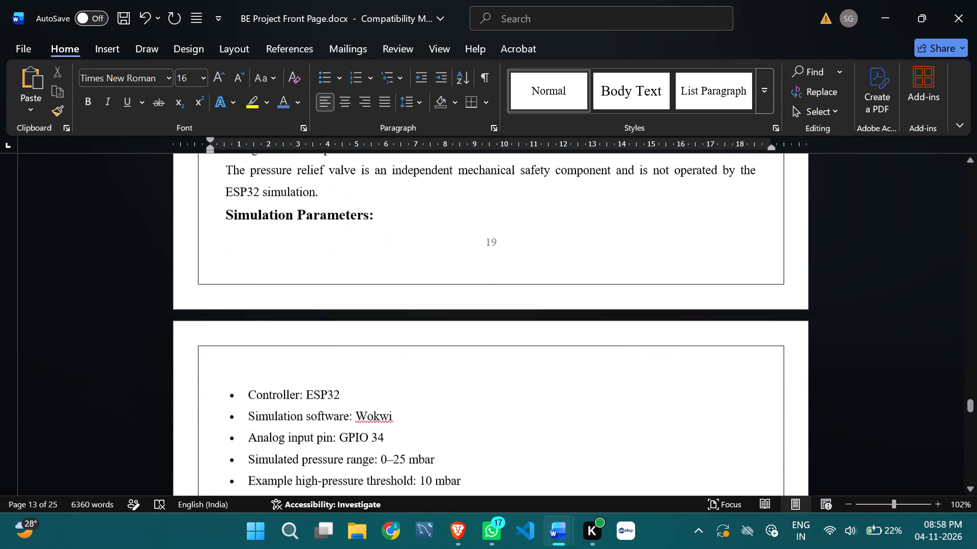
pyautogui.scroll(-15, 497, 269)
pyautogui.scroll(14, 497, 269)
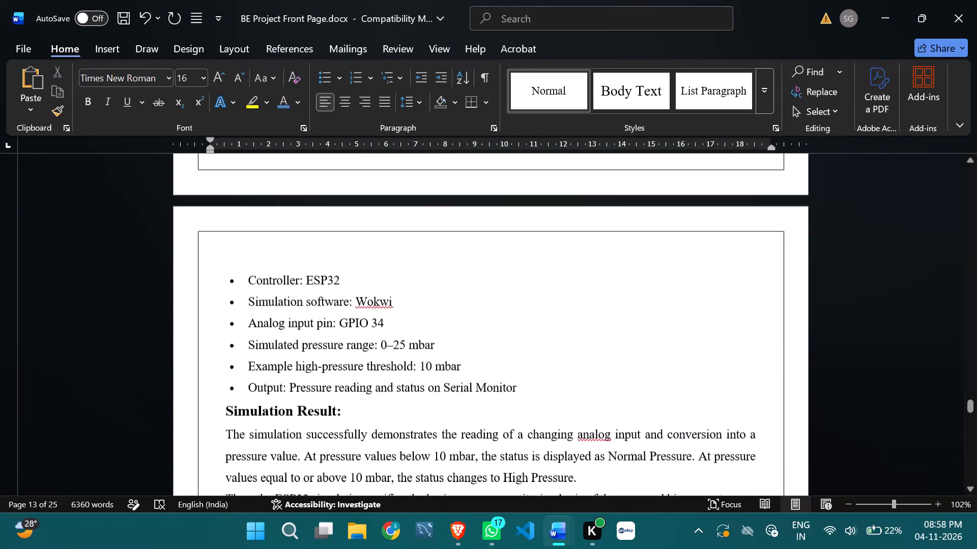
pyautogui.scroll(7, 500, 274)
pyautogui.click(403, 307)
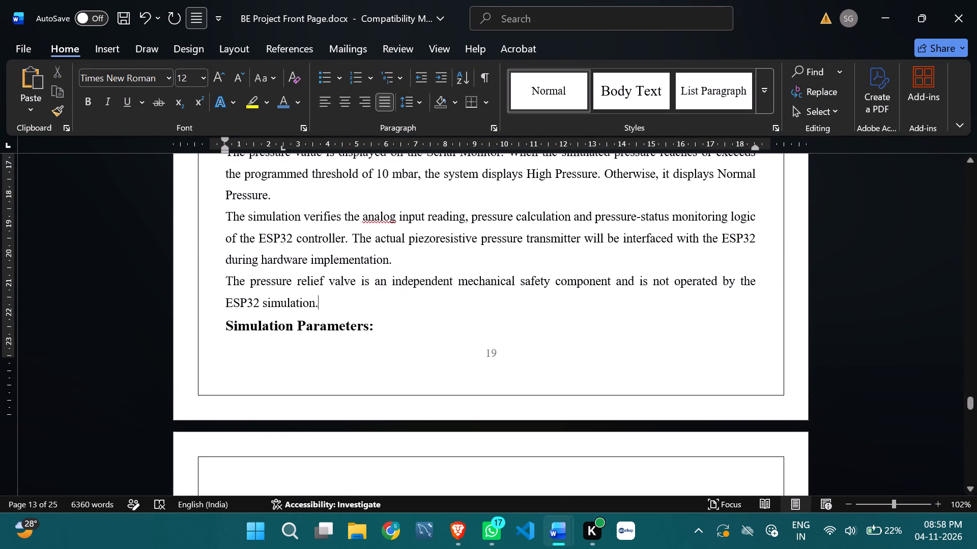
pyautogui.press('Return')
pyautogui.scroll(-20, 402, 302)
pyautogui.scroll(-12, 402, 302)
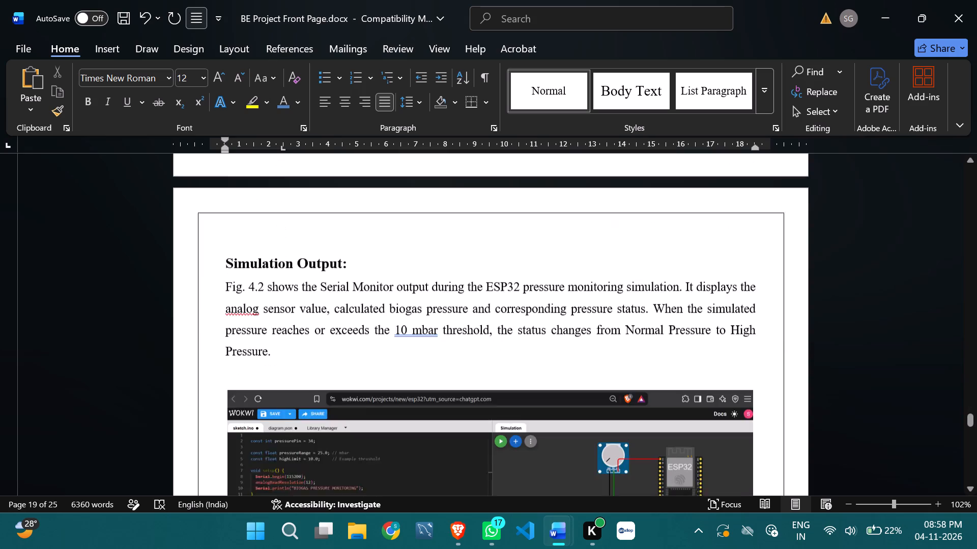
# Check the remaining pages through to the end of the report and save the document.
pyautogui.scroll(1, 413, 309)
pyautogui.scroll(-20, 414, 309)
pyautogui.scroll(-17, 414, 309)
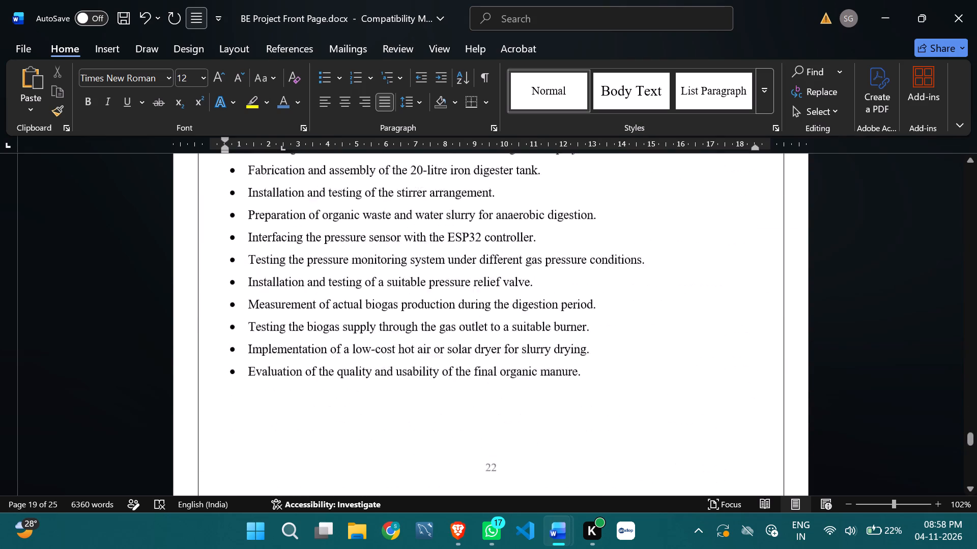
pyautogui.scroll(-20, 419, 311)
pyautogui.scroll(-20, 419, 311)
pyautogui.scroll(-1, 419, 311)
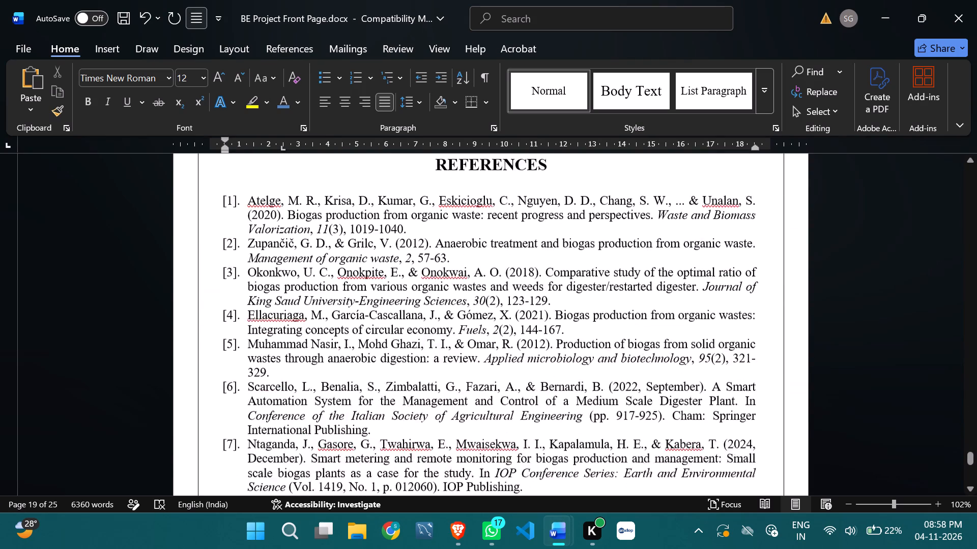
pyautogui.scroll(-20, 419, 310)
pyautogui.scroll(-20, 419, 310)
pyautogui.scroll(-1, 419, 310)
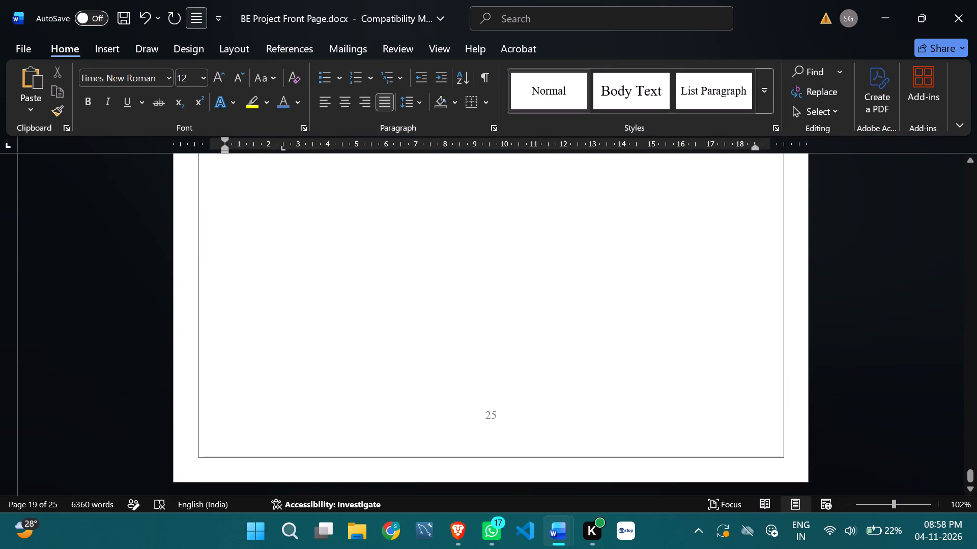
pyautogui.scroll(-7, 414, 313)
pyautogui.hotkey('ctrl', 's')
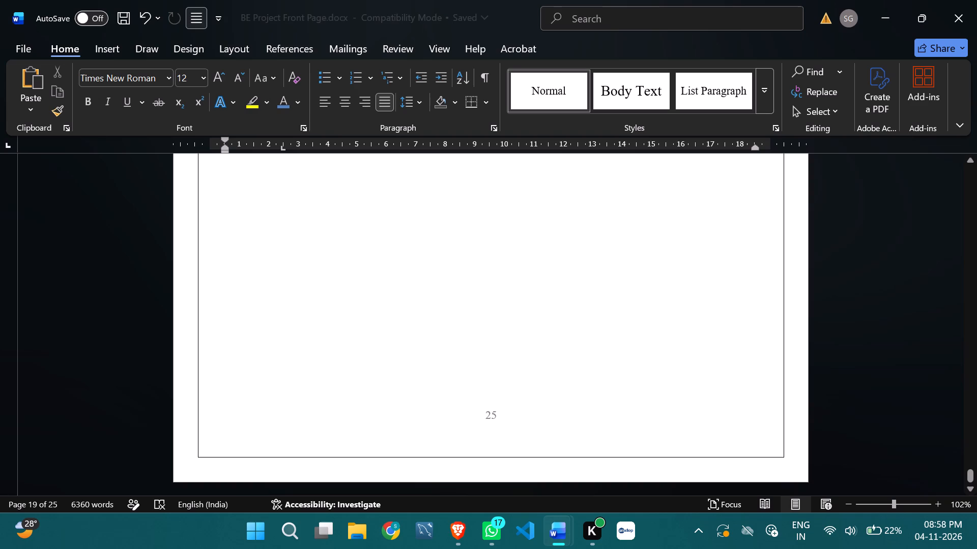
# Switch to File Explorer and open the Final Year Projet folder on the Desktop.
pyautogui.click(364, 542)
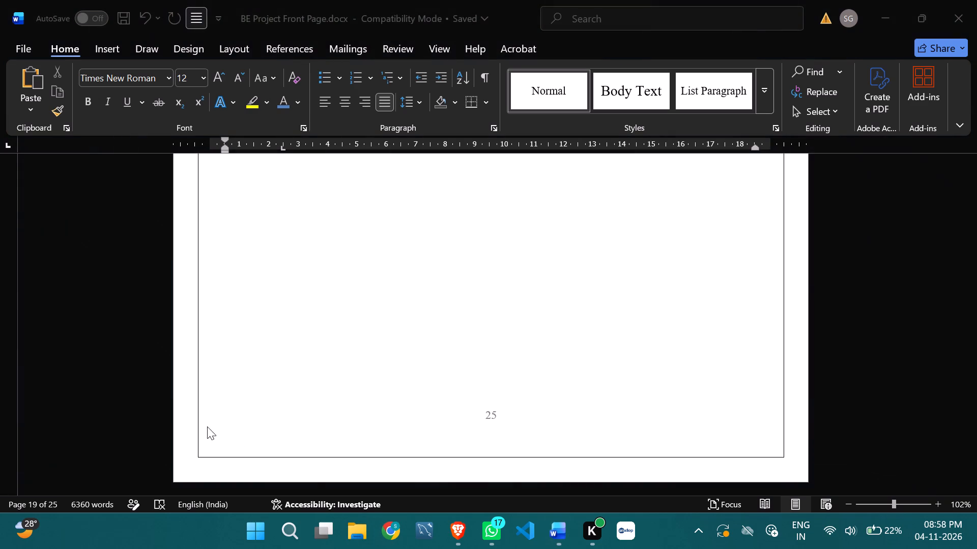
pyautogui.scroll(-1, 67, 206)
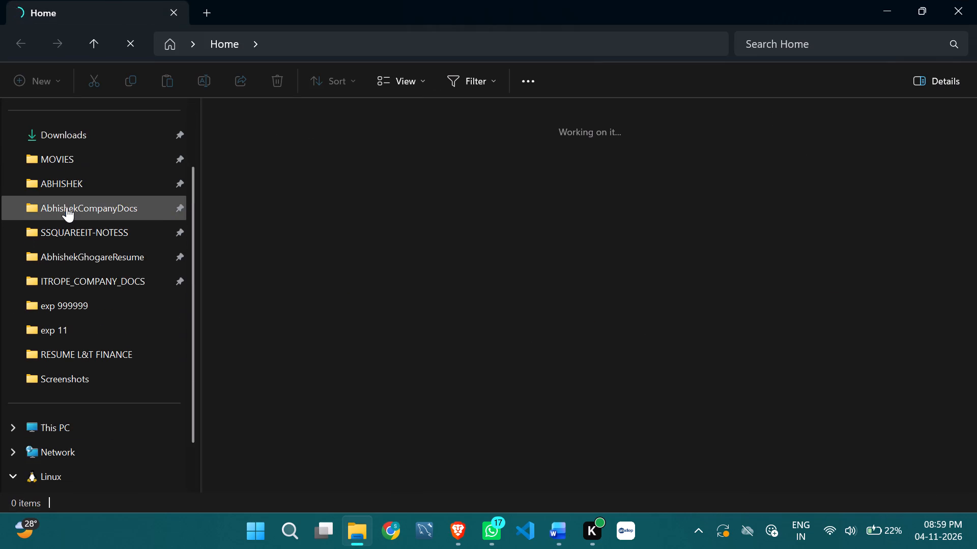
pyautogui.scroll(6, 70, 213)
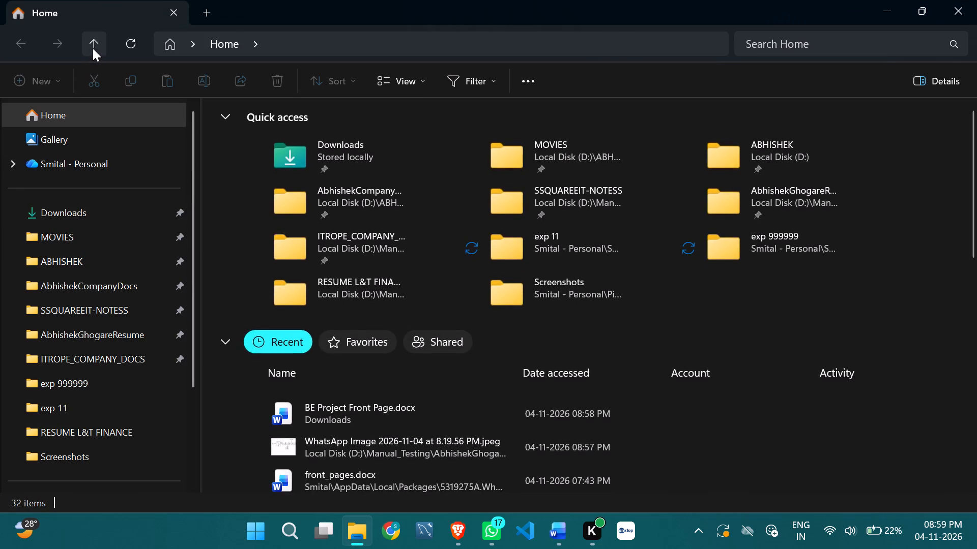
pyautogui.click(93, 48)
pyautogui.scroll(-2, 322, 252)
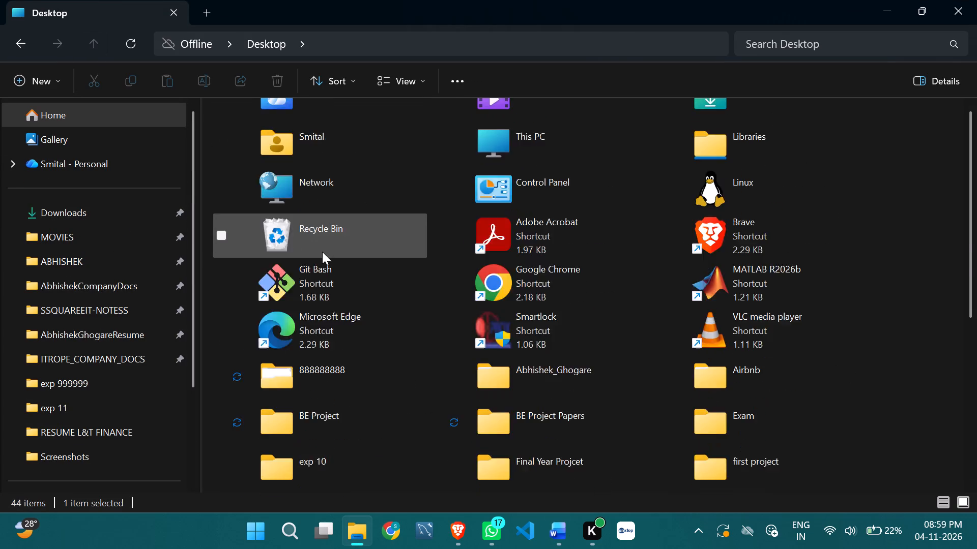
pyautogui.scroll(-6, 322, 252)
pyautogui.scroll(5, 324, 252)
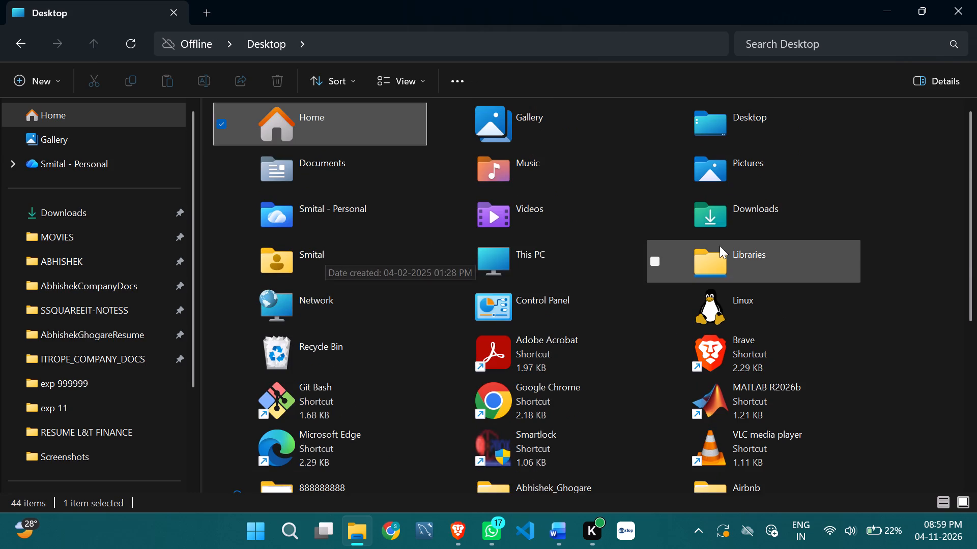
pyautogui.scroll(-5, 720, 246)
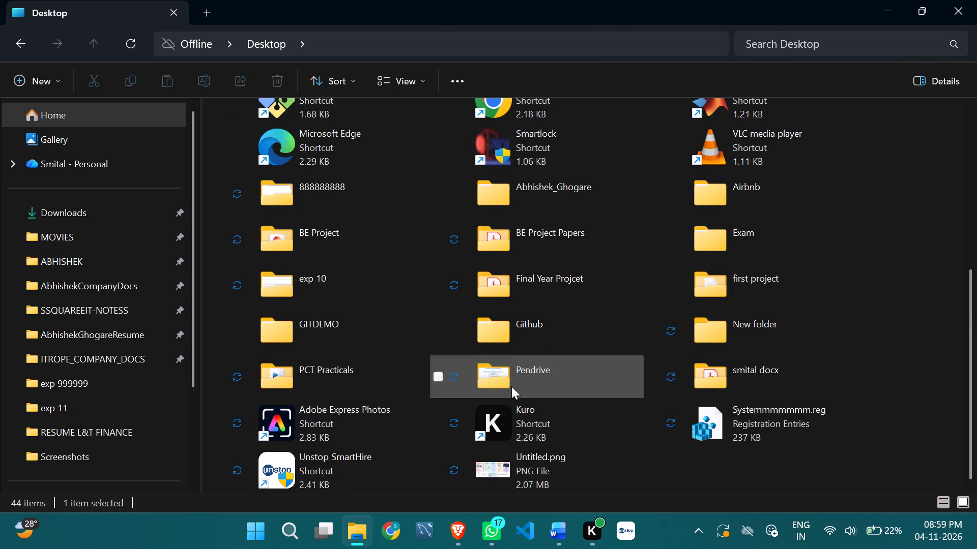
pyautogui.click(544, 243)
pyautogui.click(544, 243)
pyautogui.doubleClick(559, 287)
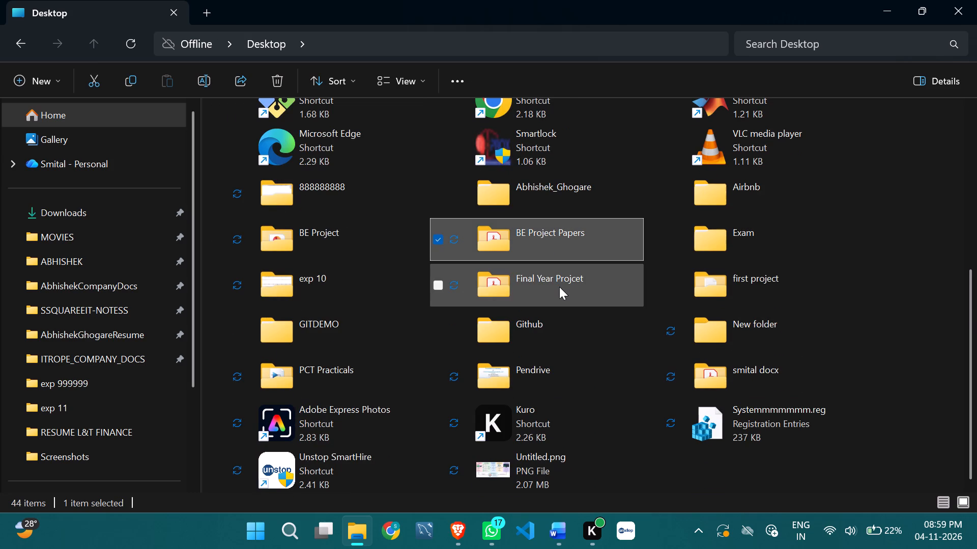
# Delete BE Stage-1 Report.pdf from the Final Year Projet folder.
pyautogui.rightClick(329, 142)
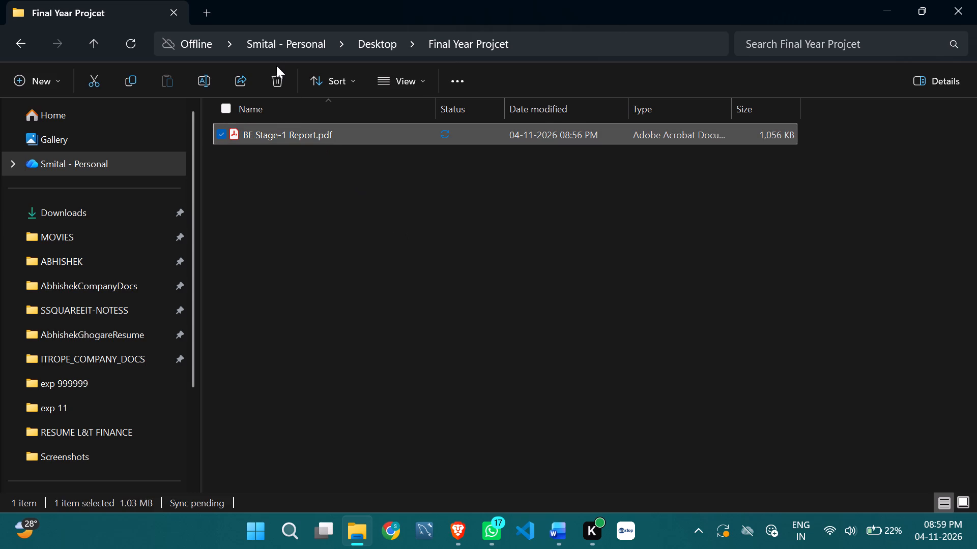
pyautogui.click(276, 78)
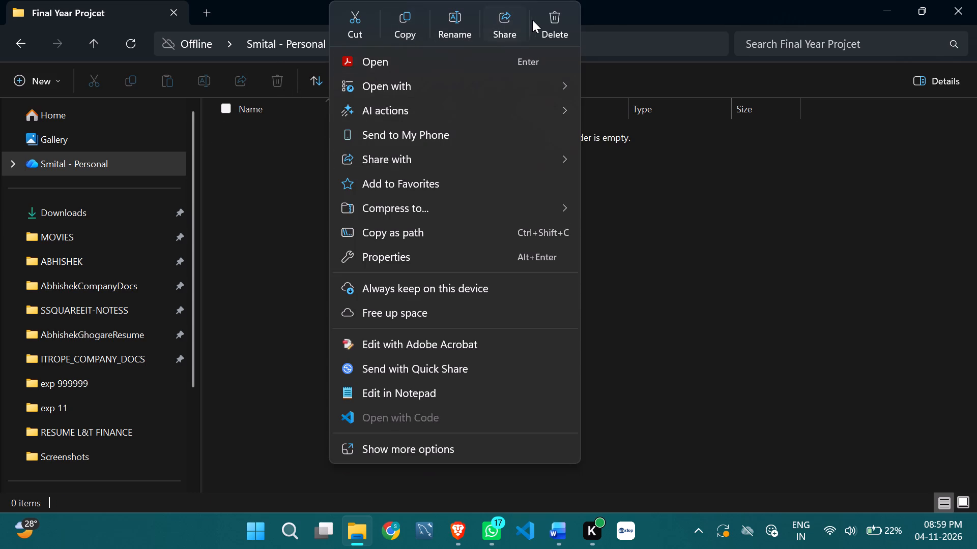
pyautogui.click(539, 20)
pyautogui.click(349, 280)
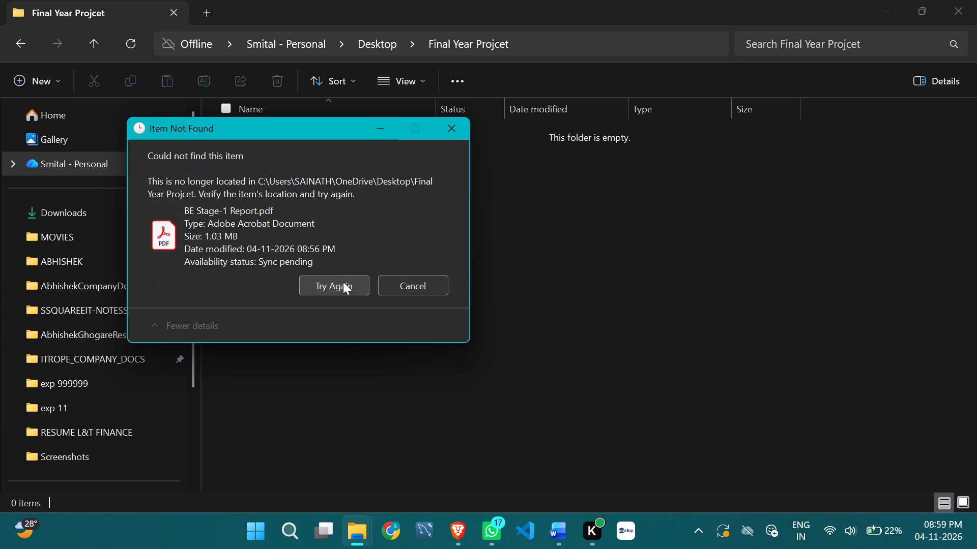
pyautogui.click(344, 283)
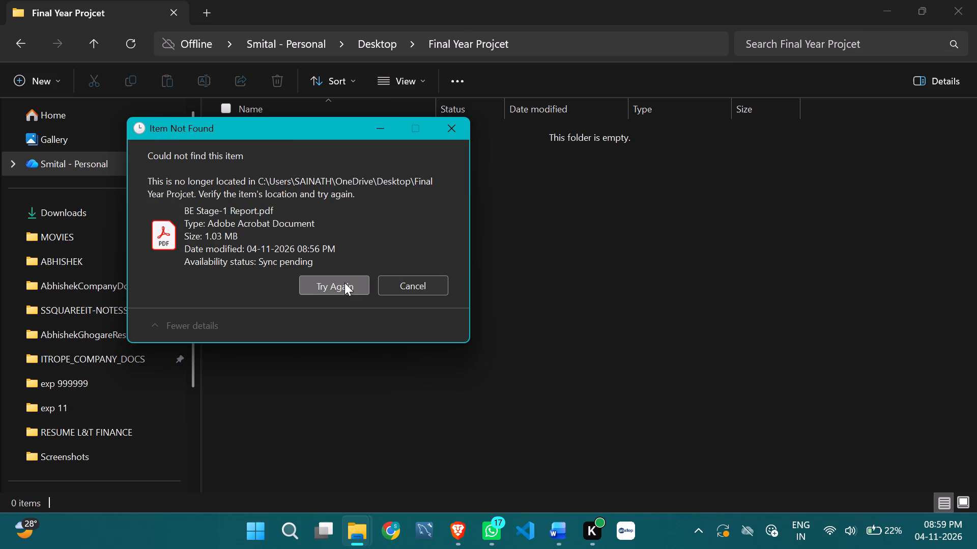
pyautogui.click(454, 134)
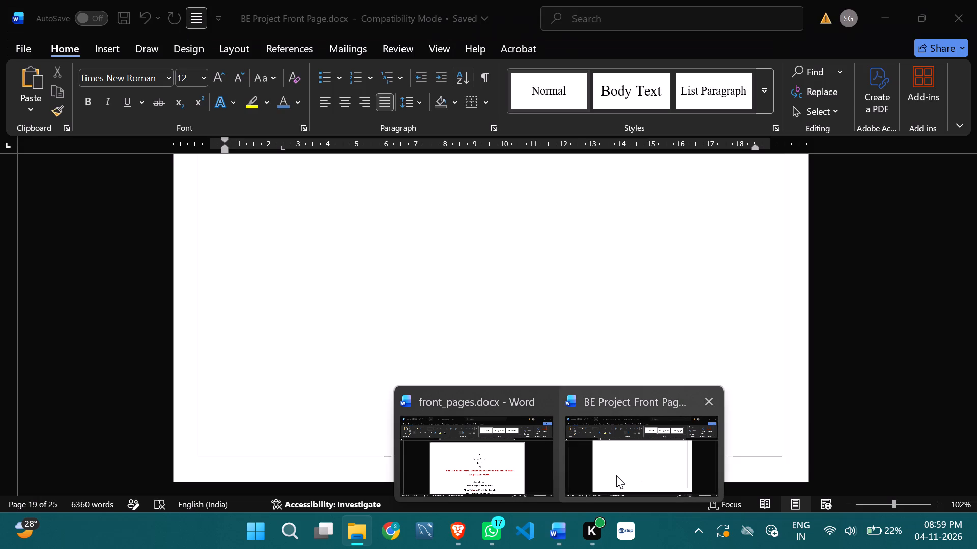
# Back in Word, save BE Project Front Page.docx and print all pages with Microsoft Print to PDF as Stage-1 Report in Final Year Projet.
pyautogui.click(617, 475)
pyautogui.scroll(13, 408, 292)
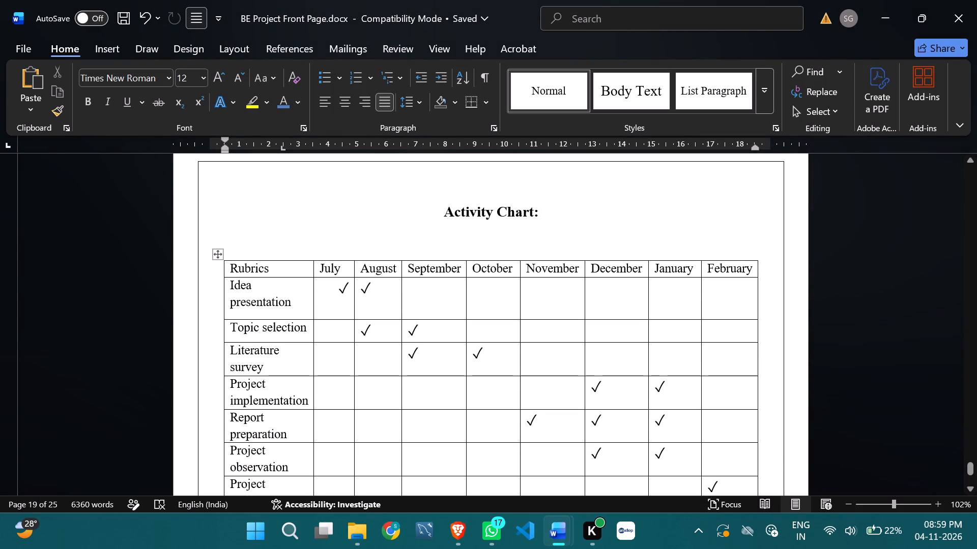
pyautogui.hotkey('ctrl', 's')
pyautogui.hotkey('ctrl', 'p')
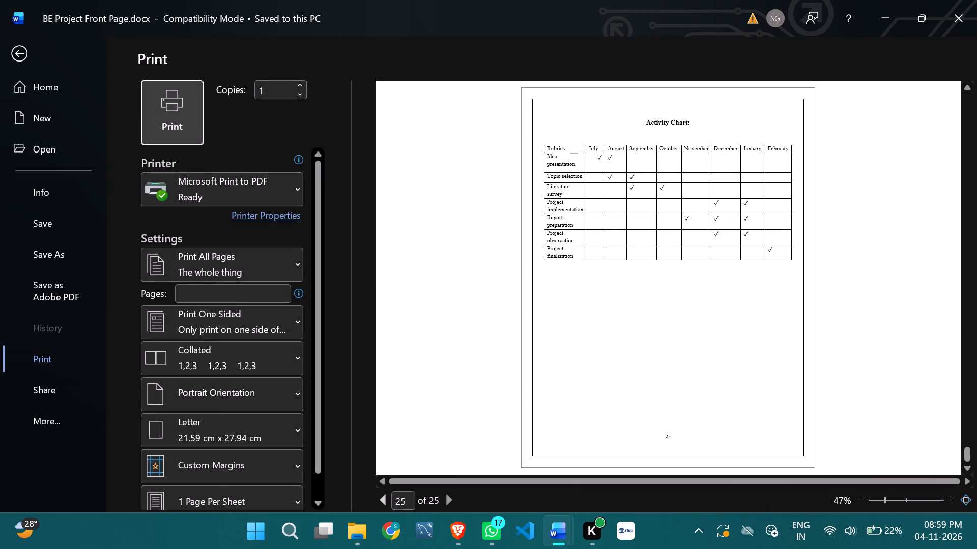
pyautogui.click(164, 107)
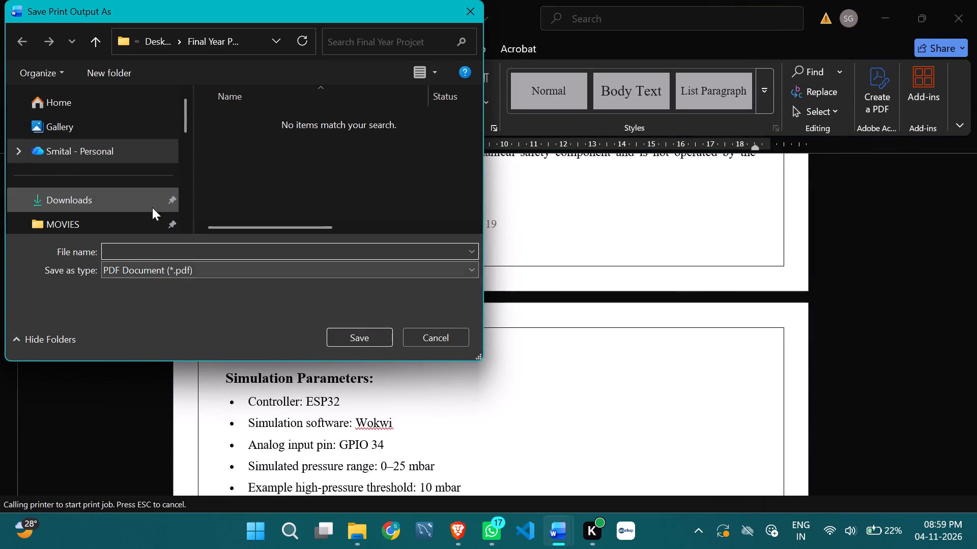
pyautogui.scroll(5, 59, 167)
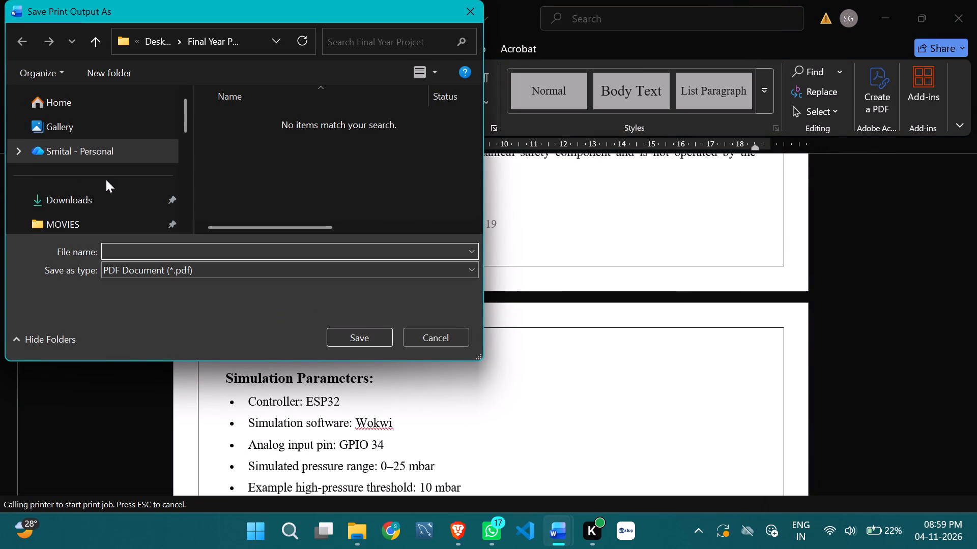
pyautogui.write('Stage')
pyautogui.write('-1')
pyautogui.press('space')
pyautogui.write('Report')
pyautogui.scroll(7, 104, 145)
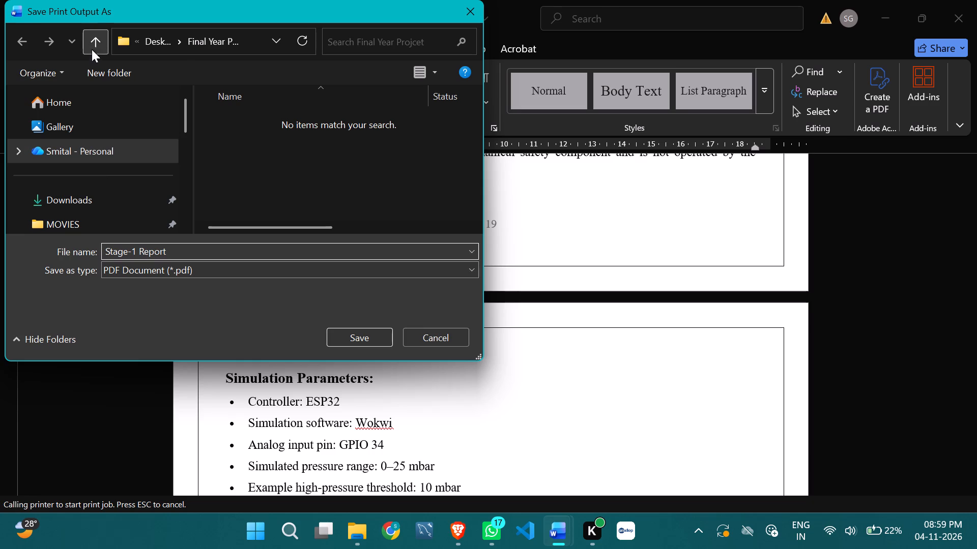
pyautogui.scroll(-4, 227, 91)
pyautogui.click(371, 336)
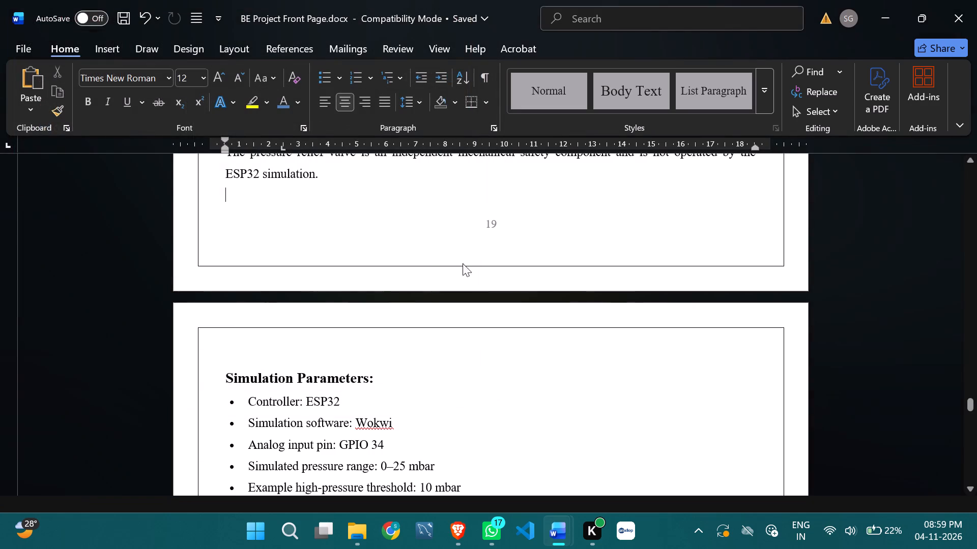
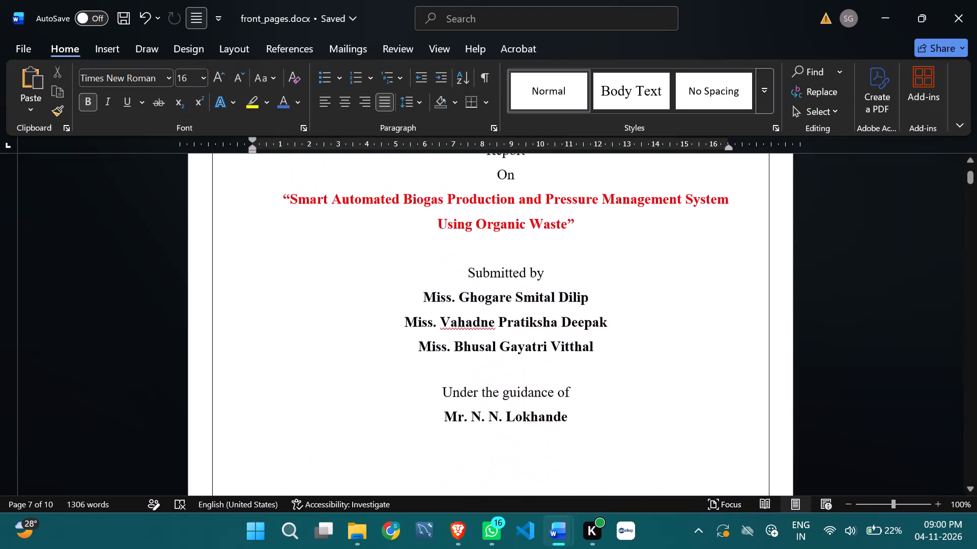
# In front_pages.docx, change the project title on the cover page, "Smart Automated Biogas Production and Pressure Management System Using Organic Waste", to black.
pyautogui.moveTo(278, 238); pyautogui.dragTo(278, 237)
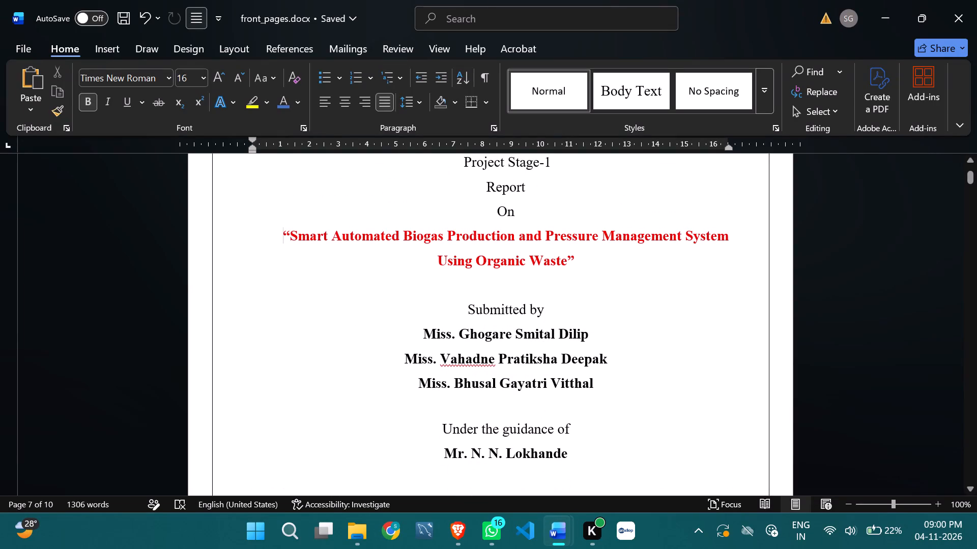
pyautogui.moveTo(278, 237); pyautogui.dragTo(589, 265)
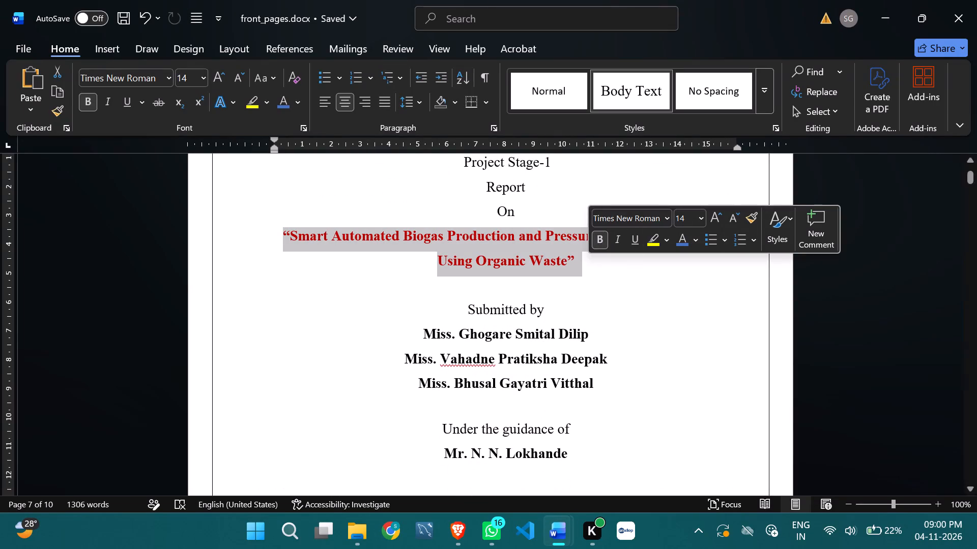
pyautogui.click(294, 99)
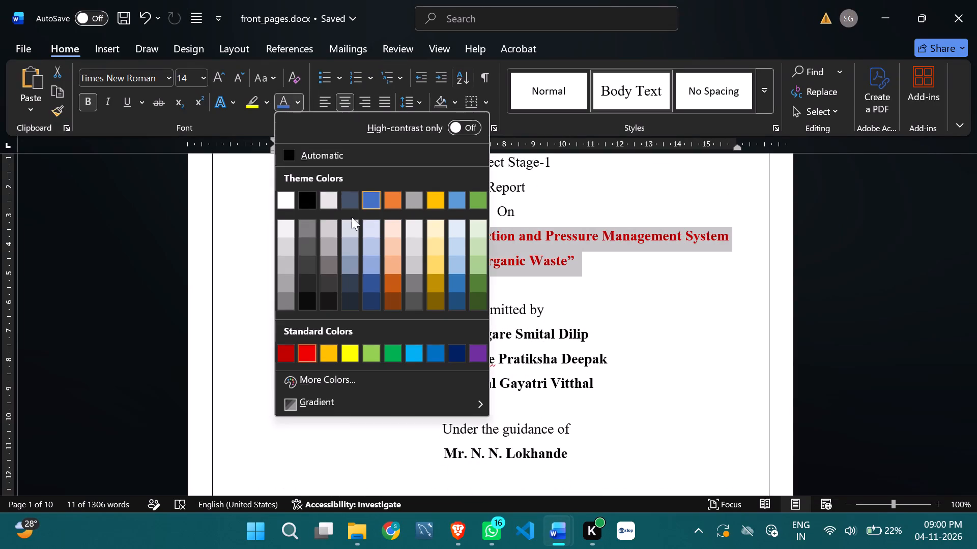
pyautogui.click(307, 205)
# Delete the "Fig. 3.8. Dryer" entry from the List of Figures.
pyautogui.scroll(-13, 314, 375)
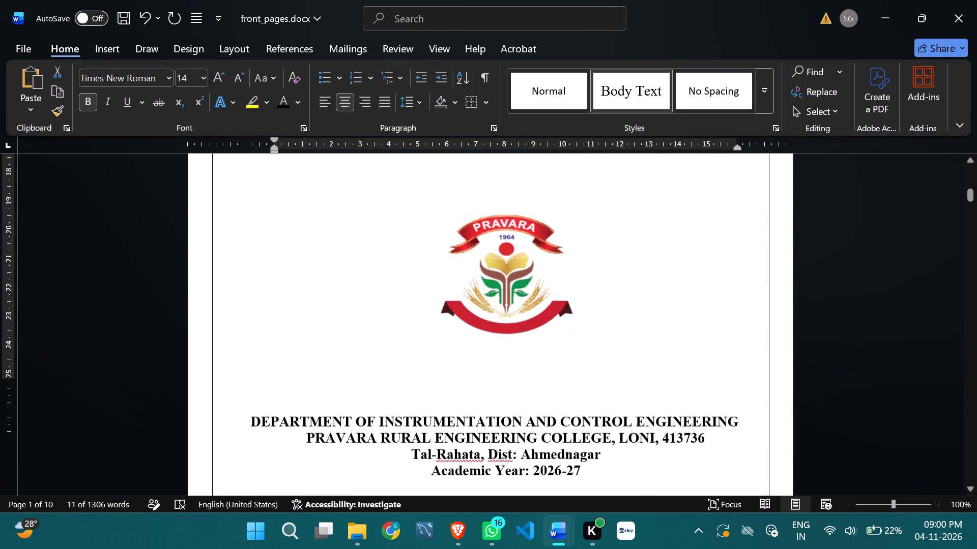
pyautogui.scroll(-20, 309, 375)
pyautogui.scroll(-20, 309, 375)
pyautogui.scroll(-1, 309, 375)
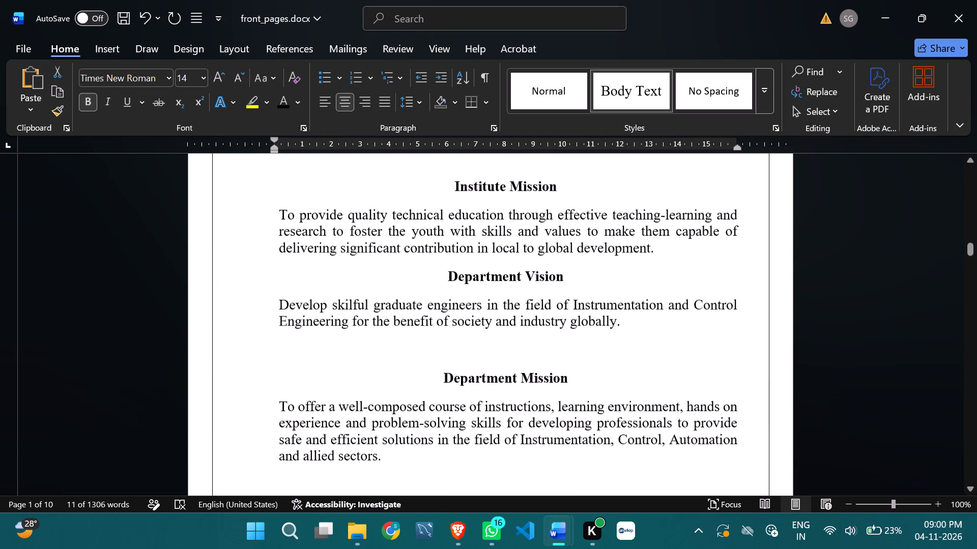
pyautogui.scroll(-5, 359, 365)
pyautogui.scroll(-20, 339, 362)
pyautogui.scroll(-1, 339, 362)
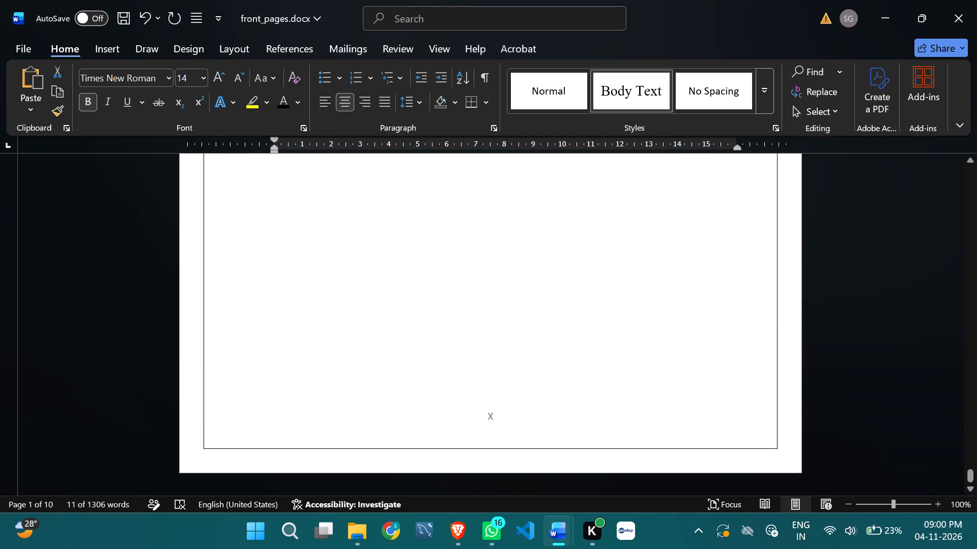
pyautogui.scroll(4, 333, 357)
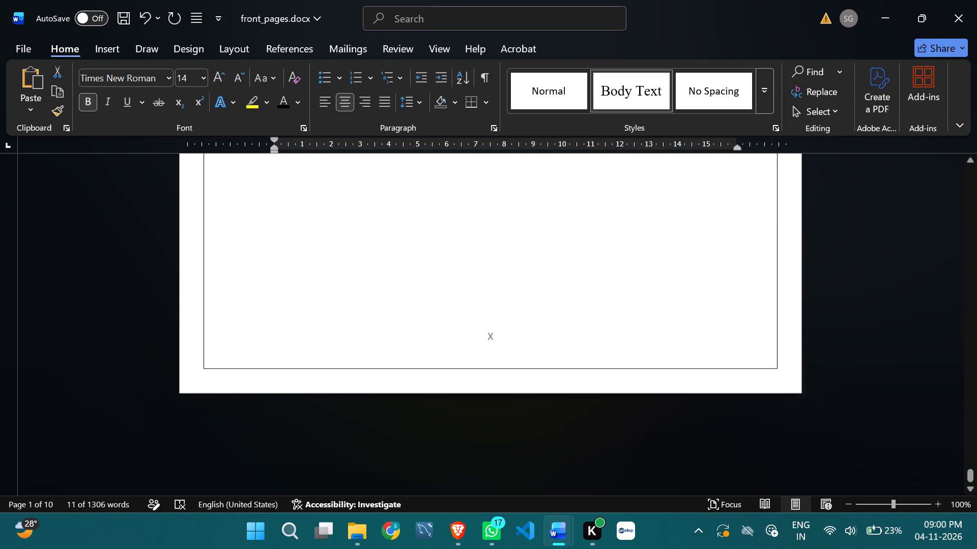
pyautogui.scroll(1, 327, 369)
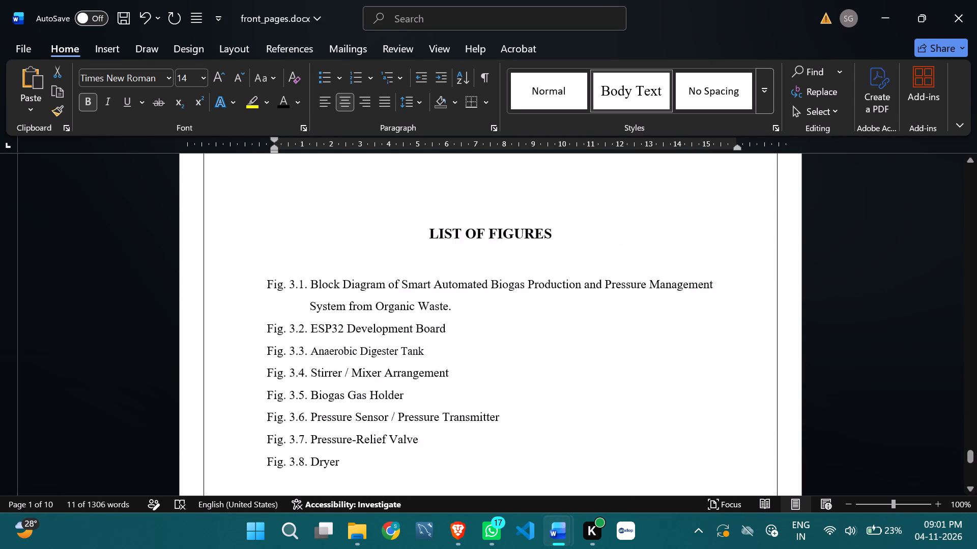
pyautogui.scroll(1, 330, 373)
pyautogui.moveTo(346, 358); pyautogui.dragTo(264, 347)
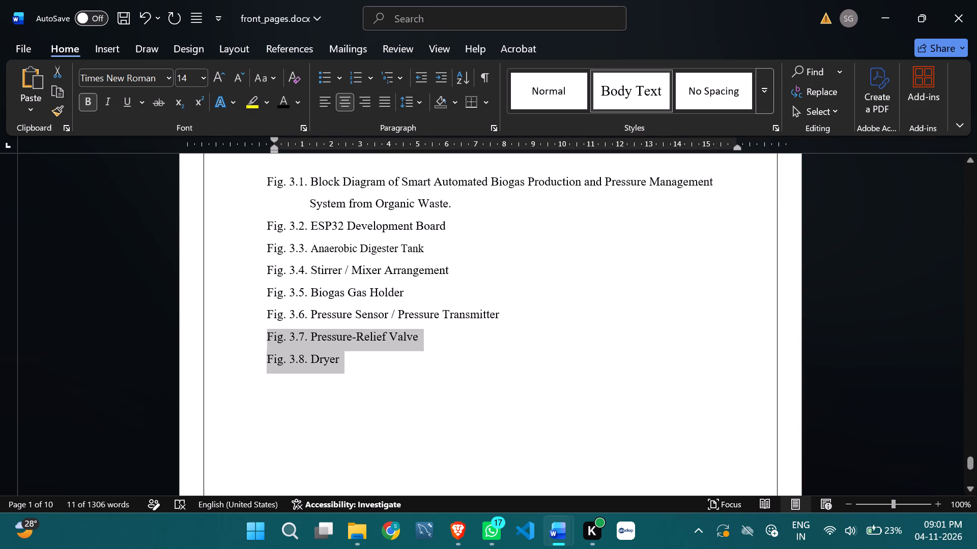
pyautogui.moveTo(264, 347); pyautogui.dragTo(265, 359)
pyautogui.press('BackSpace')
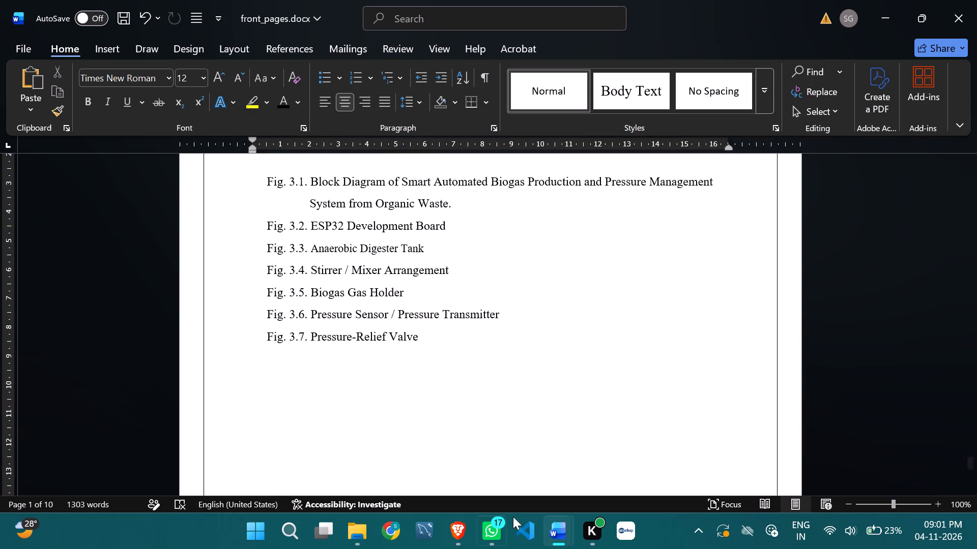
# Copy the Fig. 4.1 caption from BE Project Front Page.docx and paste it below Fig. 3.7 in the List of Figures of front_pages.docx.
pyautogui.moveTo(625, 451); pyautogui.dragTo(609, 437)
pyautogui.scroll(-13, 436, 378)
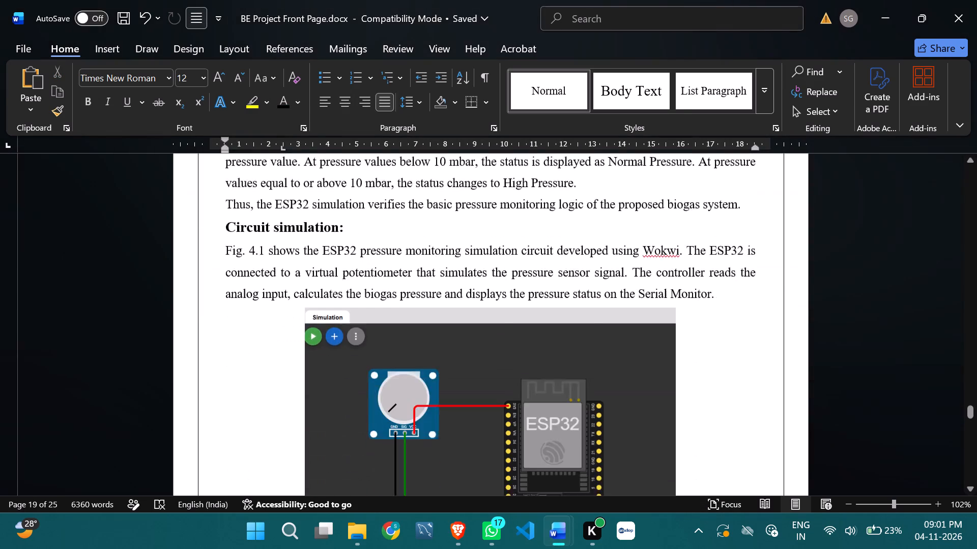
pyautogui.scroll(-7, 413, 356)
pyautogui.moveTo(312, 298); pyautogui.dragTo(353, 298)
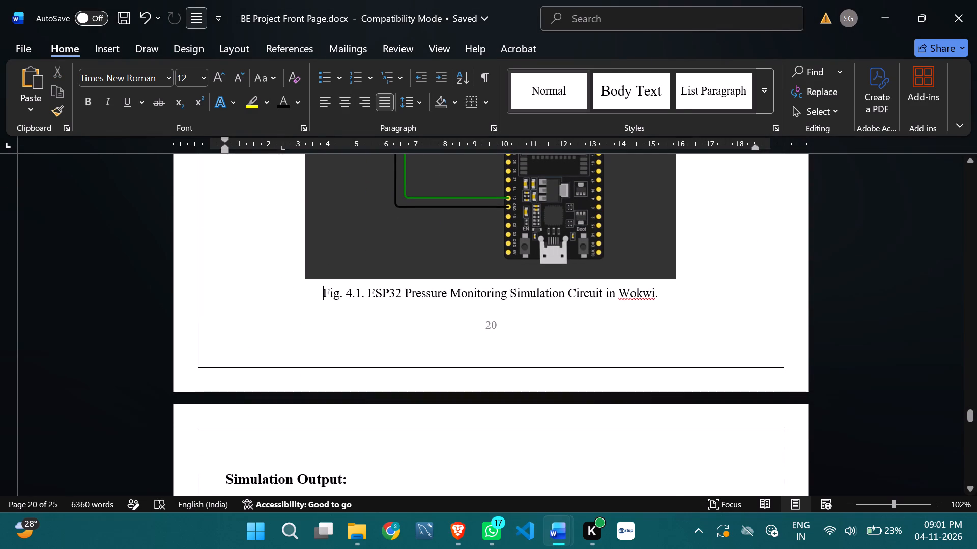
pyautogui.moveTo(353, 298); pyautogui.dragTo(667, 292)
pyautogui.hotkey('ctrl', 'c')
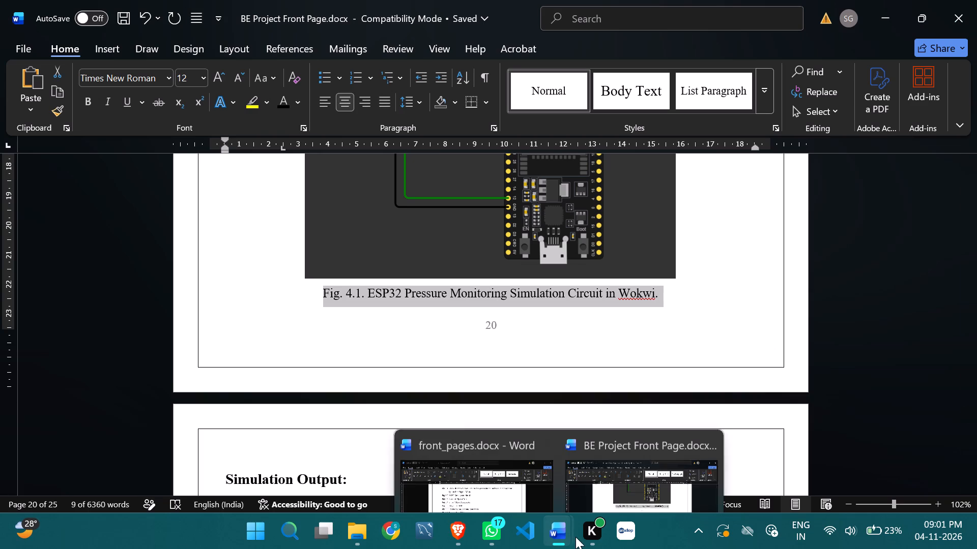
pyautogui.click(449, 447)
pyautogui.click(445, 341)
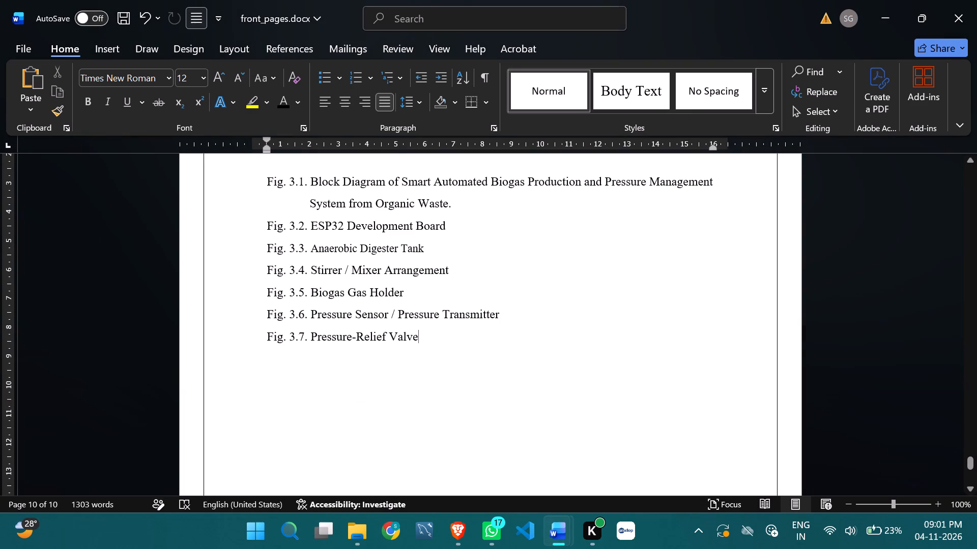
pyautogui.press('Return')
pyautogui.hotkey('ctrl', 'v')
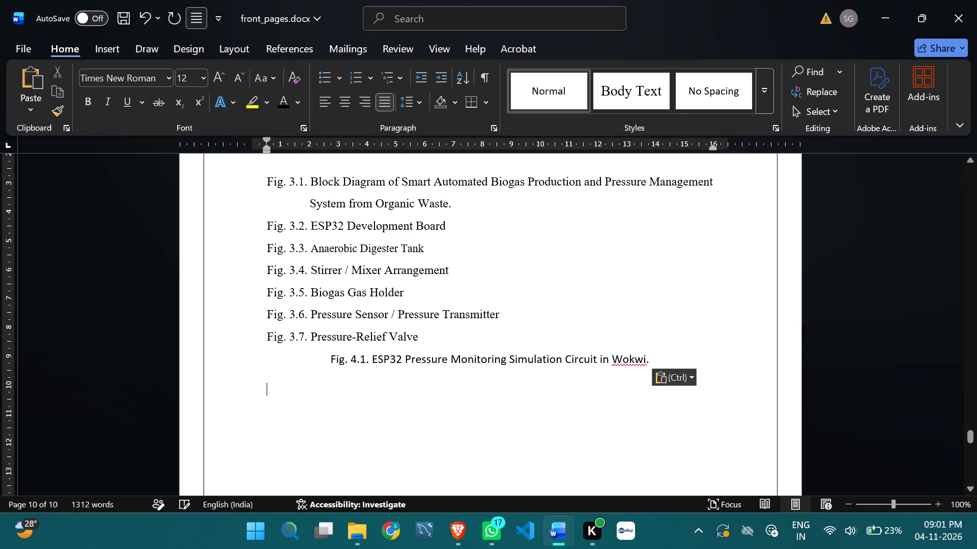
# Format the pasted Fig. 4.1 entry in Times New Roman and align it left.
pyautogui.moveTo(313, 359); pyautogui.dragTo(691, 359)
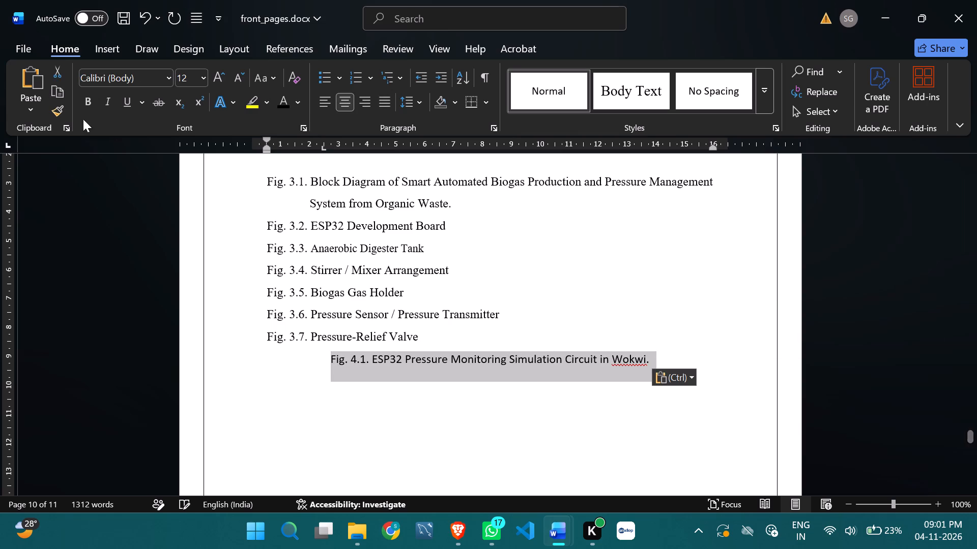
pyautogui.click(173, 80)
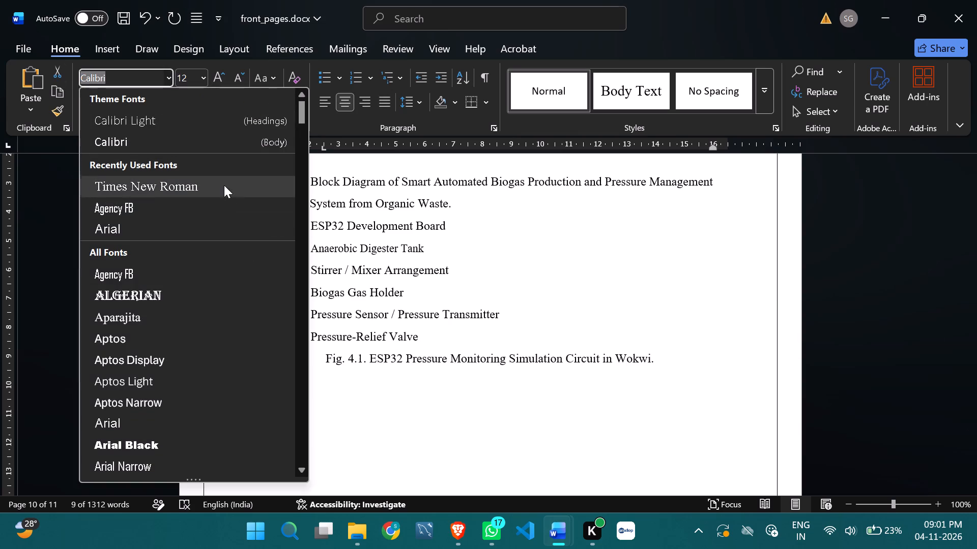
pyautogui.click(224, 185)
pyautogui.click(321, 105)
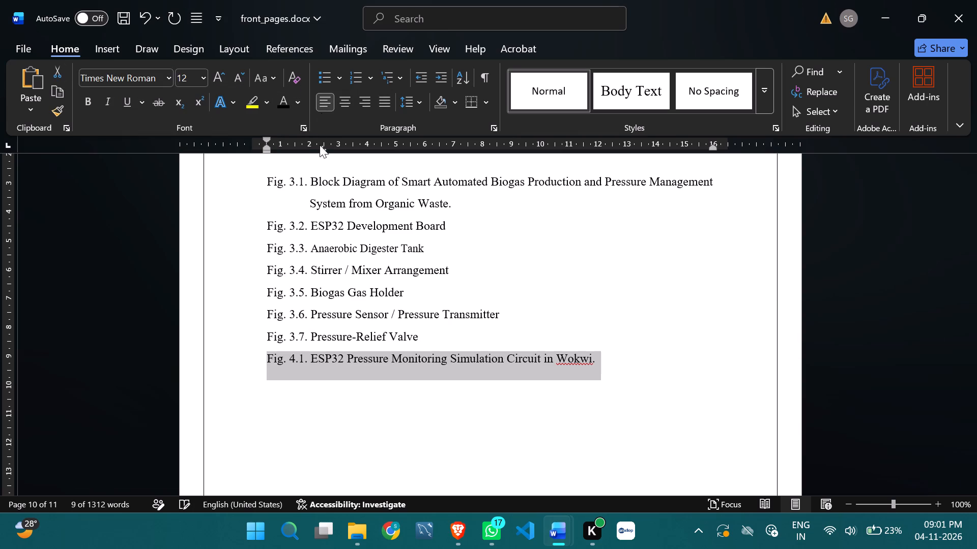
pyautogui.moveTo(378, 415); pyautogui.dragTo(393, 403)
# Copy the Fig.4.2 caption from BE Project Front Page.docx and paste it on a new line below Fig. 4.1 in front_pages.docx.
pyautogui.moveTo(615, 378); pyautogui.dragTo(612, 369)
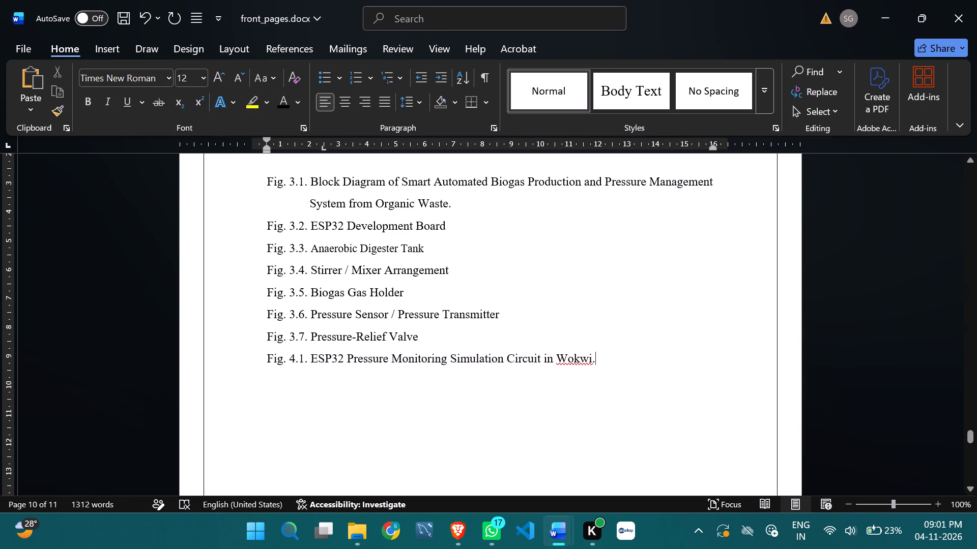
pyautogui.press('Return')
pyautogui.click(638, 463)
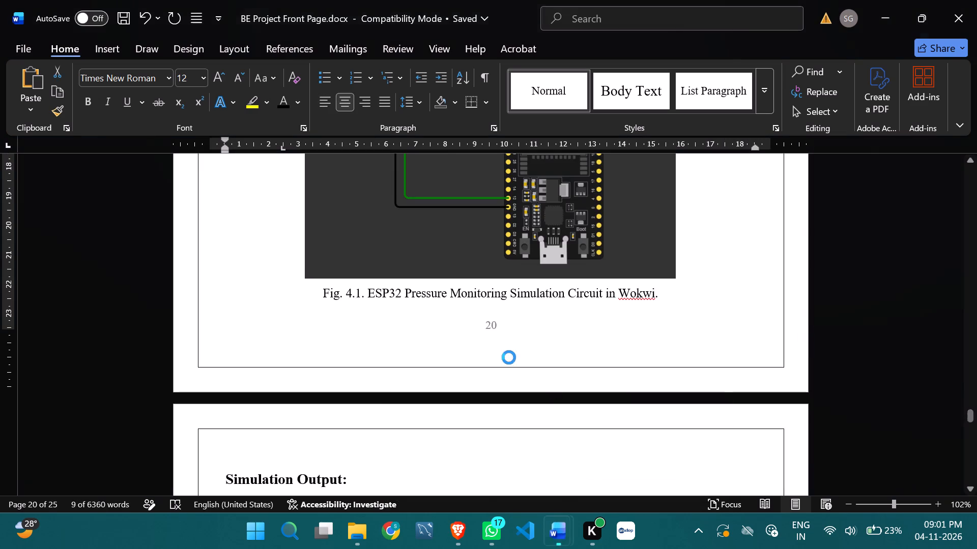
pyautogui.scroll(-15, 504, 350)
pyautogui.moveTo(290, 334); pyautogui.dragTo(689, 344)
pyautogui.hotkey('ctrl', 'c')
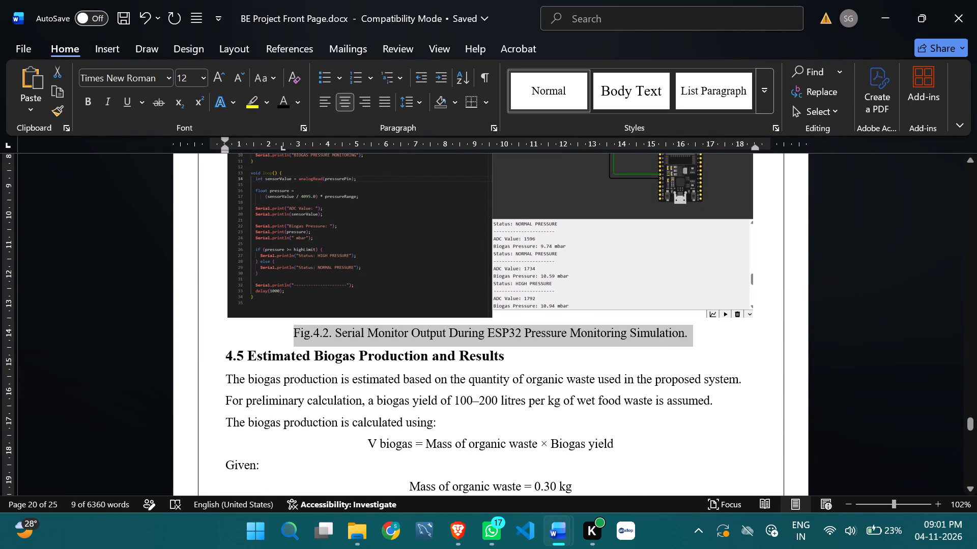
pyautogui.click(547, 526)
pyautogui.click(457, 471)
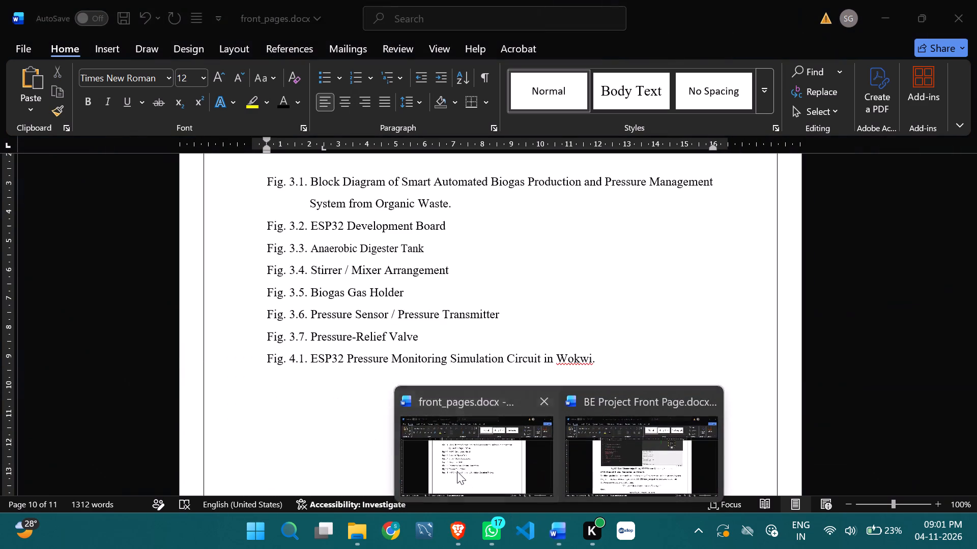
pyautogui.hotkey('ctrl', 'v')
# Format the pasted Fig.4.2 entry in Times New Roman and align it left.
pyautogui.moveTo(289, 382); pyautogui.dragTo(721, 383)
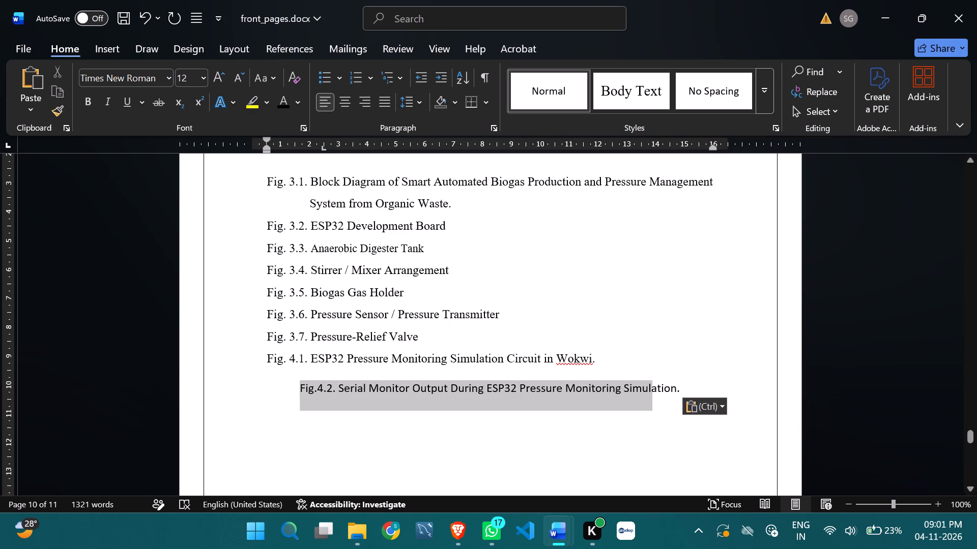
pyautogui.moveTo(721, 383); pyautogui.dragTo(810, 385)
pyautogui.click(165, 75)
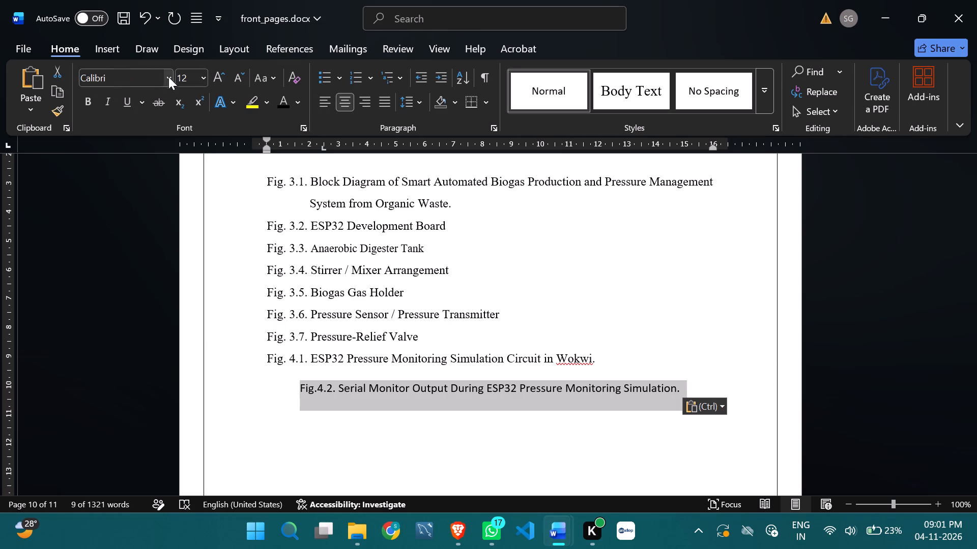
pyautogui.moveTo(225, 187); pyautogui.dragTo(221, 178)
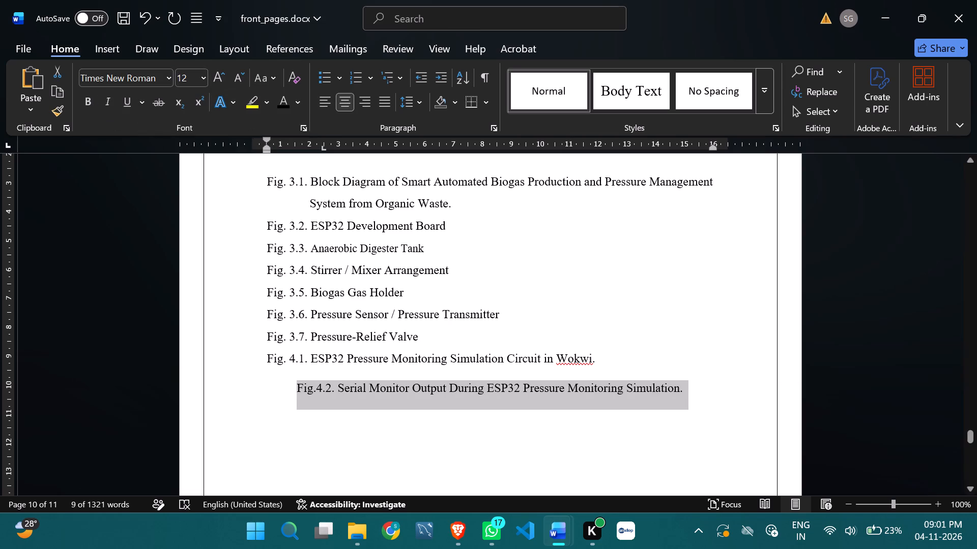
pyautogui.click(320, 104)
# Set the line spacing of the Fig. 4.1 and Fig.4.2 entries to 1.0 and save front_pages.docx.
pyautogui.click(297, 347)
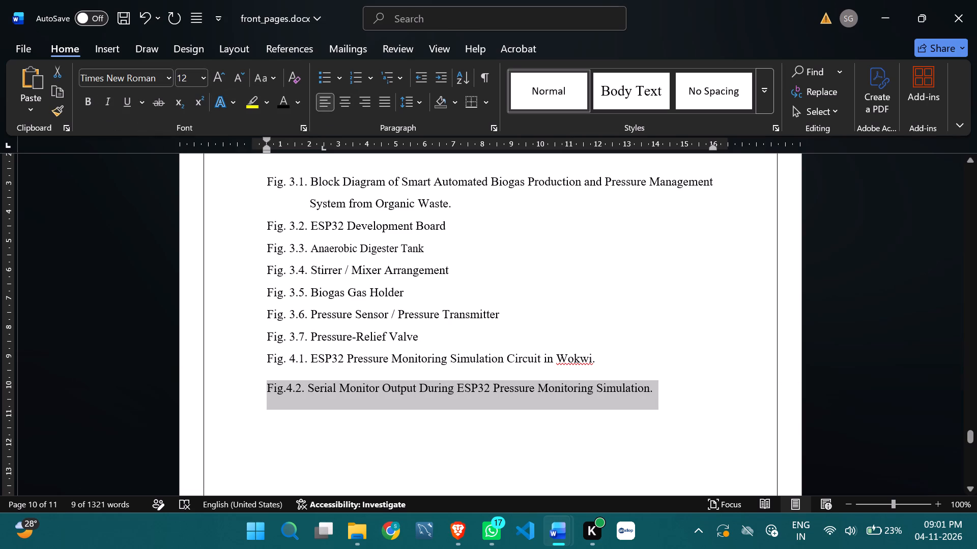
pyautogui.moveTo(264, 361); pyautogui.dragTo(656, 393)
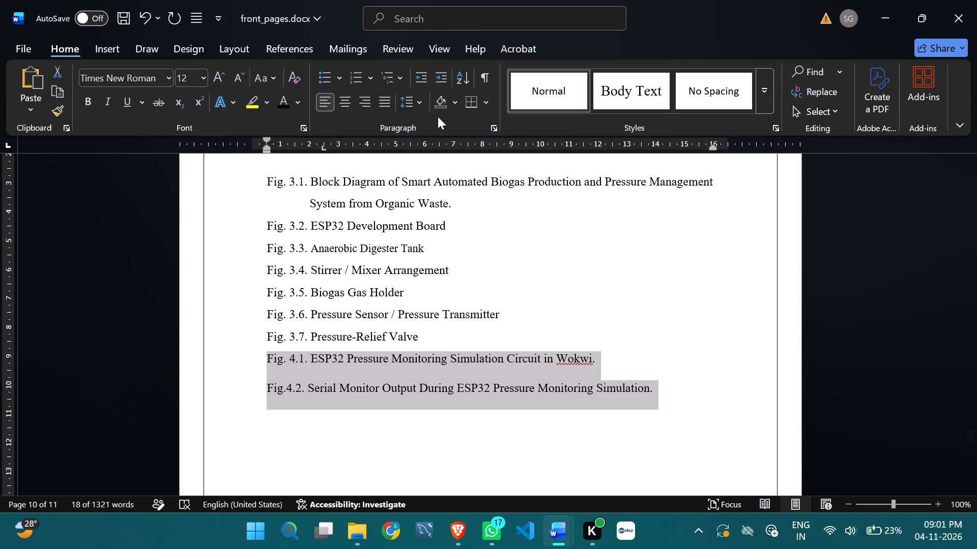
pyautogui.click(424, 107)
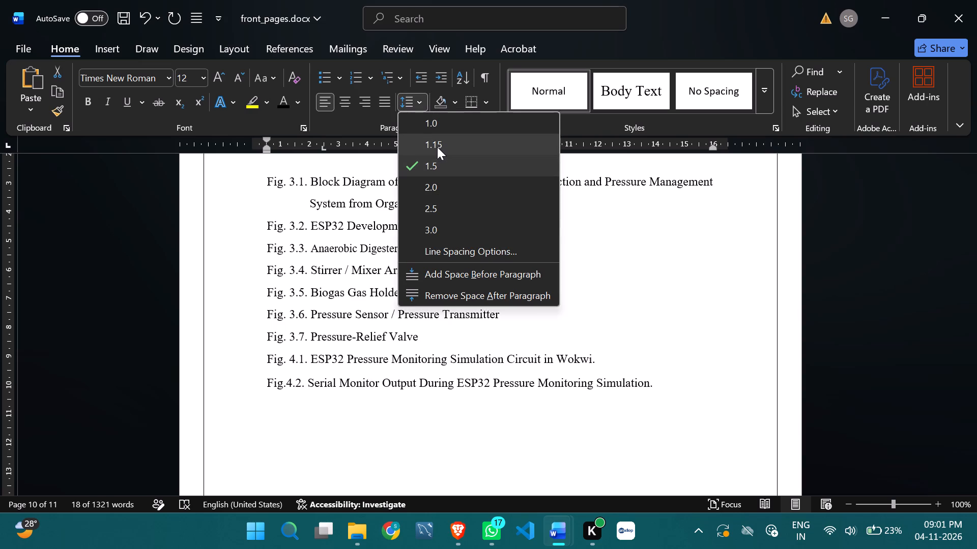
pyautogui.click(437, 125)
pyautogui.click(499, 439)
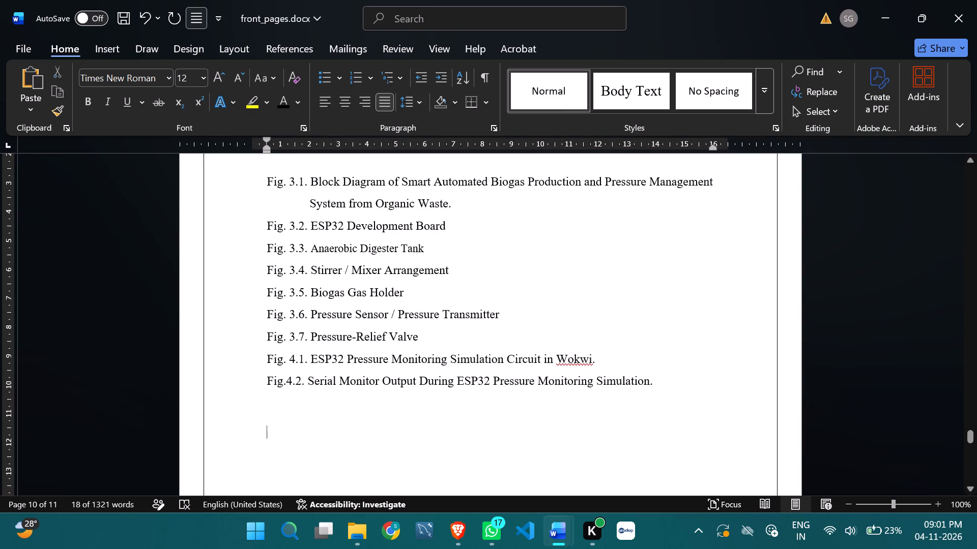
pyautogui.click(727, 342)
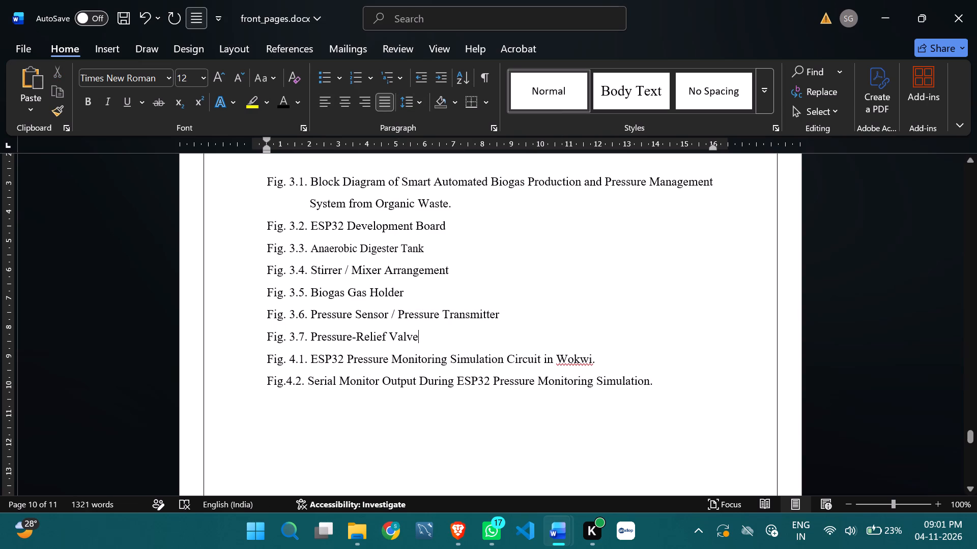
pyautogui.hotkey('ctrl', 's')
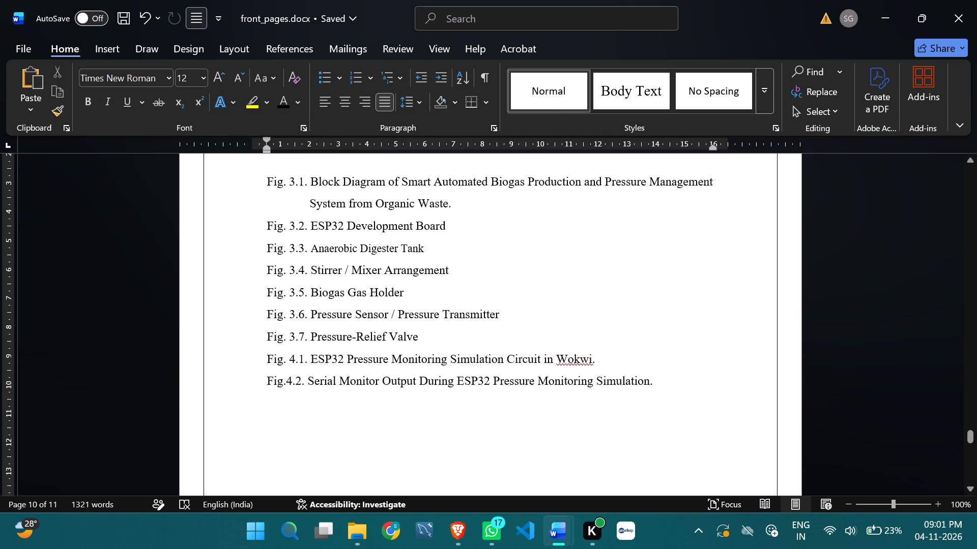
pyautogui.hotkey('ctrl', 's')
# Look up the REFERENCES page in BE Project Front Page.docx and set the REFERENCE page number to 24 in front_pages.docx's contents table.
pyautogui.keyDown('ctrl'); pyautogui.scroll(5, 692, 313); pyautogui.keyUp('ctrl')
pyautogui.scroll(-2, 686, 311)
pyautogui.scroll(4, 396, 284)
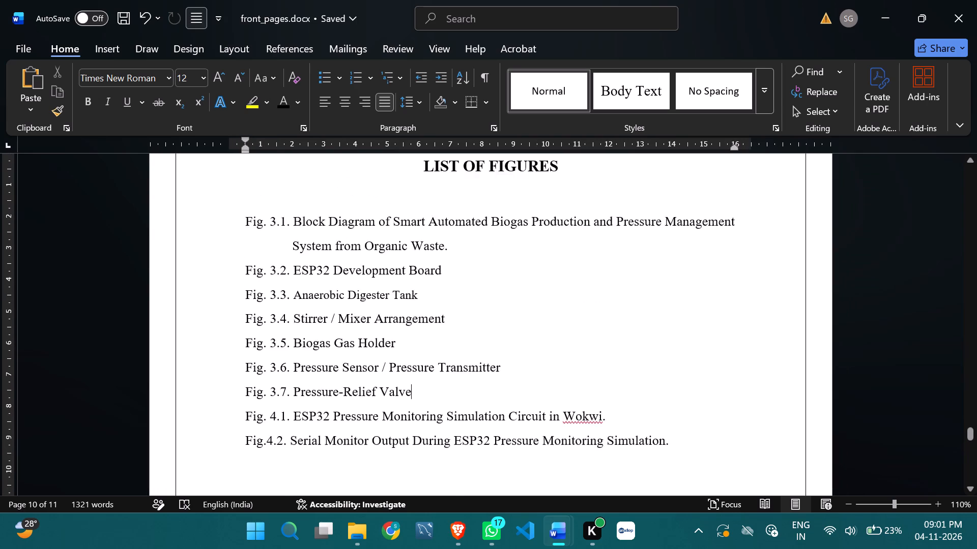
pyautogui.scroll(14, 396, 284)
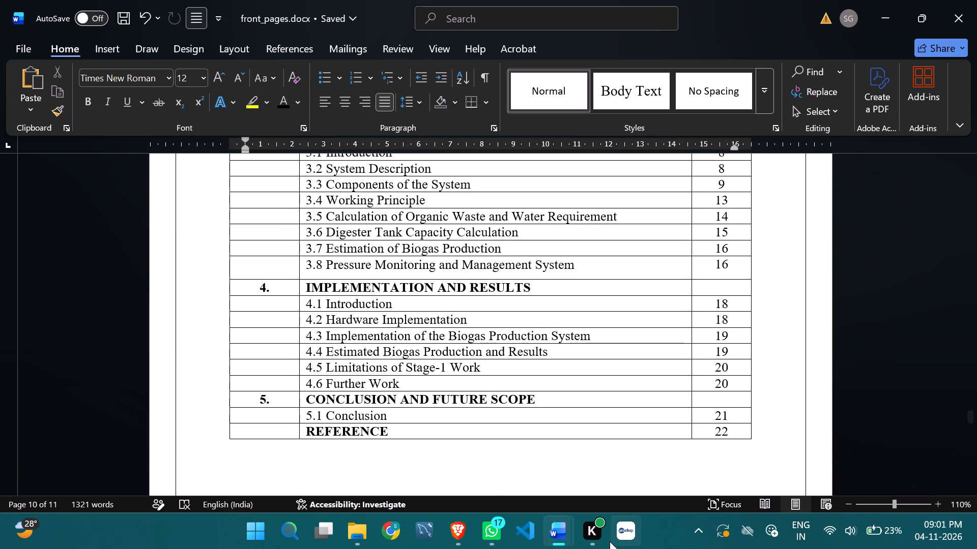
pyautogui.click(652, 480)
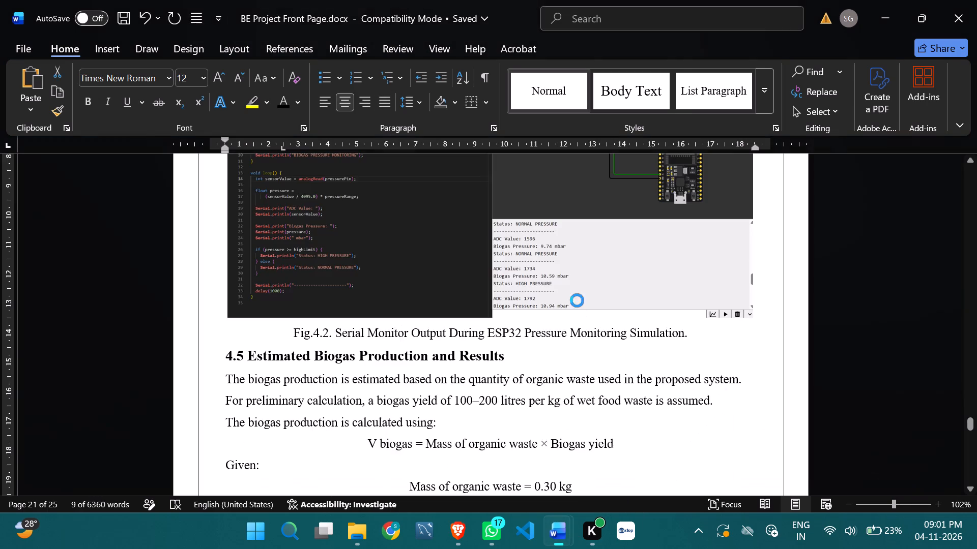
pyautogui.scroll(-12, 577, 296)
pyautogui.moveTo(973, 425); pyautogui.dragTo(976, 498)
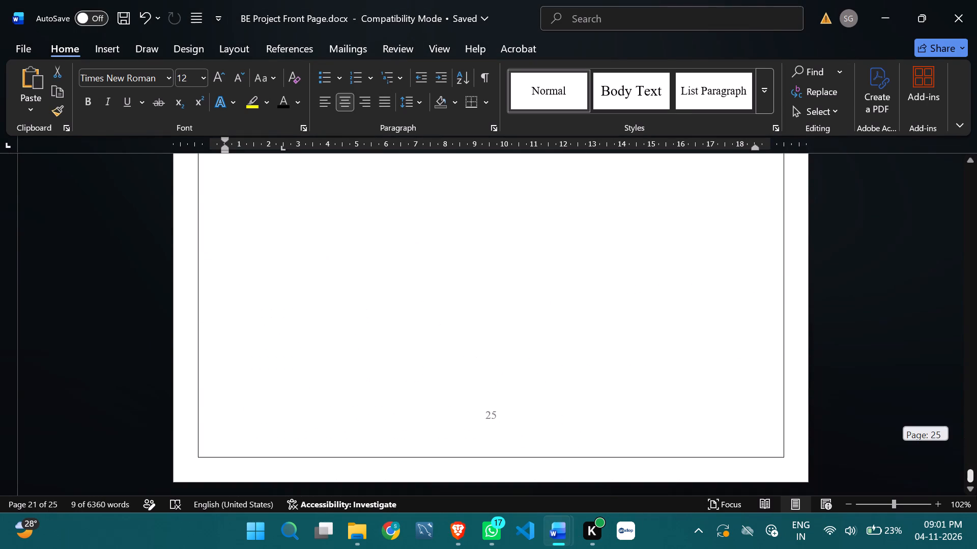
pyautogui.moveTo(976, 498); pyautogui.dragTo(966, 536)
pyautogui.scroll(18, 476, 287)
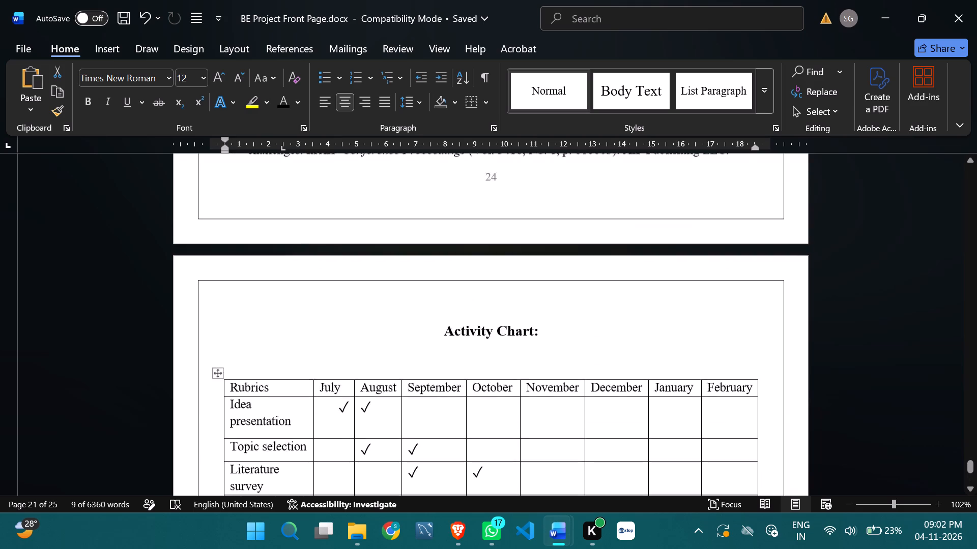
pyautogui.scroll(2, 473, 269)
pyautogui.scroll(20, 471, 268)
pyautogui.scroll(3, 471, 268)
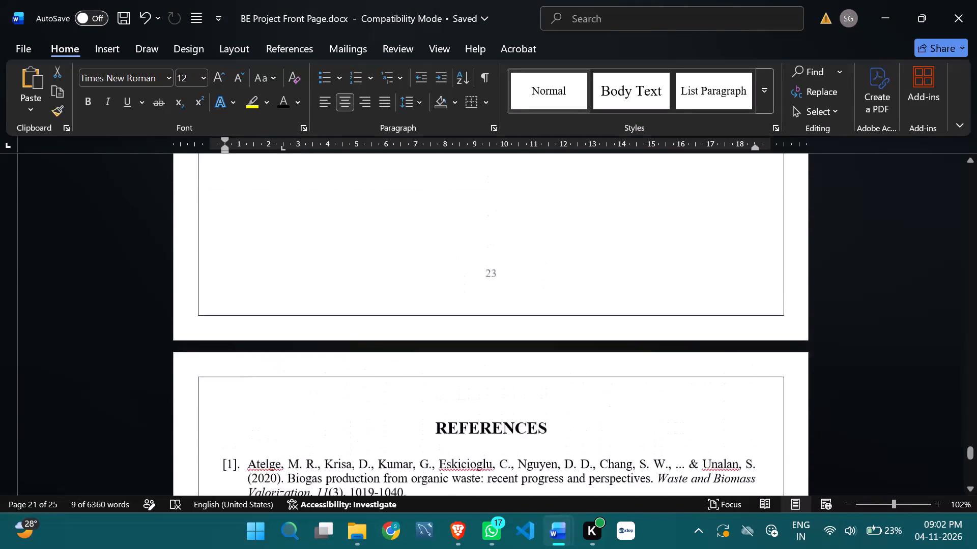
pyautogui.moveTo(469, 455); pyautogui.dragTo(469, 448)
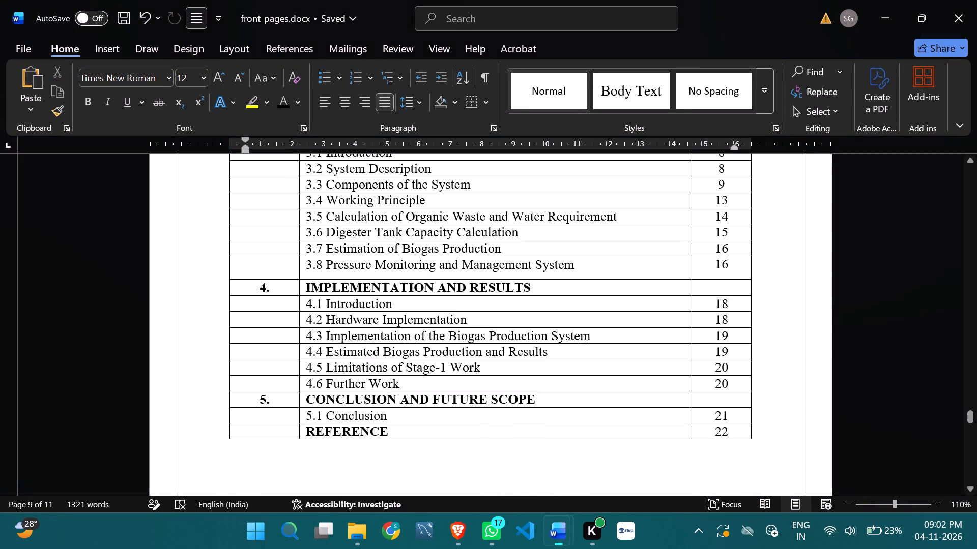
pyautogui.click(729, 430)
pyautogui.press('BackSpace')
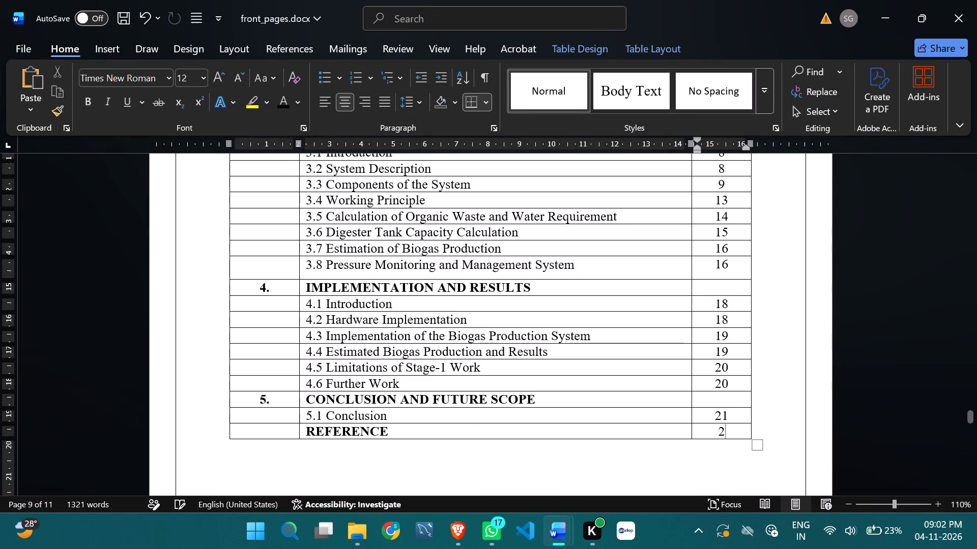
pyautogui.press('4')
# Set the page number of 5.1 Conclusion to 23 in the contents table.
pyautogui.click(727, 415)
pyautogui.press('BackSpace')
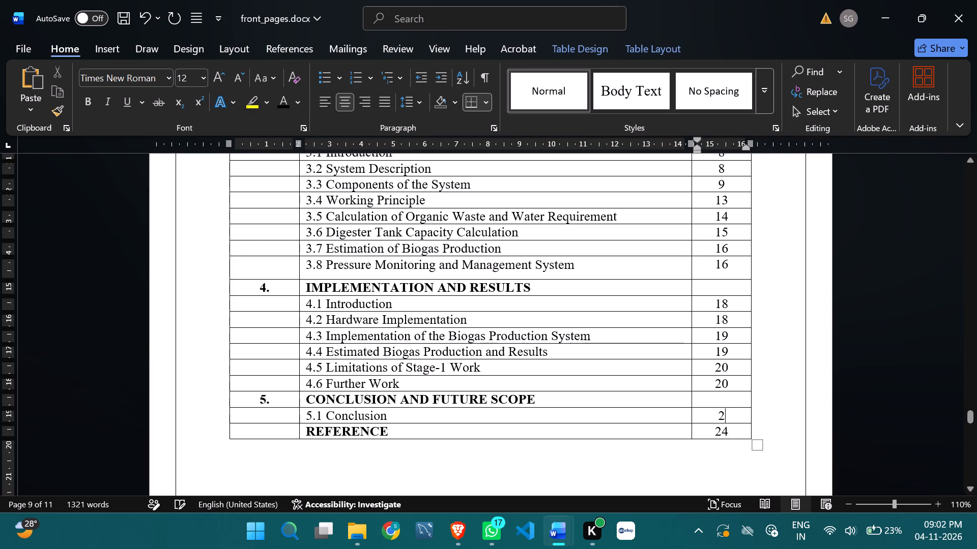
pyautogui.press('3')
# Check the chapter 4 headings in BE Project Front Page.docx and insert an empty row below 4.6 Further Work in front_pages.docx's contents table.
pyautogui.click(490, 458)
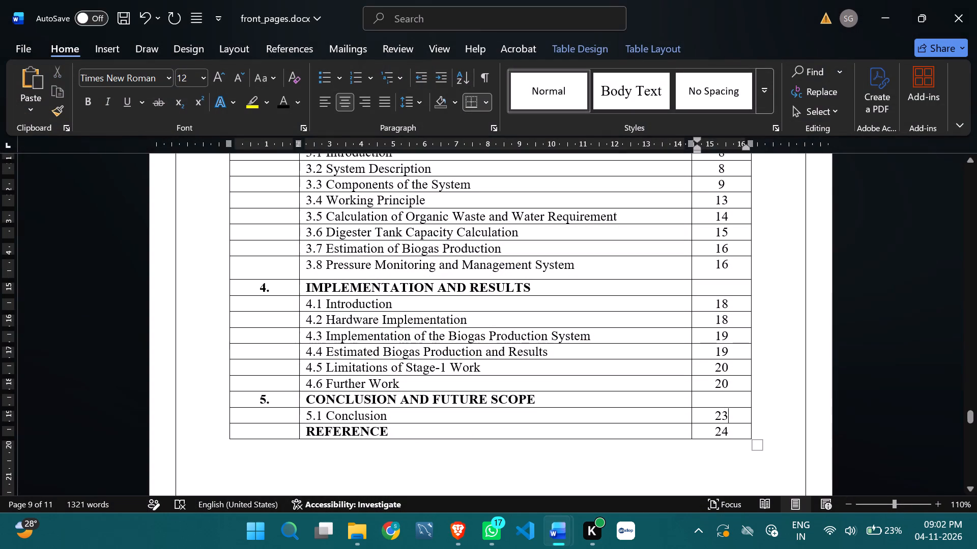
pyautogui.moveTo(566, 530); pyautogui.dragTo(569, 535)
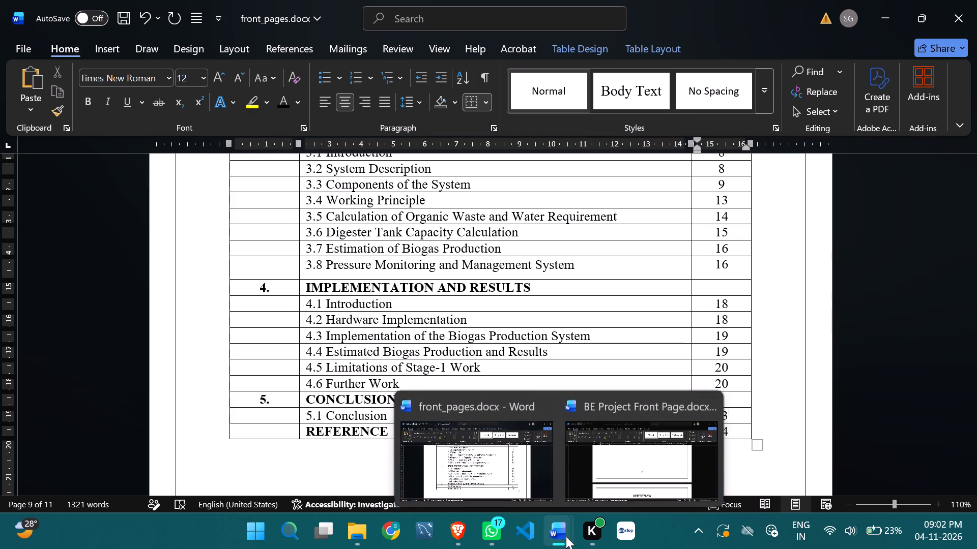
pyautogui.click(652, 482)
pyautogui.moveTo(968, 450); pyautogui.dragTo(969, 444)
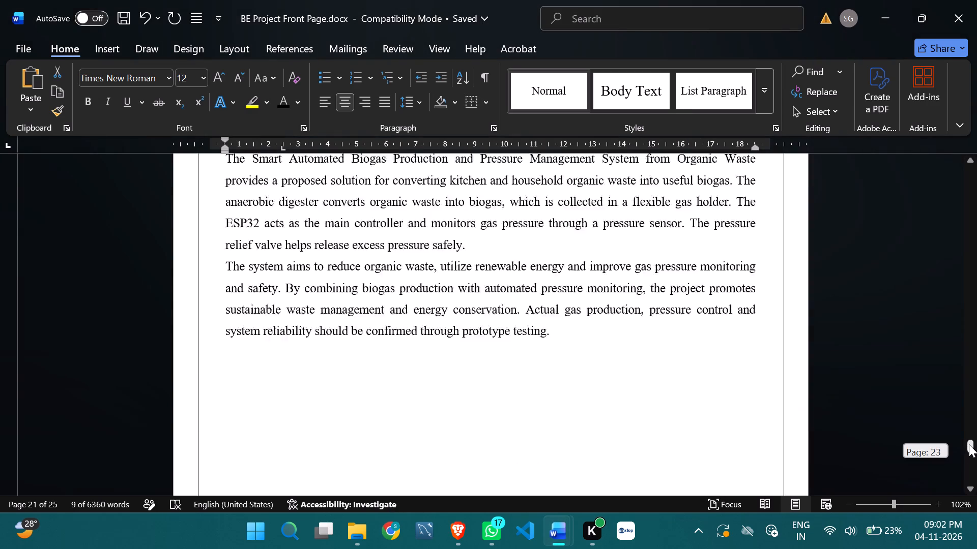
pyautogui.moveTo(969, 444); pyautogui.dragTo(964, 431)
pyautogui.scroll(-5, 577, 347)
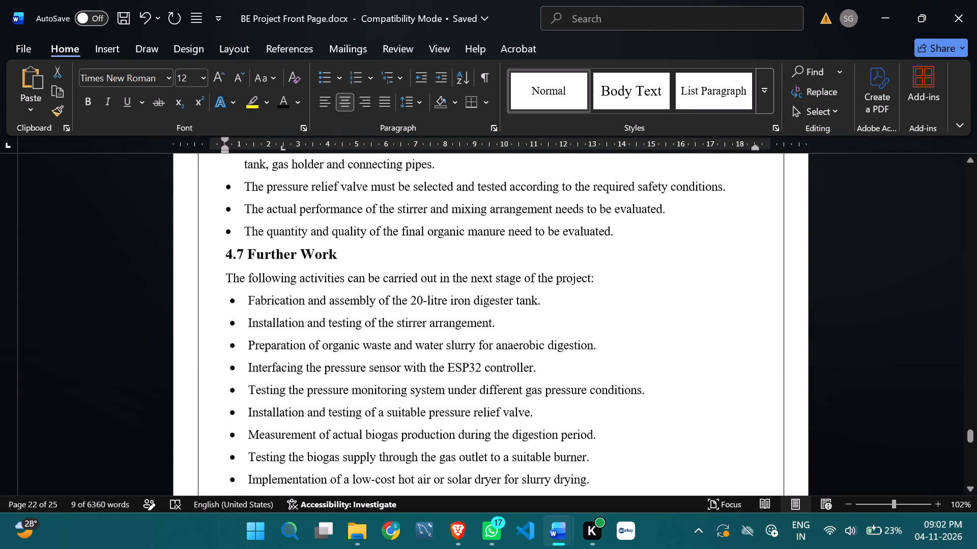
pyautogui.scroll(-6, 574, 347)
pyautogui.scroll(13, 568, 337)
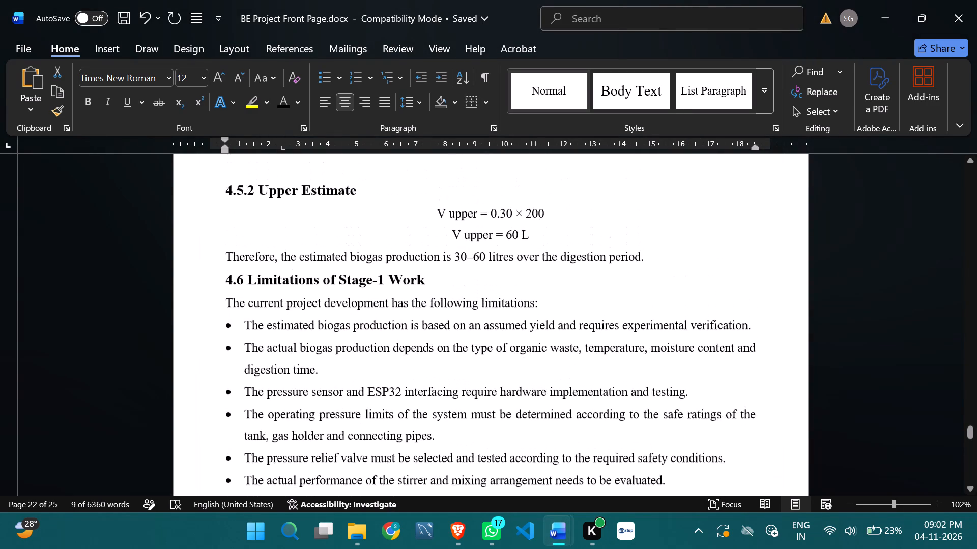
pyautogui.scroll(1, 557, 328)
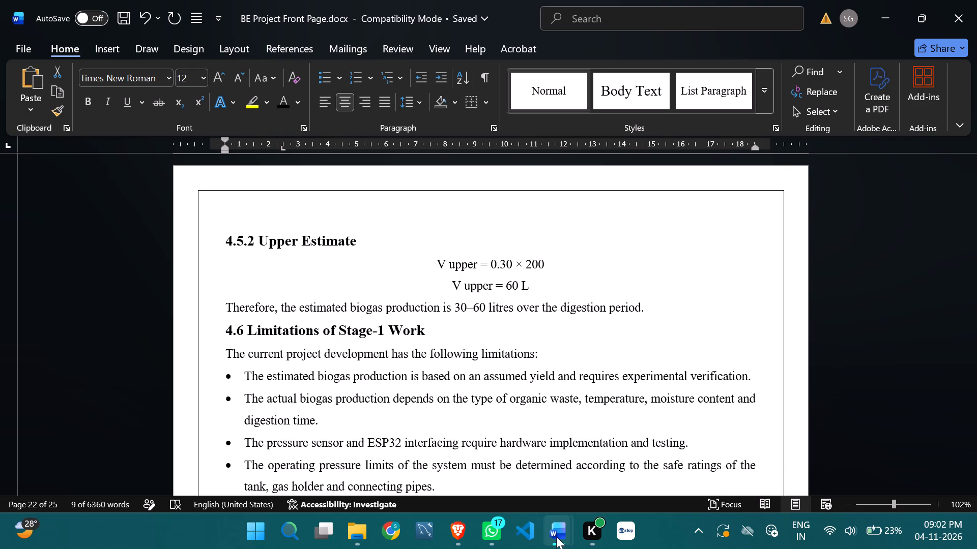
pyautogui.click(514, 473)
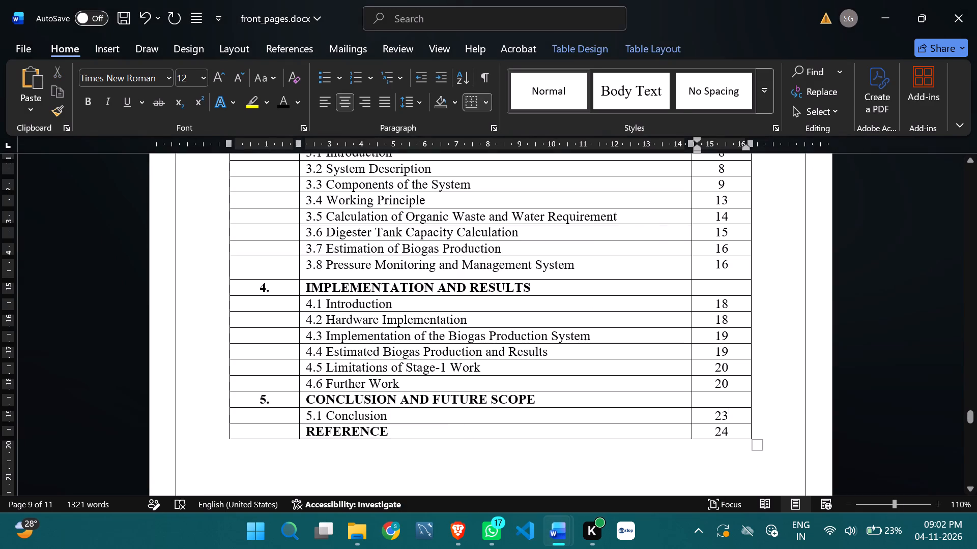
pyautogui.click(758, 386)
pyautogui.press('Return')
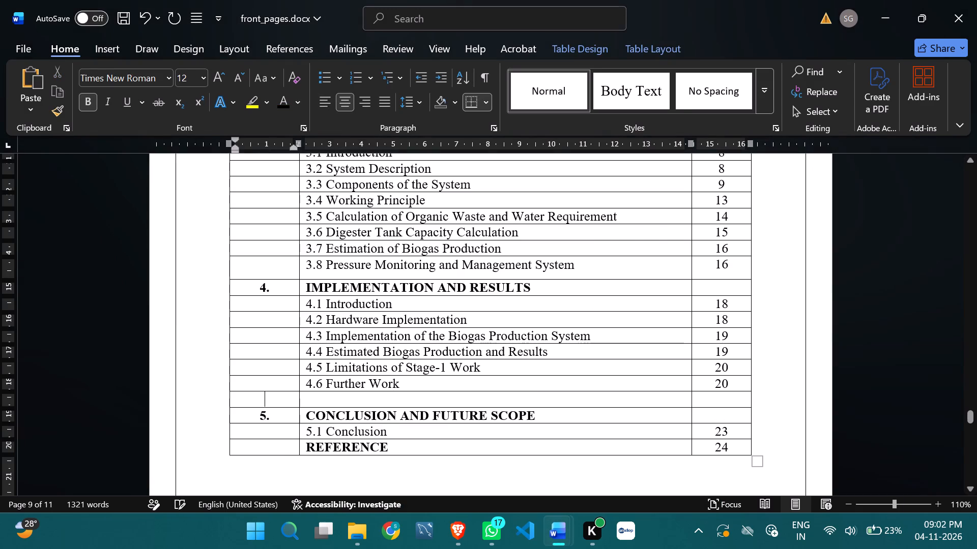
# Copy the title "Further Work" from the 4.6 row into the empty row below and number it 4.7.
pyautogui.click(409, 405)
pyautogui.moveTo(405, 384); pyautogui.dragTo(398, 384)
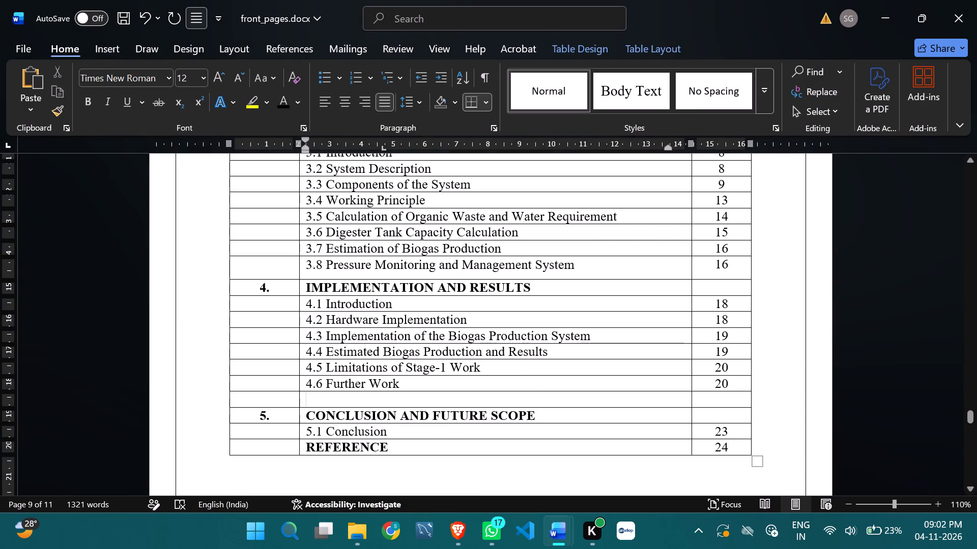
pyautogui.moveTo(398, 384); pyautogui.dragTo(323, 382)
pyautogui.hotkey('ctrl', 'c')
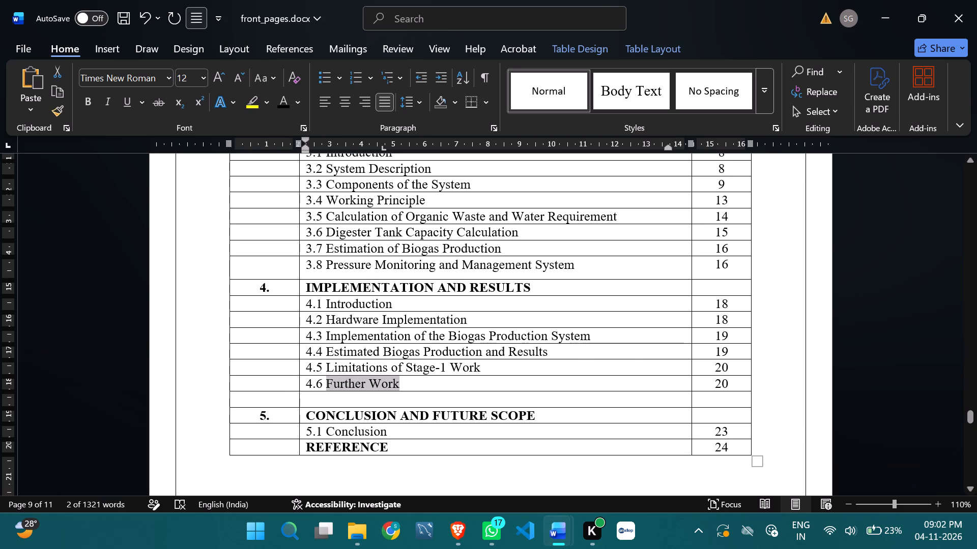
pyautogui.click(311, 396)
pyautogui.hotkey('ctrl', 'v')
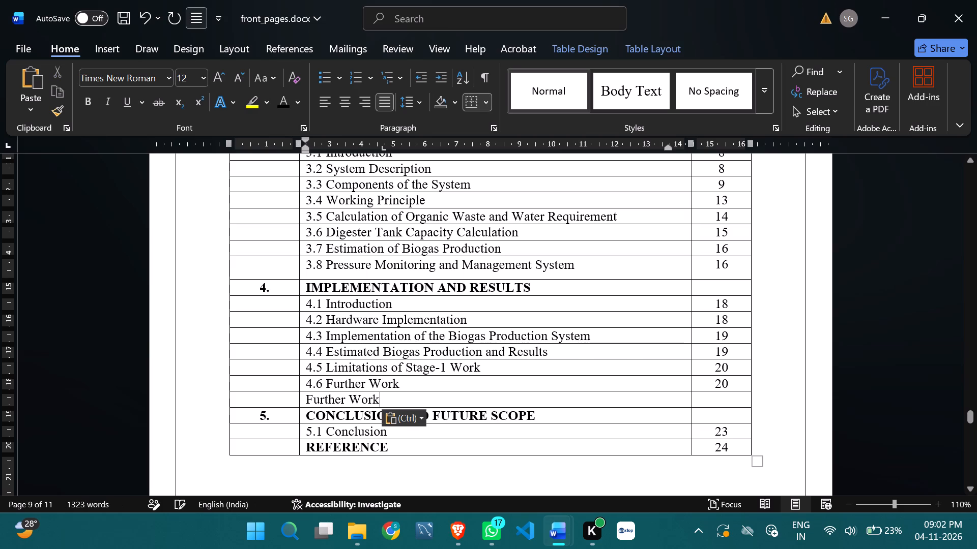
pyautogui.moveTo(308, 399); pyautogui.dragTo(329, 399)
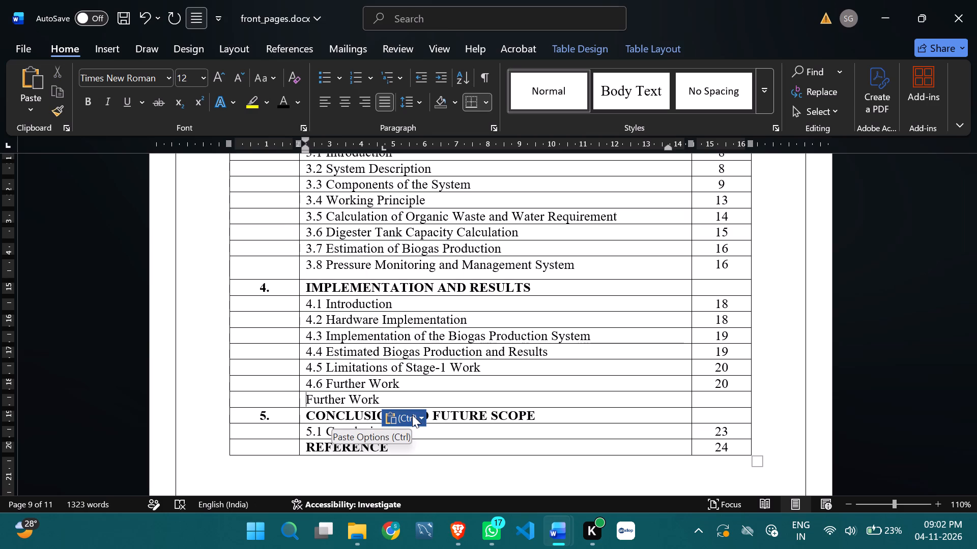
pyautogui.write('4.7')
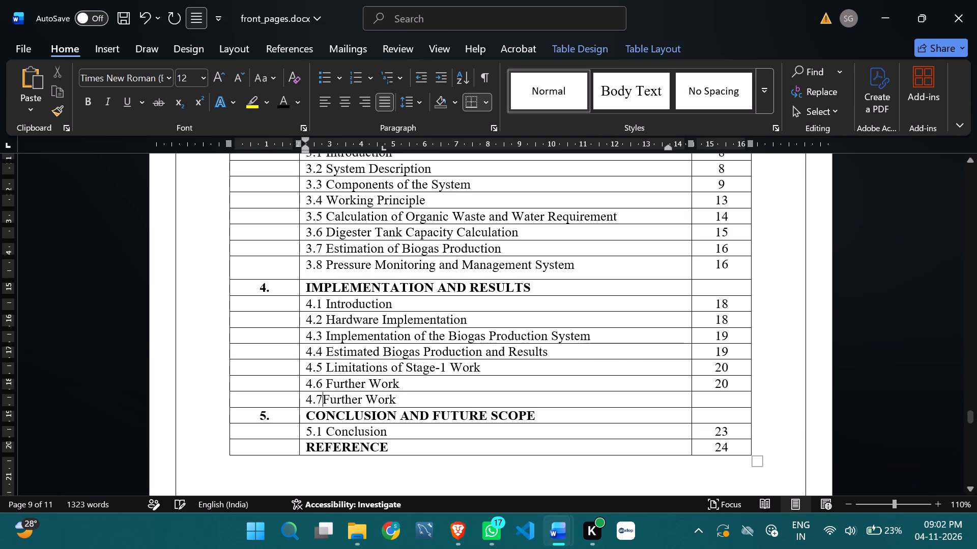
pyautogui.press('space')
# Replace the title of entry 4.6 with "Limitations of Stage-1 Work" copied from entry 4.5.
pyautogui.moveTo(413, 382); pyautogui.dragTo(324, 379)
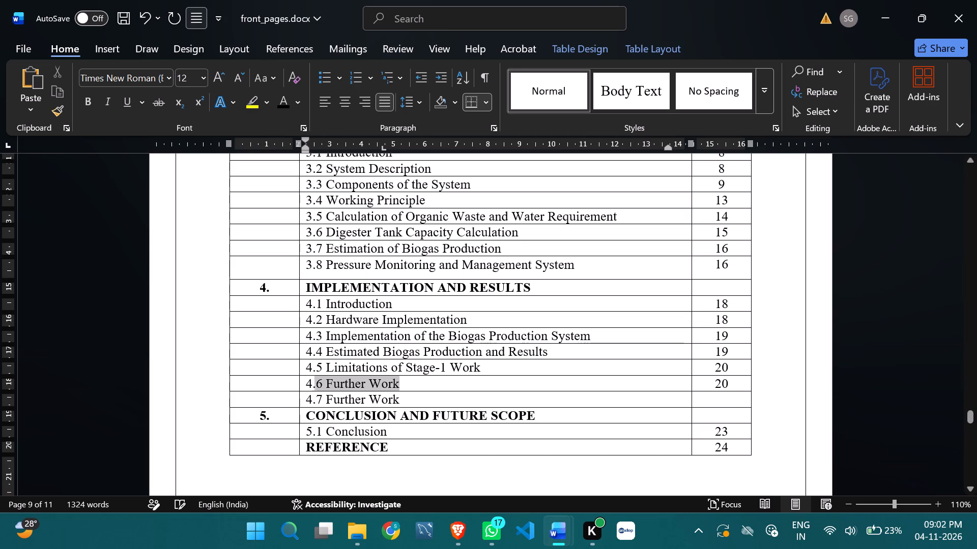
pyautogui.moveTo(324, 379); pyautogui.dragTo(327, 379)
pyautogui.press('BackSpace')
pyautogui.moveTo(497, 361); pyautogui.dragTo(497, 362)
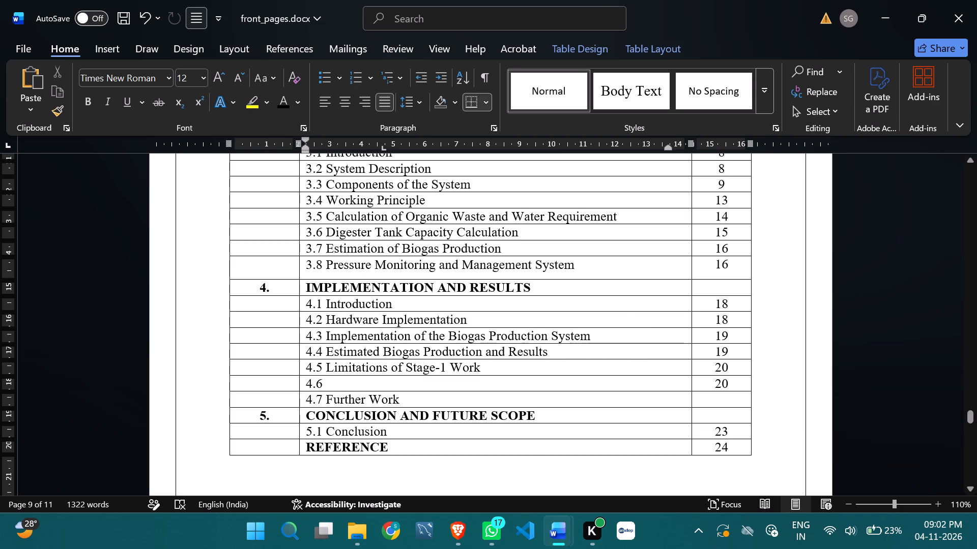
pyautogui.moveTo(497, 362); pyautogui.dragTo(327, 368)
pyautogui.click(327, 365)
pyautogui.moveTo(327, 368); pyautogui.dragTo(478, 369)
pyautogui.hotkey('ctrl', 'c')
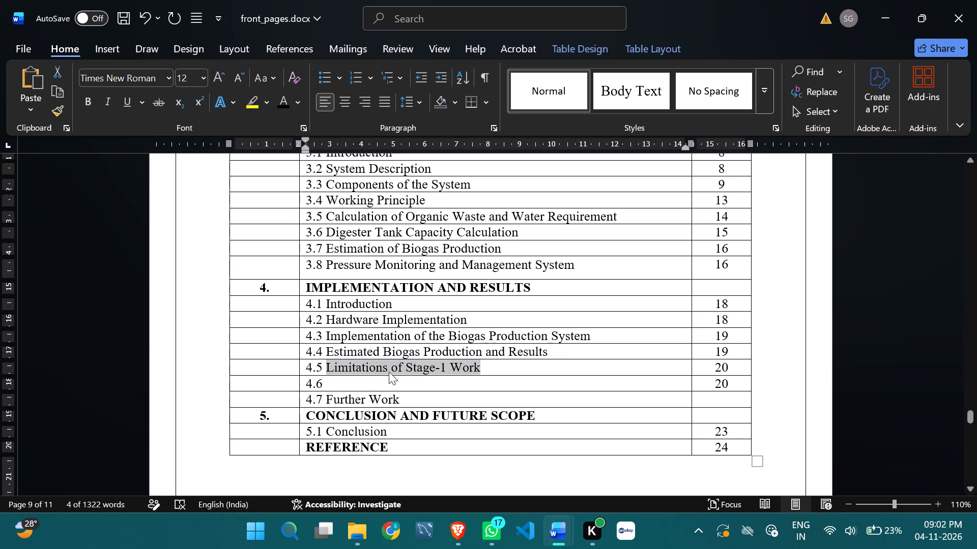
pyautogui.click(384, 381)
pyautogui.hotkey('ctrl', 'v')
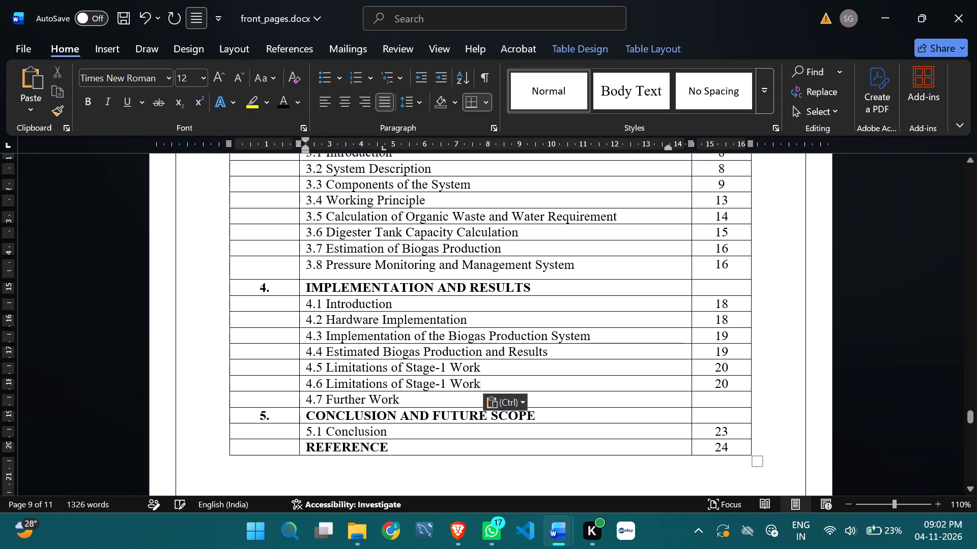
# Replace the title of entry 4.5 with "Estimated Biogas Production and Results" copied from entry 4.4.
pyautogui.moveTo(325, 365); pyautogui.dragTo(478, 370)
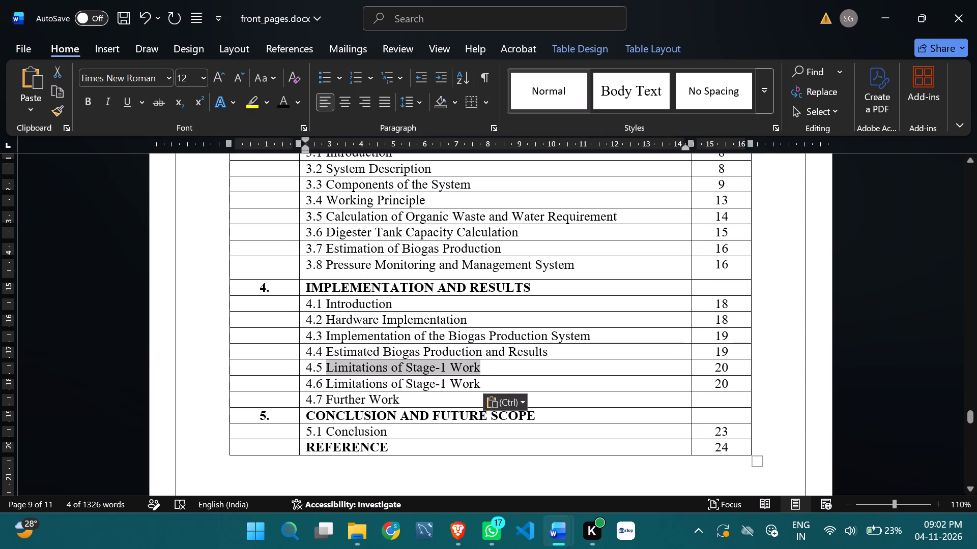
pyautogui.moveTo(328, 352); pyautogui.dragTo(551, 353)
pyautogui.hotkey('ctrl', 'c')
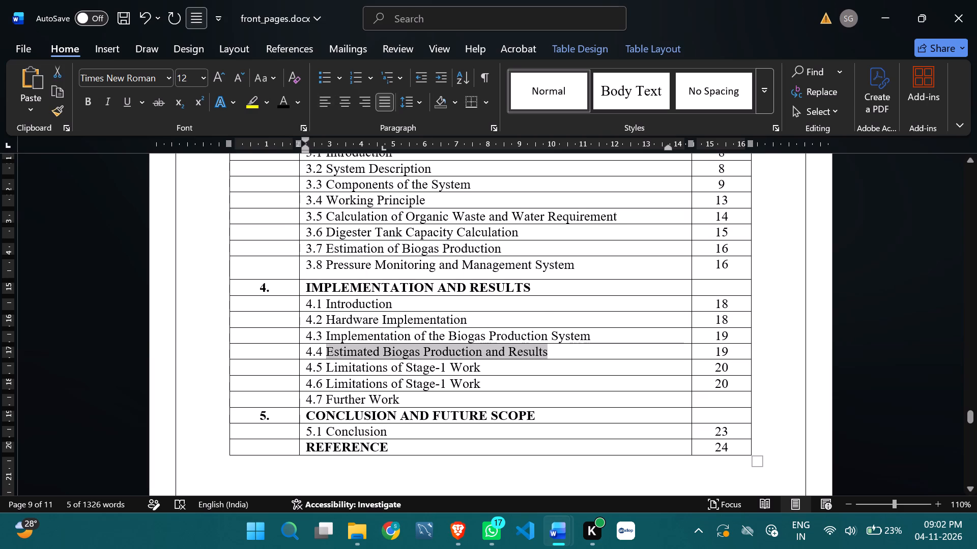
pyautogui.moveTo(327, 367); pyautogui.dragTo(484, 369)
pyautogui.hotkey('ctrl', 'v')
# Delete the title text of entry 4.4, keeping its section number.
pyautogui.moveTo(324, 354); pyautogui.dragTo(387, 353)
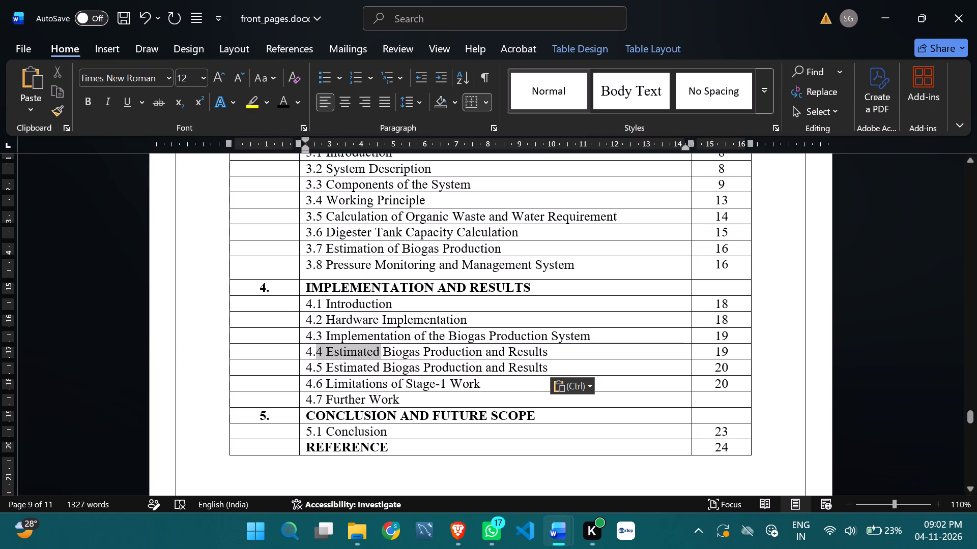
pyautogui.moveTo(387, 353); pyautogui.dragTo(556, 361)
pyautogui.click(557, 360)
pyautogui.click(550, 350)
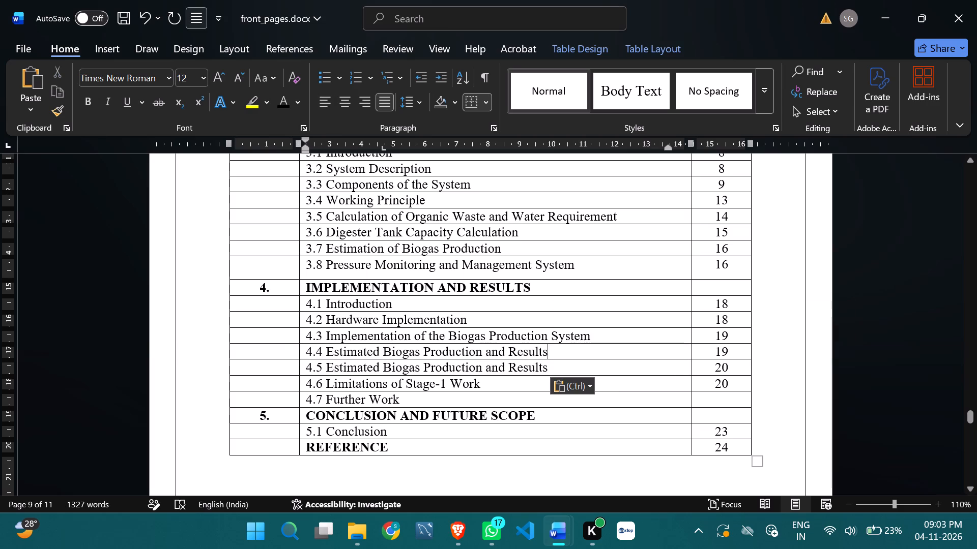
pyautogui.moveTo(547, 352); pyautogui.dragTo(336, 353)
pyautogui.press('BackSpace')
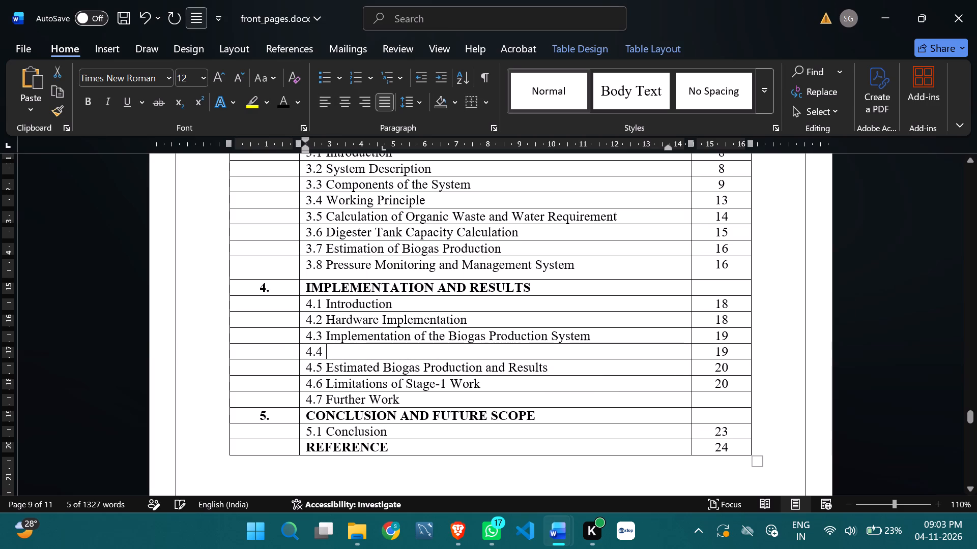
# Set the contents page numbers of entries 4.7 Further Work and 4.6 Limitations of Stage-1 Work to 22, checking against the report.
pyautogui.moveTo(727, 408); pyautogui.dragTo(727, 407)
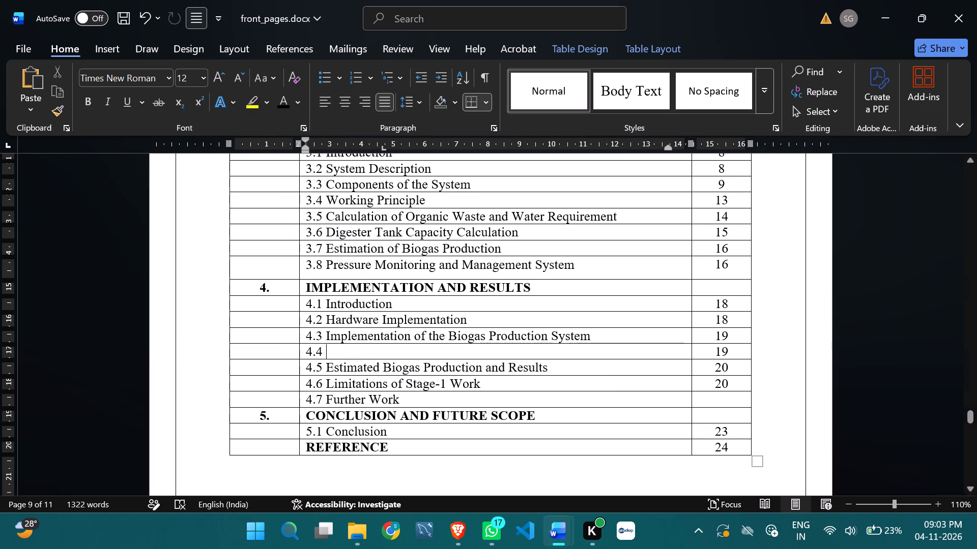
pyautogui.moveTo(727, 407); pyautogui.dragTo(727, 401)
pyautogui.click(726, 397)
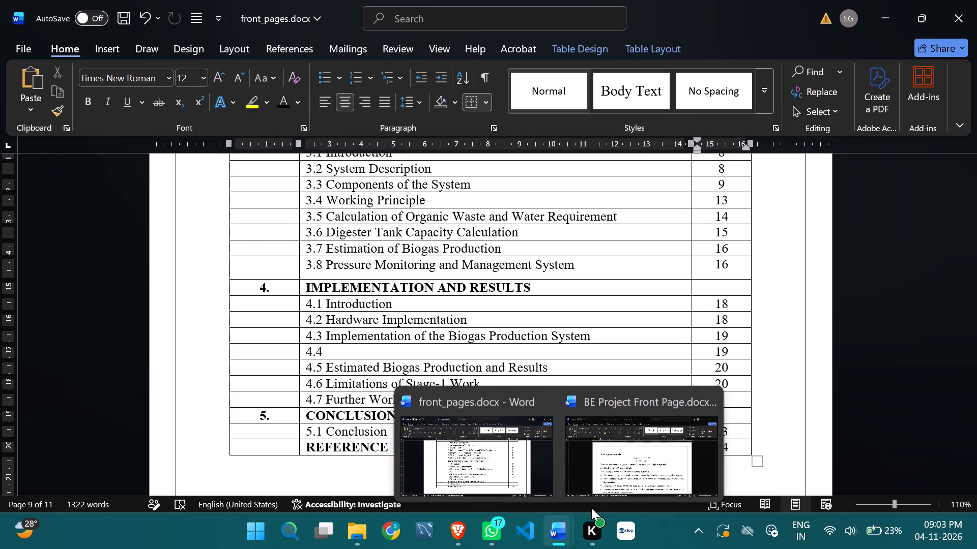
pyautogui.click(644, 479)
pyautogui.scroll(-17, 582, 386)
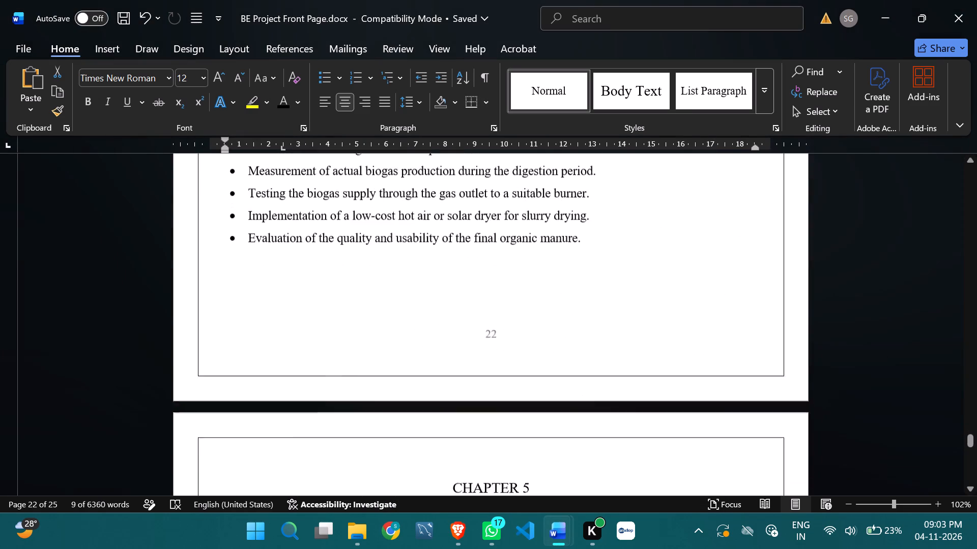
pyautogui.click(518, 446)
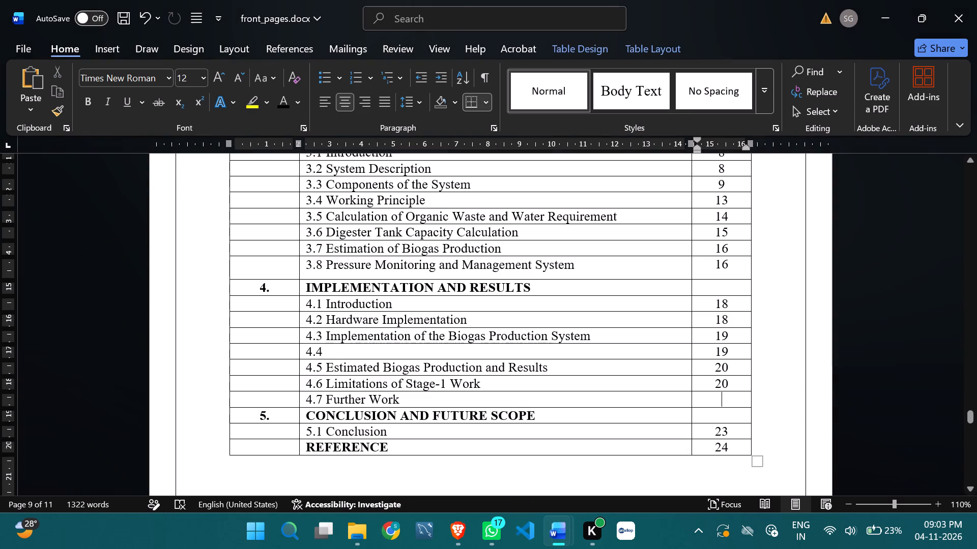
pyautogui.write('22')
pyautogui.click(738, 387)
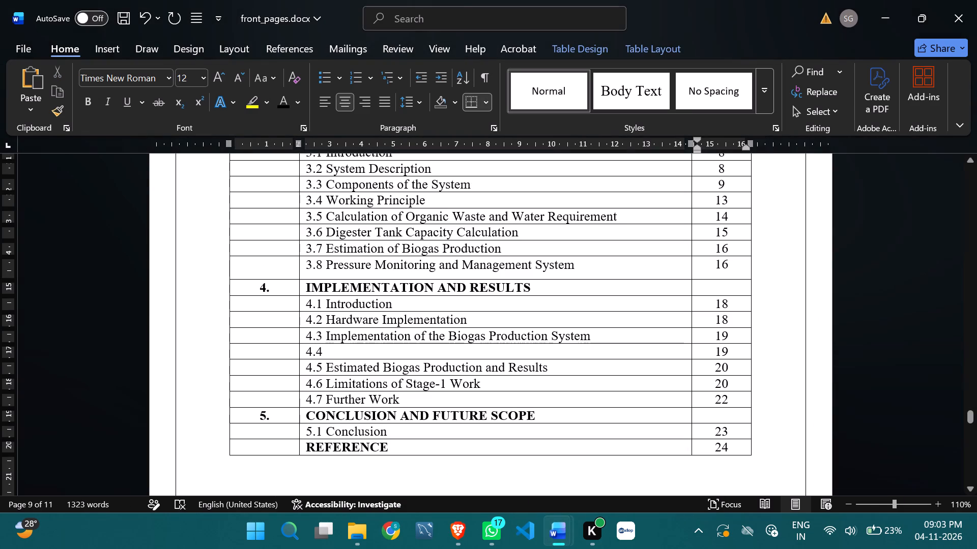
pyautogui.press('BackSpace')
pyautogui.press('2')
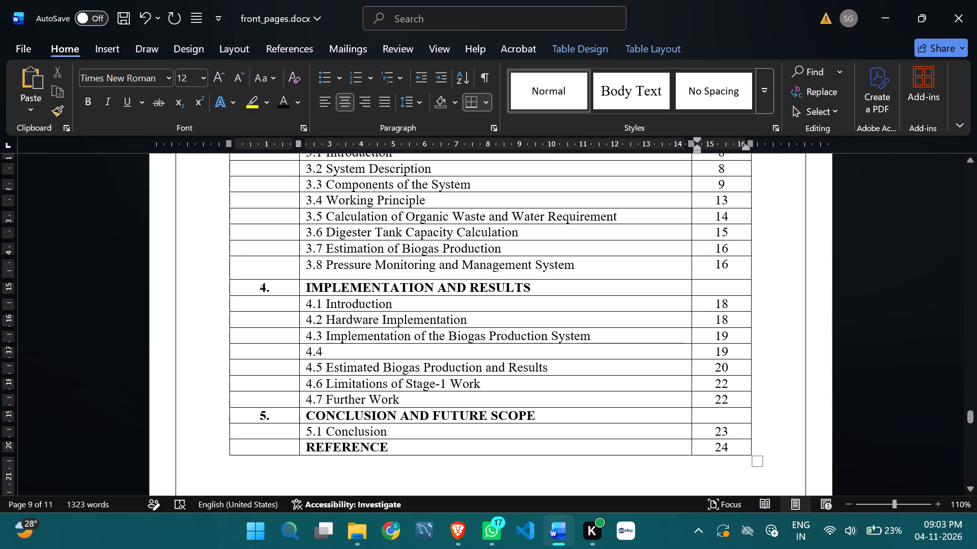
# In BE Project Front Page.docx, locate the page of section 4.5 and copy the section 4.4 heading text "ESP32 Simulation Using Wokwi".
pyautogui.click(728, 363)
pyautogui.click(607, 483)
pyautogui.scroll(13, 455, 290)
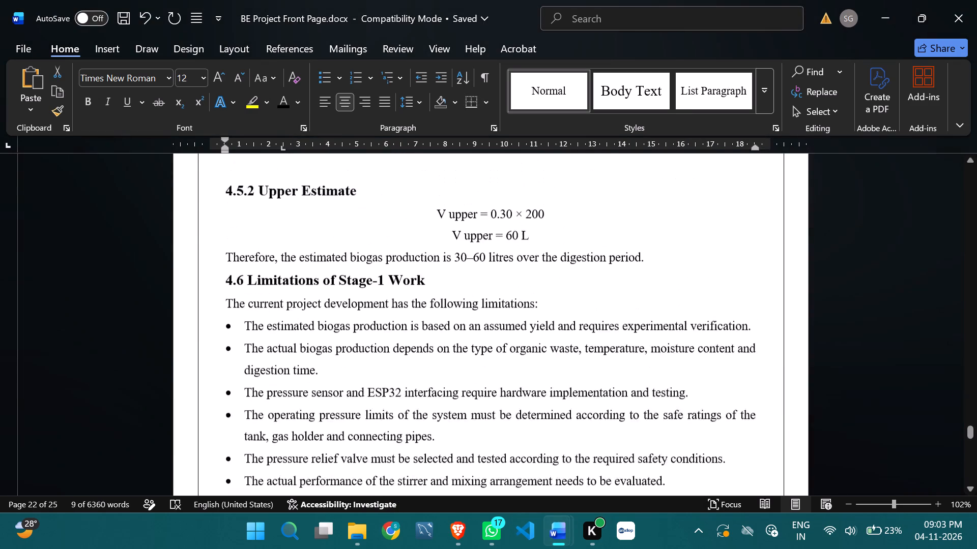
pyautogui.scroll(18, 453, 286)
pyautogui.scroll(-7, 449, 281)
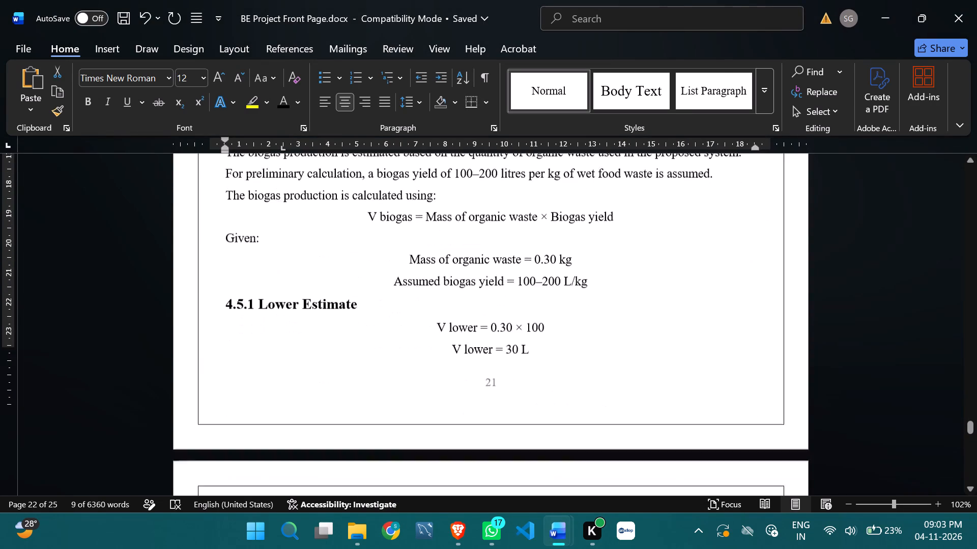
pyautogui.click(446, 280)
pyautogui.scroll(12, 444, 280)
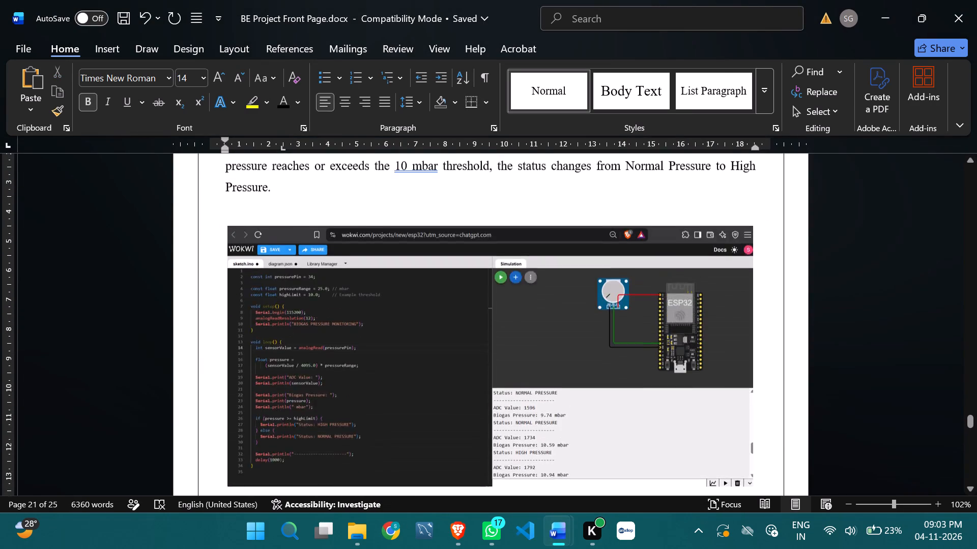
pyautogui.scroll(16, 443, 280)
pyautogui.scroll(17, 443, 280)
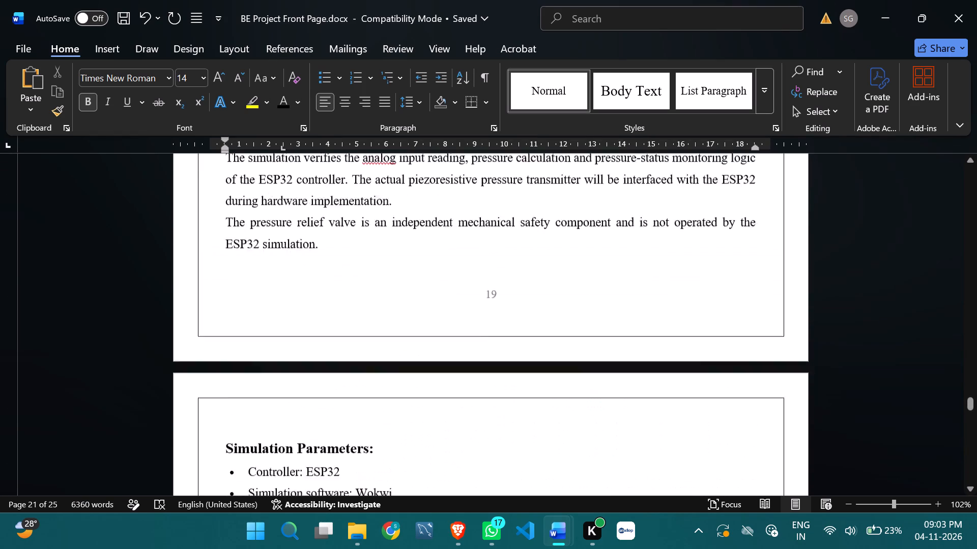
pyautogui.scroll(9, 443, 280)
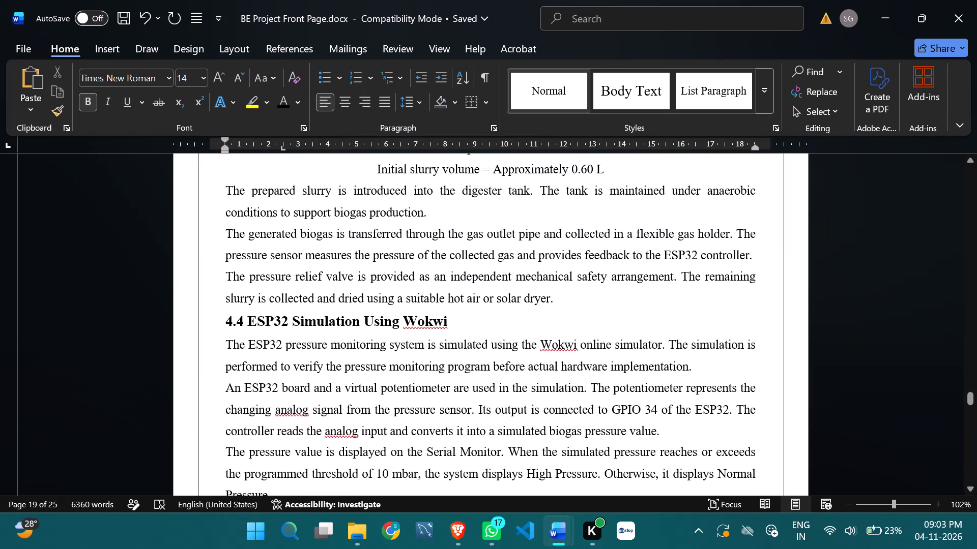
pyautogui.moveTo(246, 321); pyautogui.dragTo(450, 317)
pyautogui.hotkey('ctrl', 'c')
# Back in front_pages.docx, set the page number of entry 4.5 Estimated Biogas Production and Results to 21.
pyautogui.scroll(-3, 441, 317)
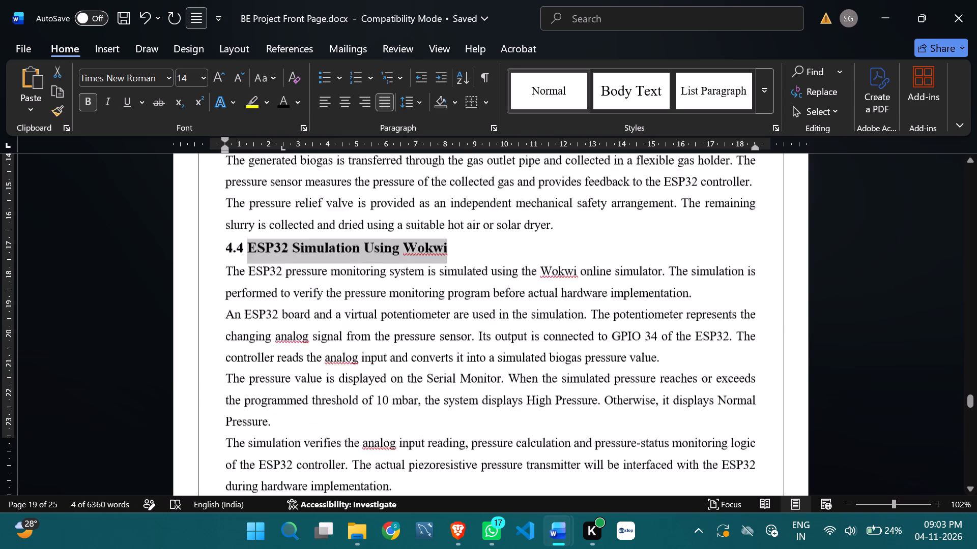
pyautogui.scroll(-9, 441, 317)
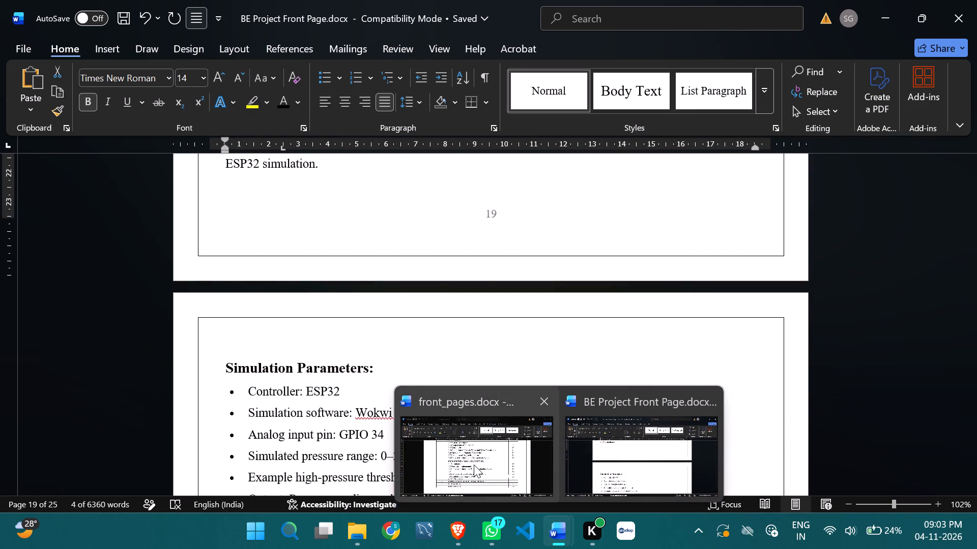
pyautogui.click(474, 465)
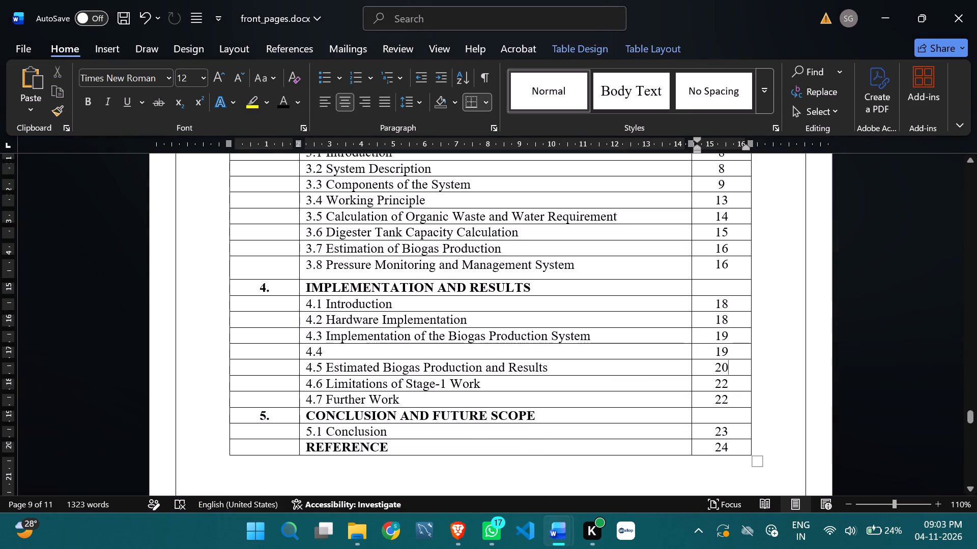
pyautogui.press('BackSpace')
pyautogui.press('1')
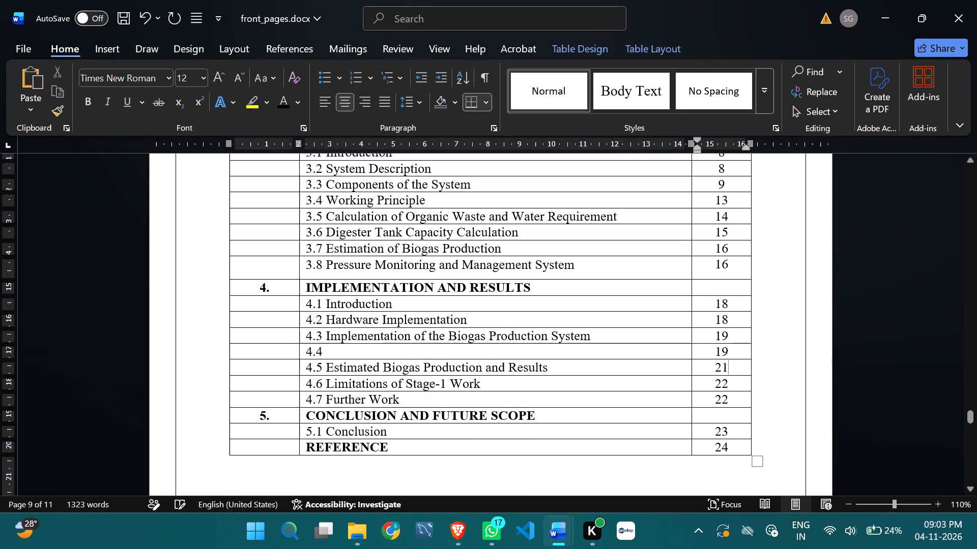
# Paste the copied title "ESP32 Simulation Using Wokwi" into entry 4.4 and format it as non-bold 12 pt Times New Roman.
pyautogui.click(479, 349)
pyautogui.hotkey('ctrl', 'v')
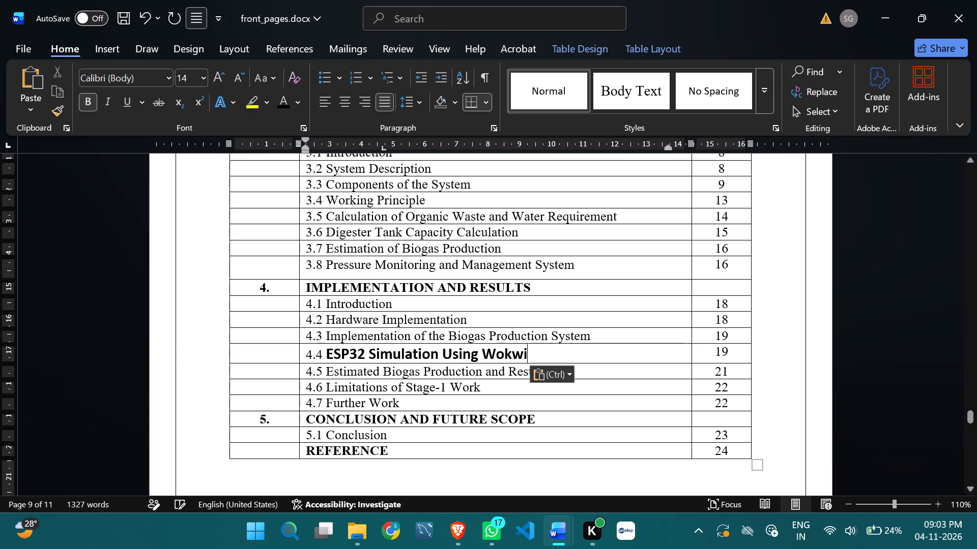
pyautogui.moveTo(327, 349); pyautogui.dragTo(542, 344)
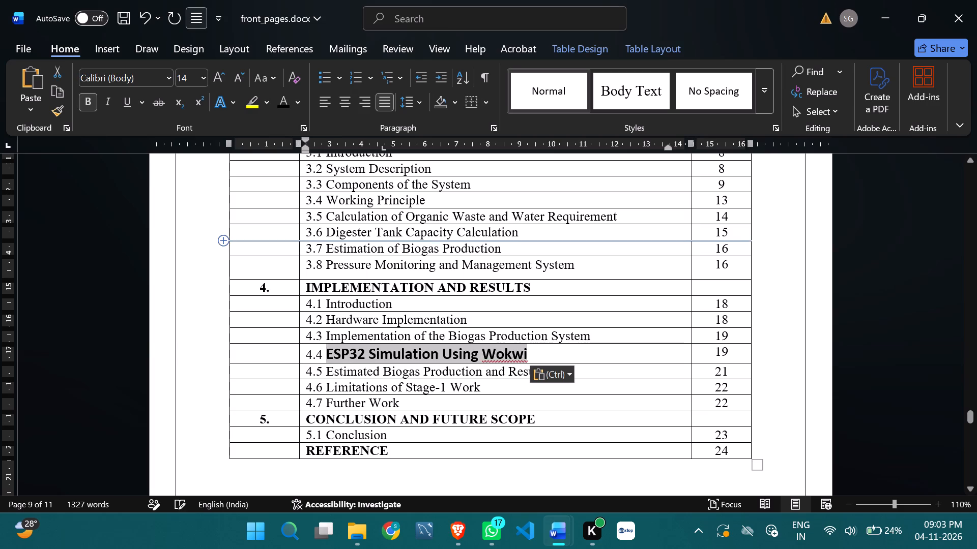
pyautogui.click(87, 103)
pyautogui.click(204, 77)
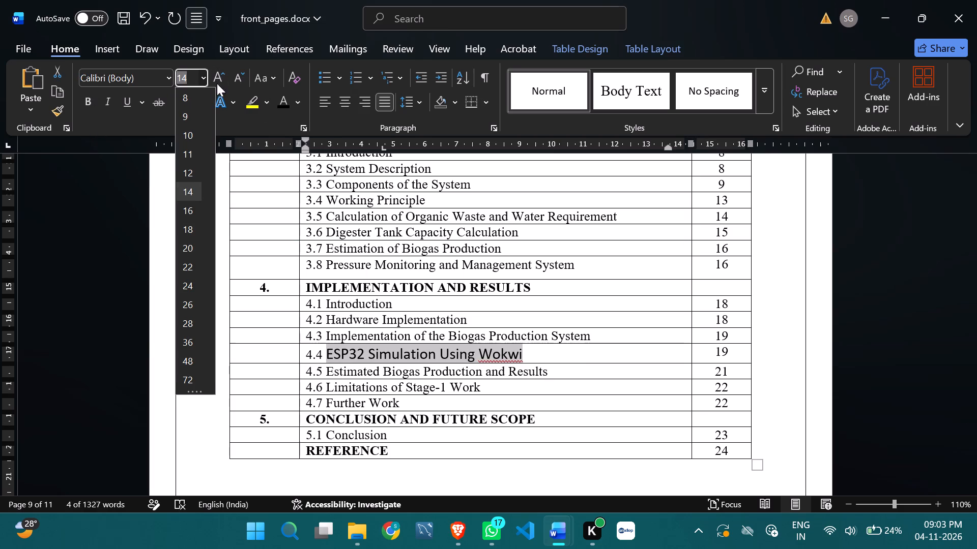
pyautogui.click(190, 171)
pyautogui.click(169, 75)
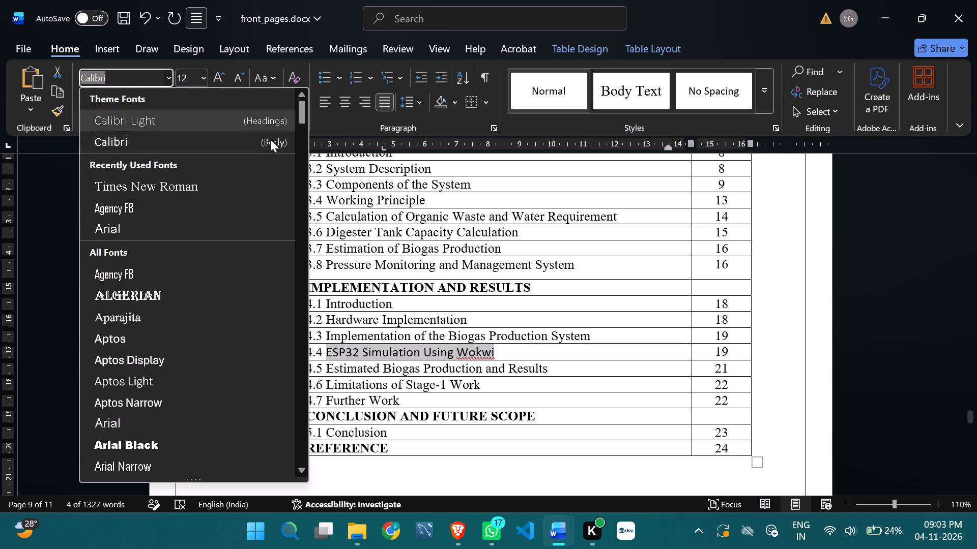
pyautogui.click(167, 188)
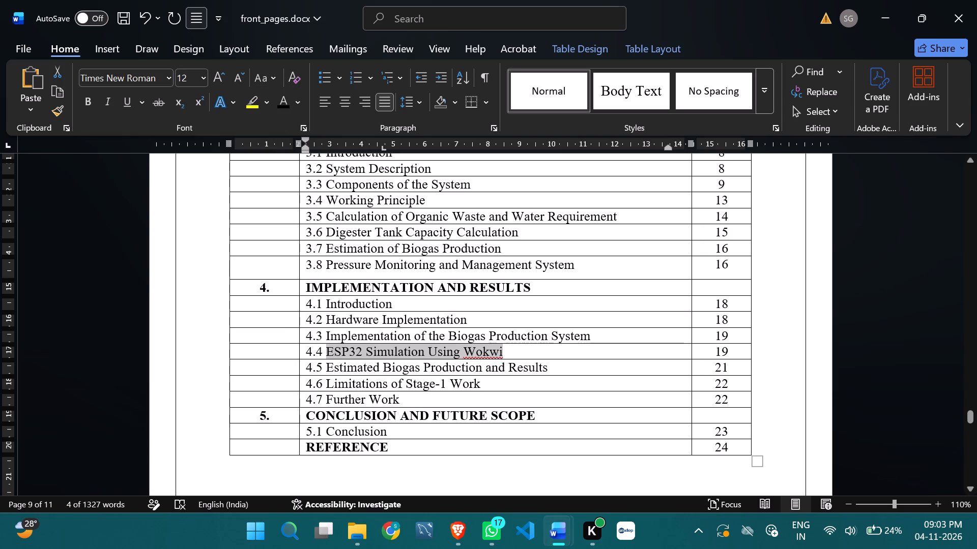
pyautogui.click(576, 347)
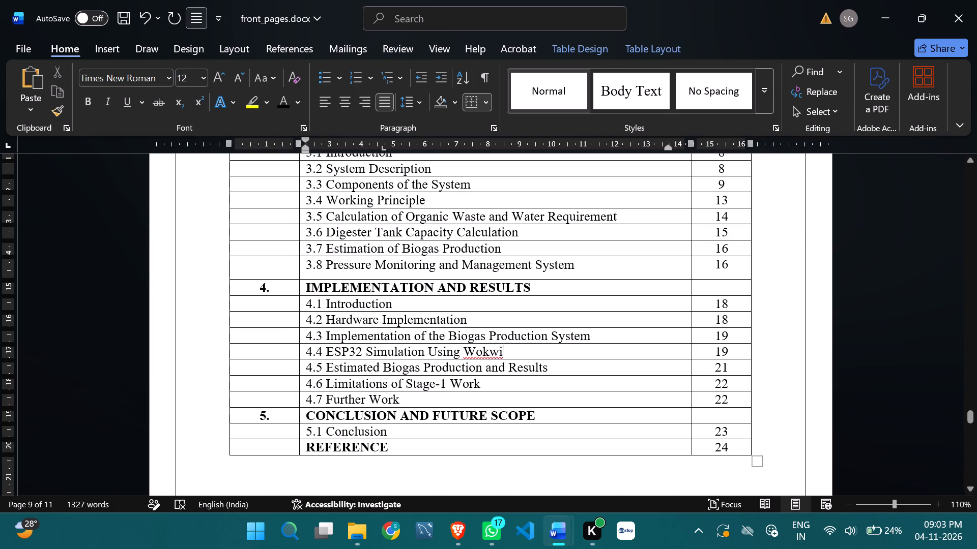
# Check the page numbers of sections 4.1 to 4.3 in BE Project Front Page.docx against the contents table in front_pages.docx.
pyautogui.click(732, 337)
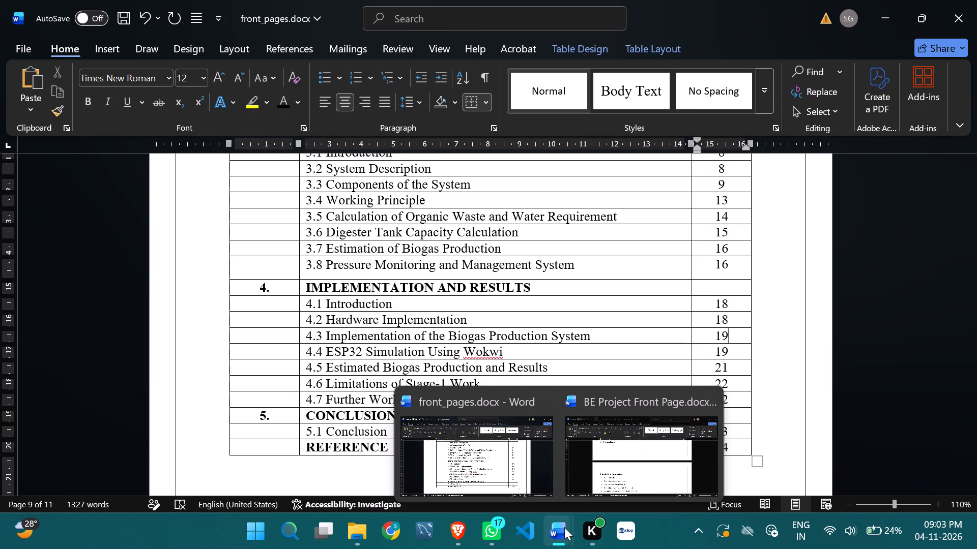
pyautogui.click(622, 477)
pyautogui.scroll(10, 522, 236)
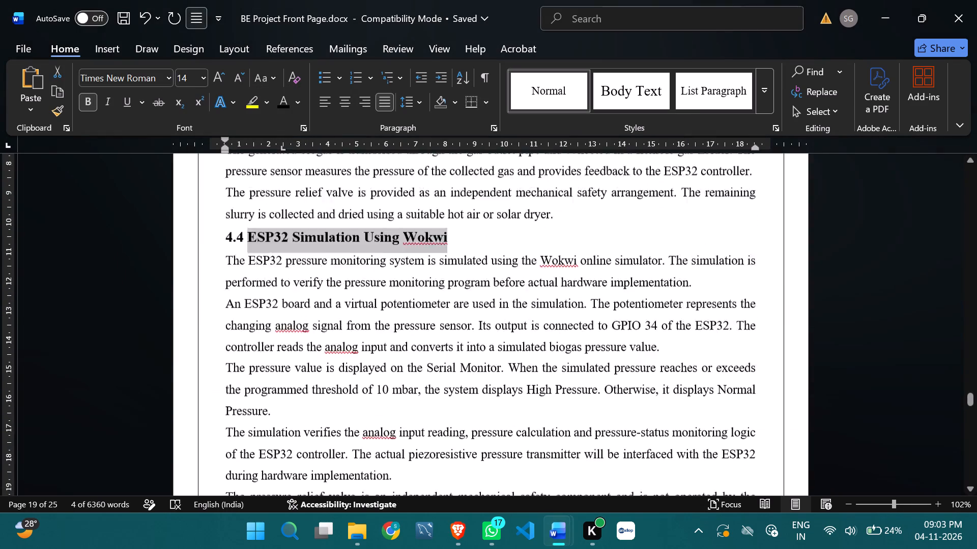
pyautogui.scroll(16, 523, 236)
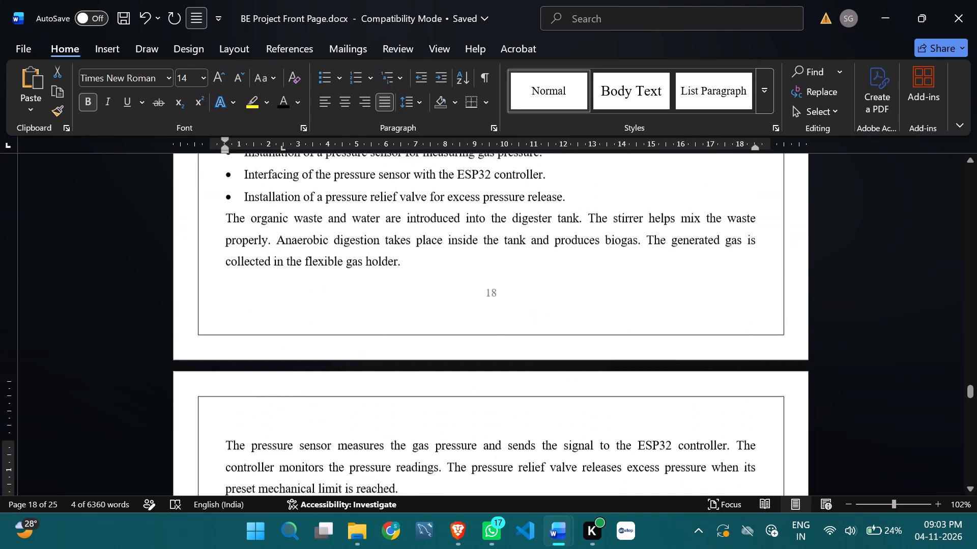
pyautogui.scroll(11, 523, 236)
pyautogui.scroll(-9, 521, 236)
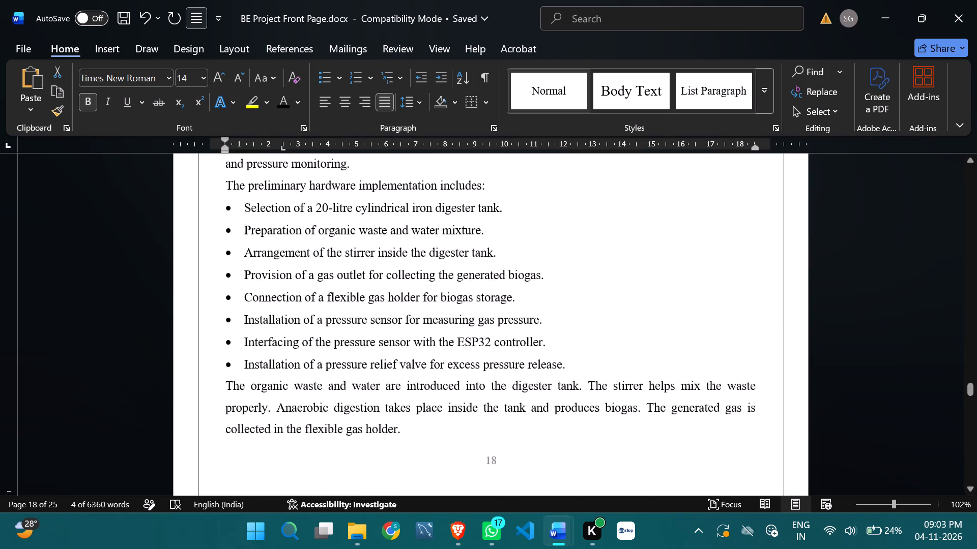
pyautogui.scroll(-1, 521, 236)
pyautogui.scroll(17, 521, 236)
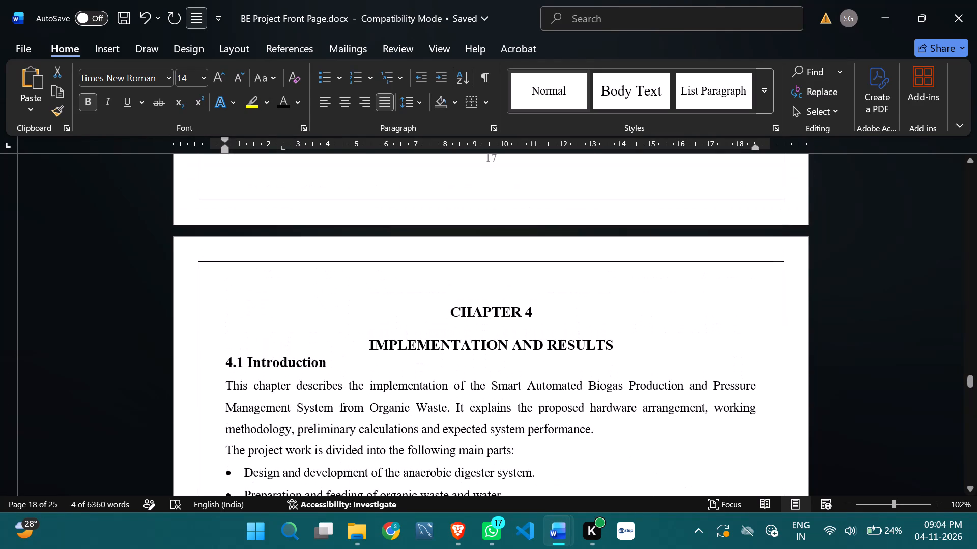
pyautogui.click(475, 475)
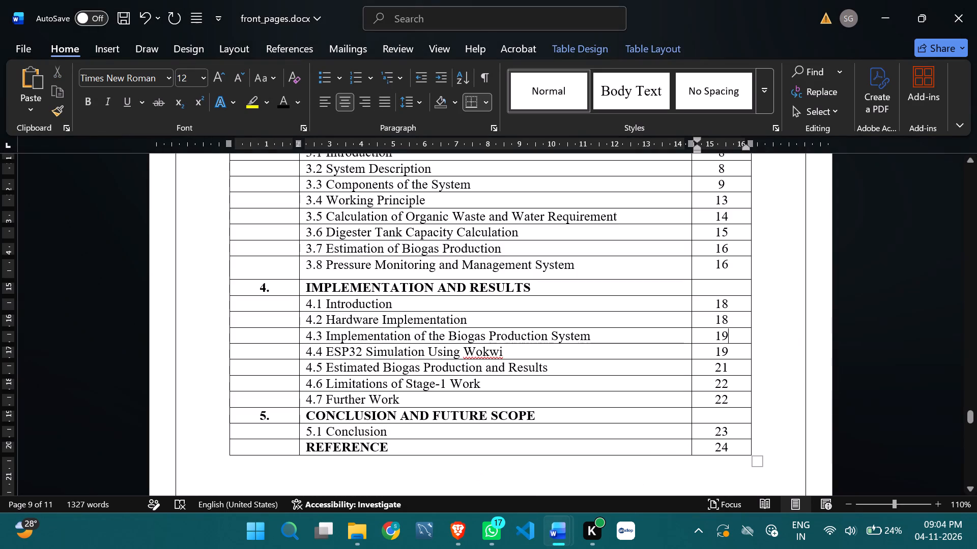
pyautogui.click(613, 375)
pyautogui.click(903, 307)
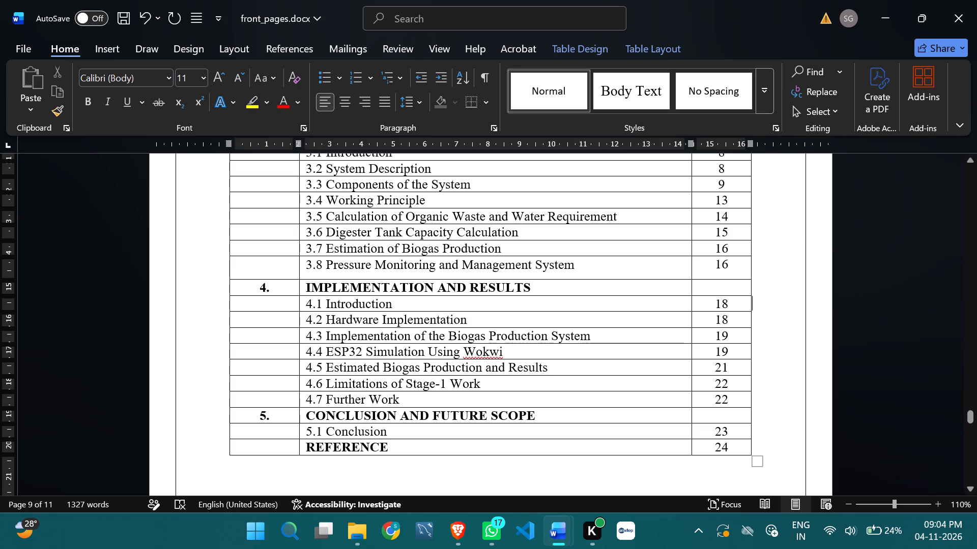
# Save front_pages.docx with the updated table of contents.
pyautogui.hotkey('ctrl', 's')
pyautogui.scroll(6, 626, 336)
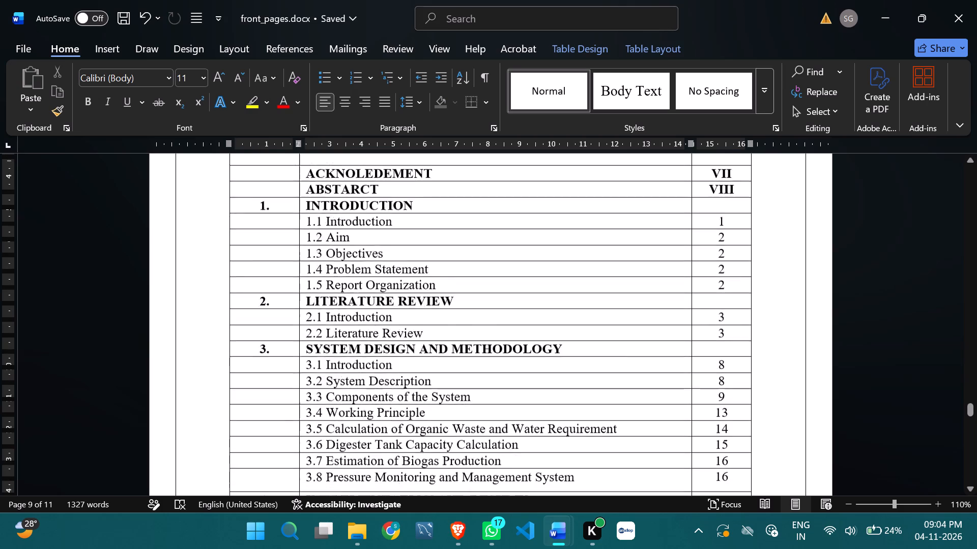
pyautogui.scroll(12, 620, 328)
pyautogui.hotkey('ctrl', 's')
pyautogui.scroll(-3, 609, 316)
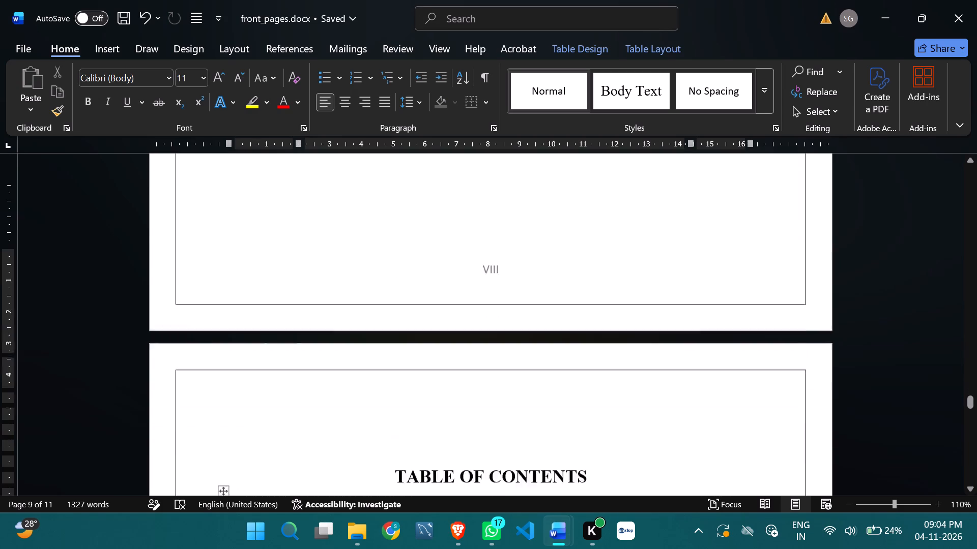
pyautogui.scroll(-10, 609, 316)
pyautogui.hotkey('ctrl', 's')
pyautogui.scroll(-14, 607, 316)
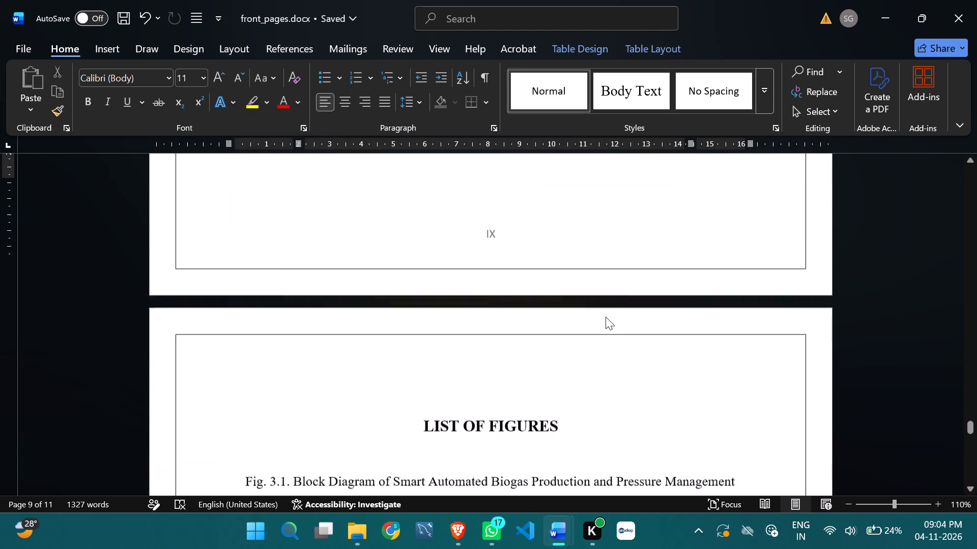
# Print front_pages.docx to a PDF named "Stage-1 Front Pages" in the Final Year Projcet folder on the Desktop.
pyautogui.hotkey('ctrl', 'p')
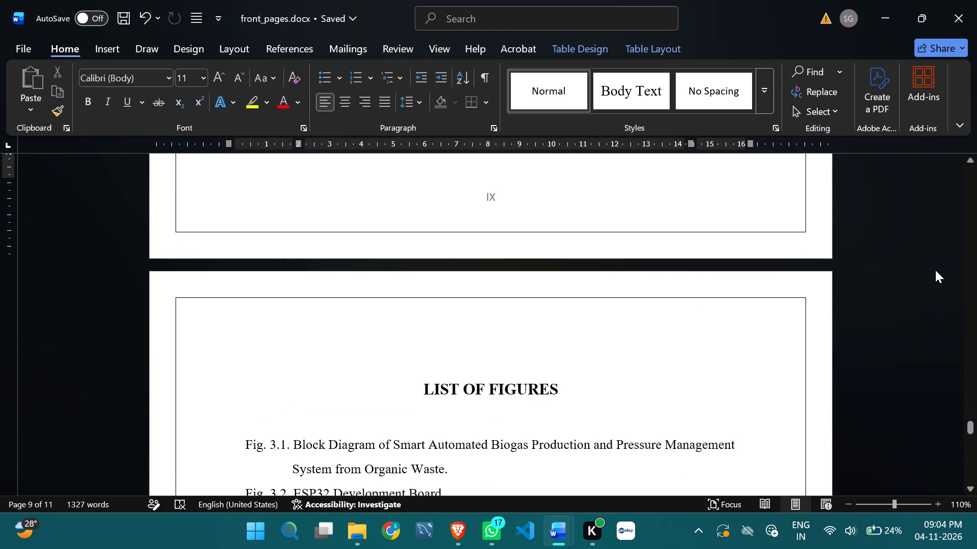
pyautogui.click(164, 113)
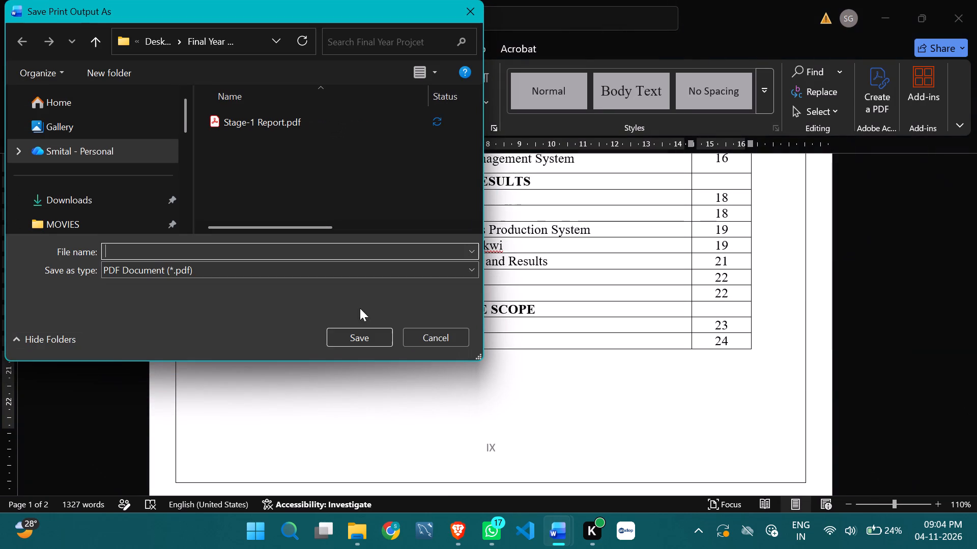
pyautogui.write('Stage-1 Front Pages')
pyautogui.scroll(4, 142, 180)
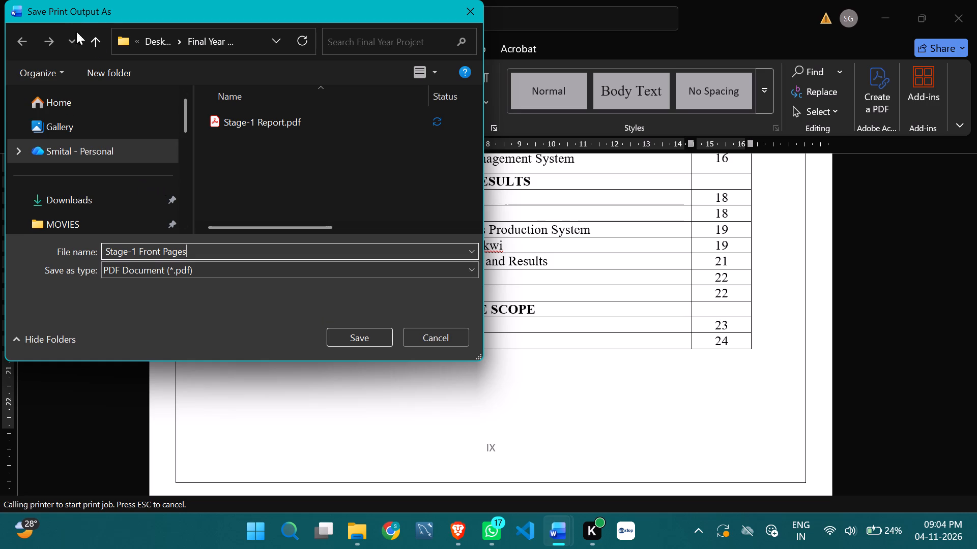
pyautogui.click(95, 45)
pyautogui.click(75, 105)
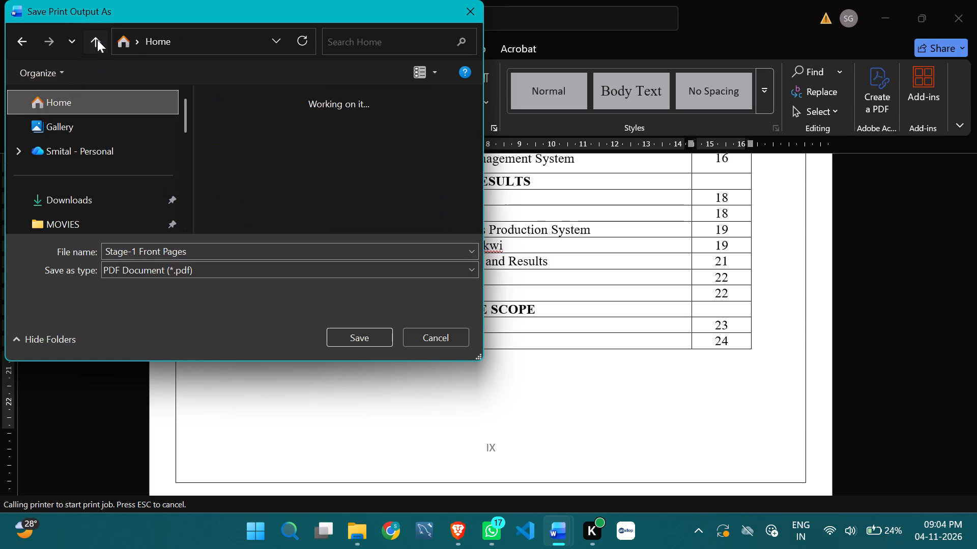
pyautogui.click(97, 40)
pyautogui.scroll(-7, 353, 189)
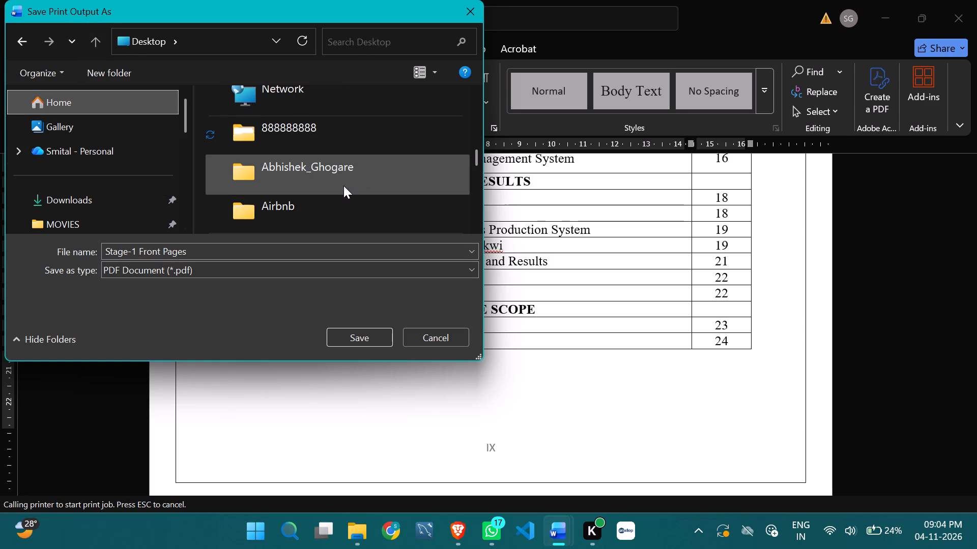
pyautogui.scroll(-2, 343, 186)
pyautogui.doubleClick(342, 177)
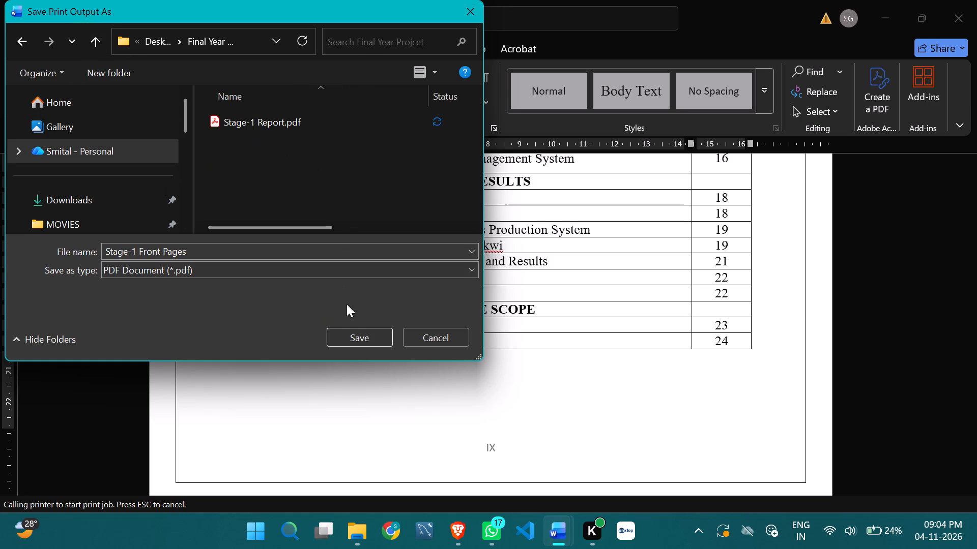
pyautogui.click(355, 337)
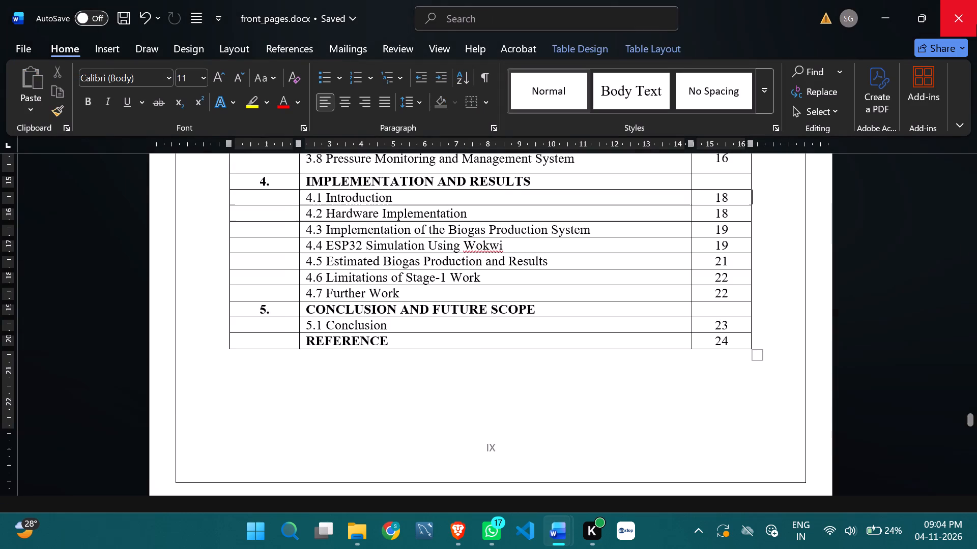